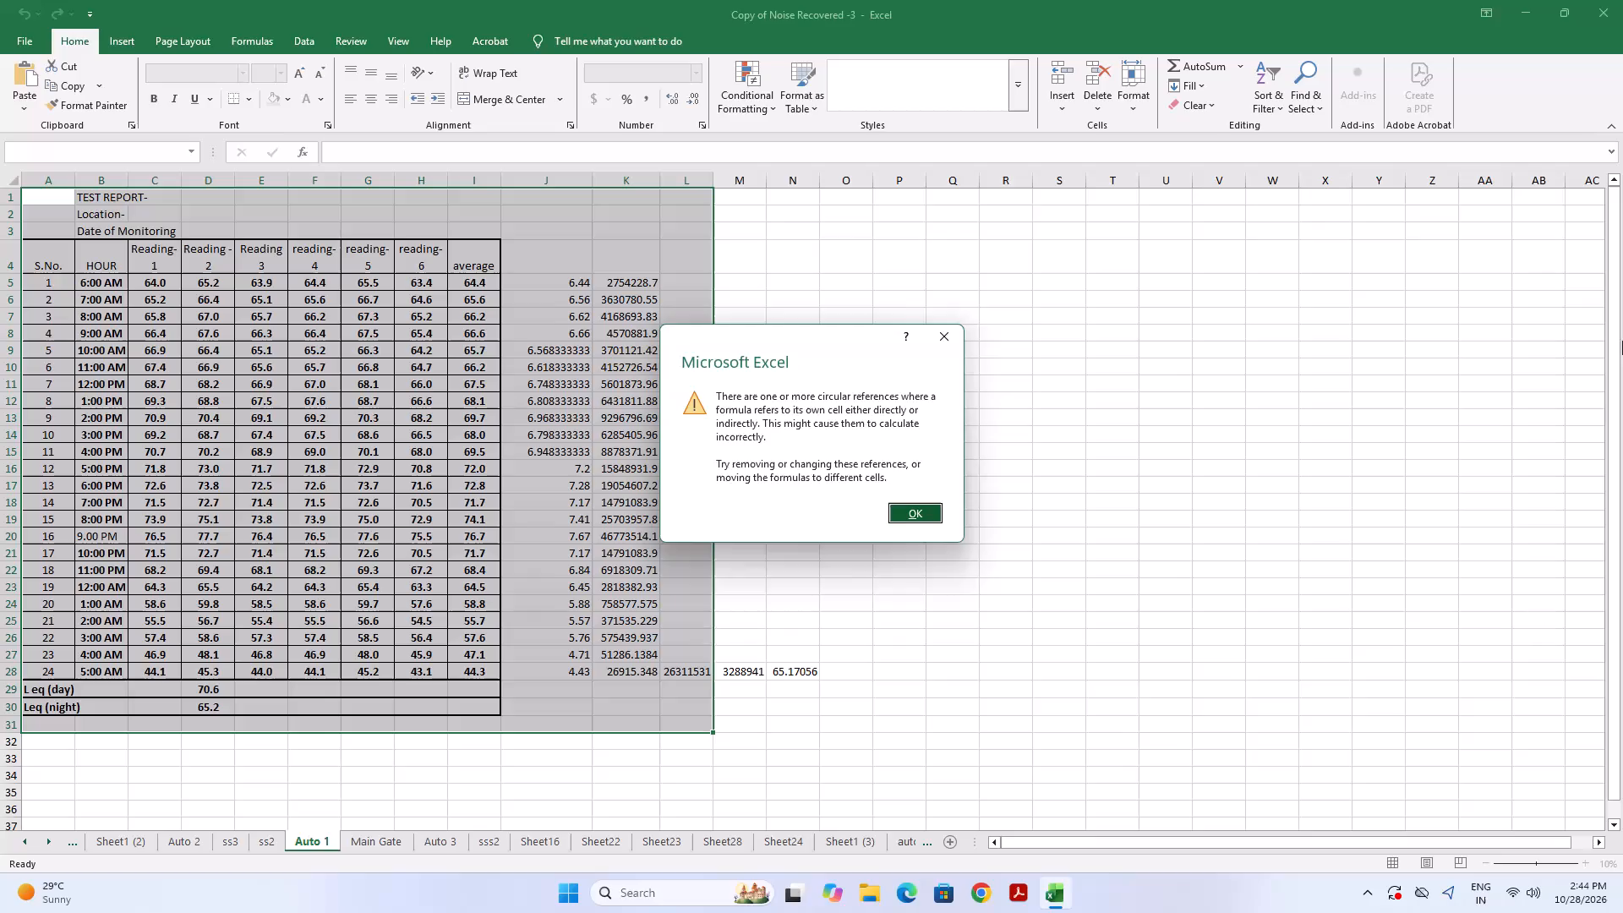
Dismiss the circular-reference warning and look through the workbook's sheets, from Sheet1 (2) to Sheet1 (3), to examine their noise-reading tables.
click(911, 510)
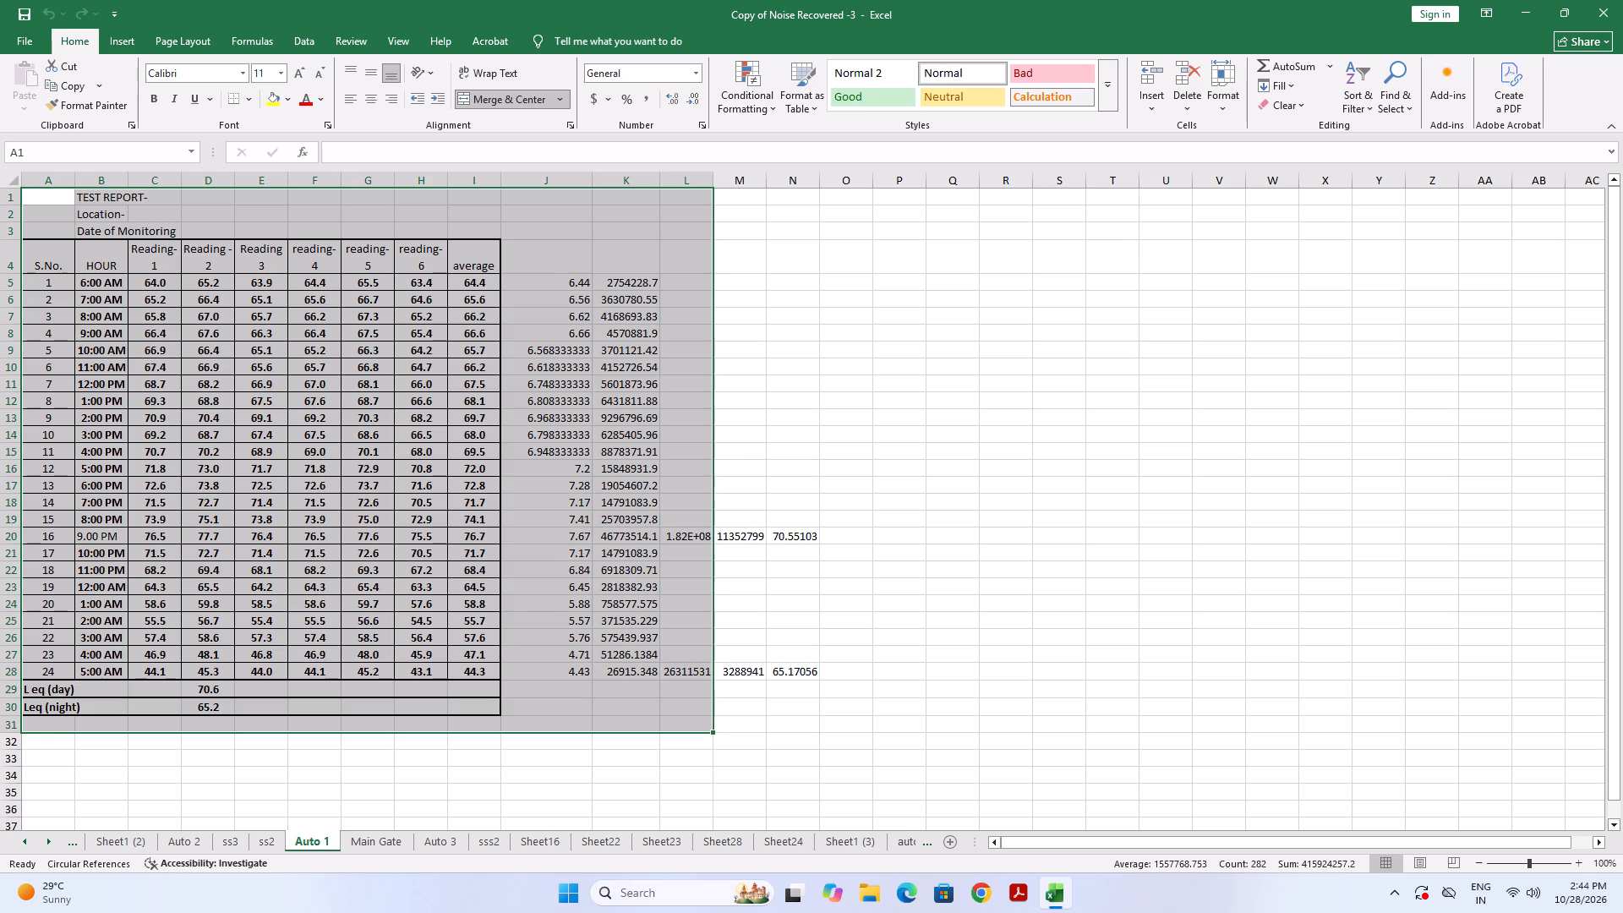
click(1085, 593)
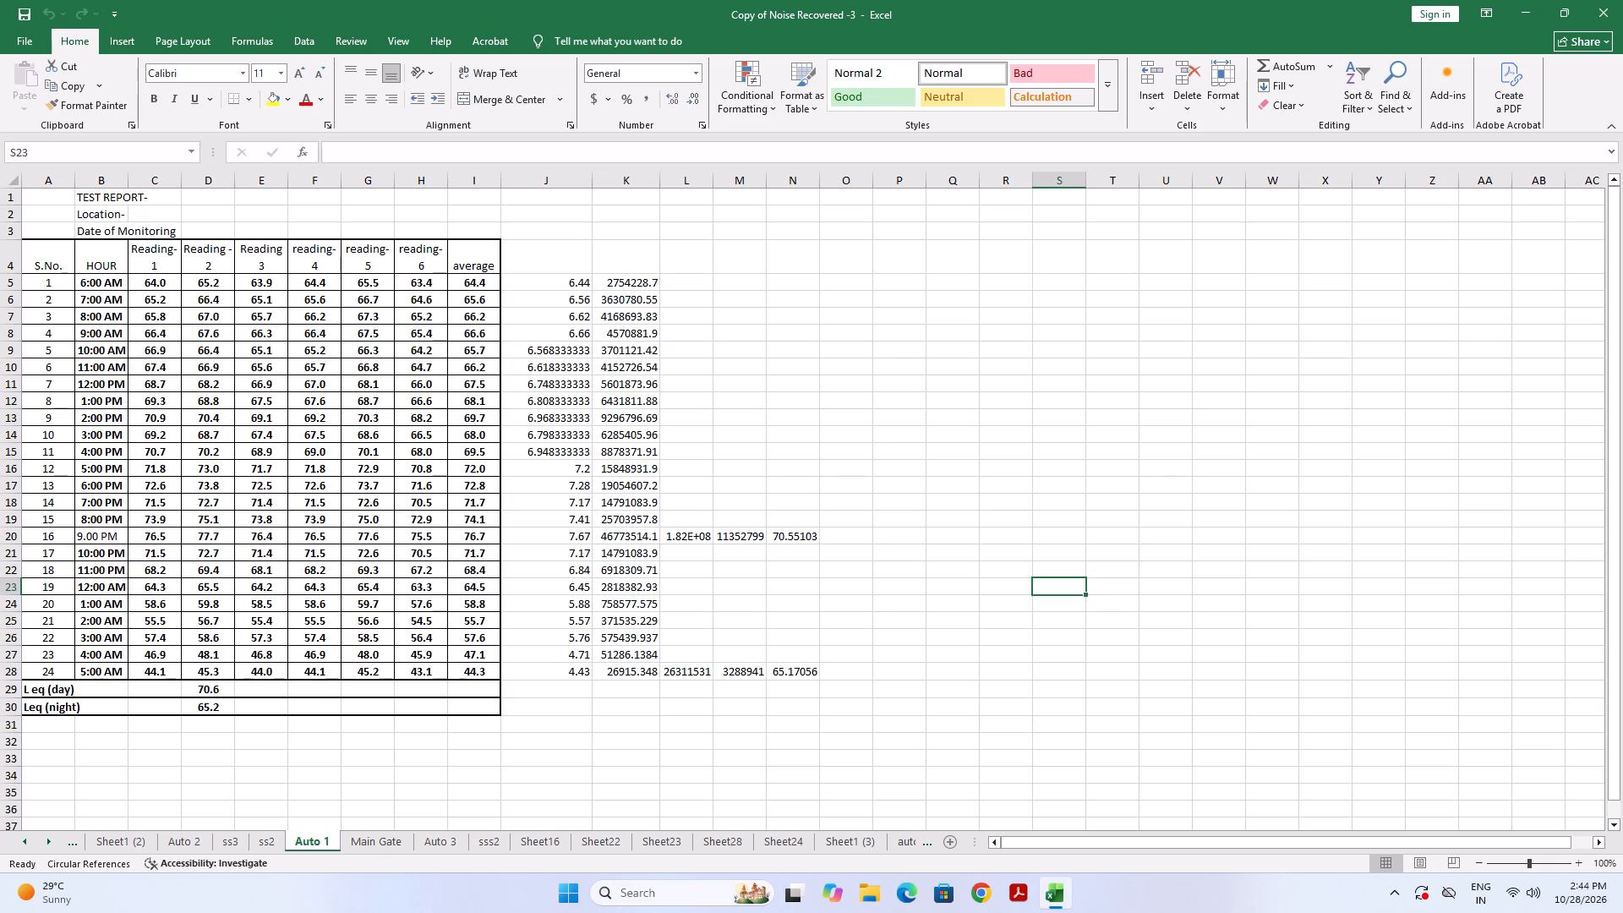
click(369, 842)
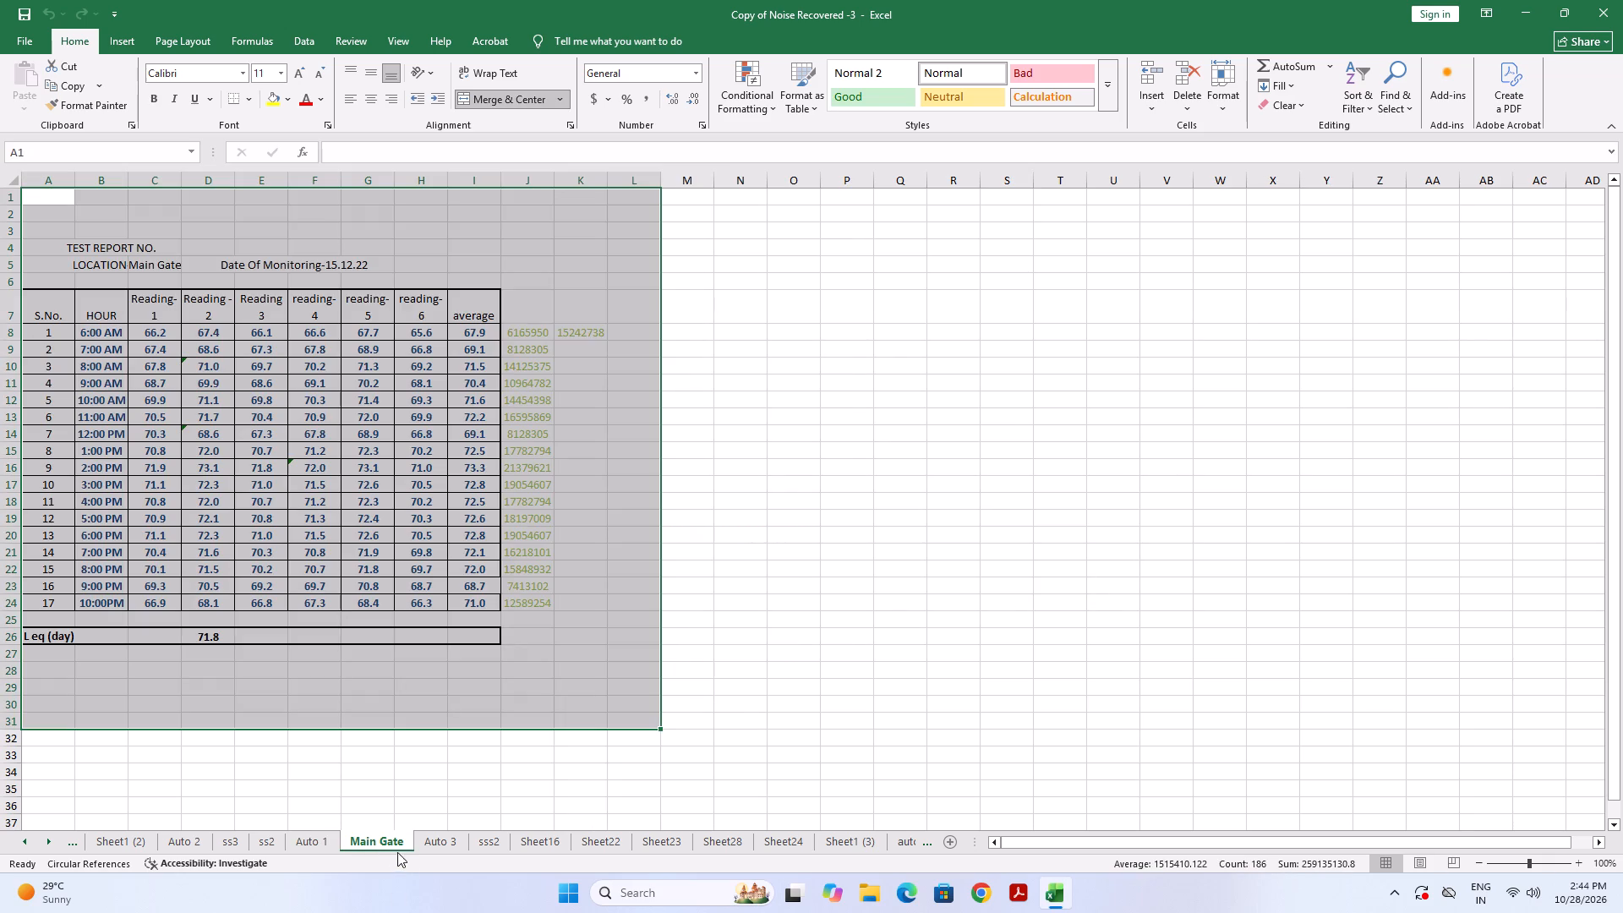
click(434, 844)
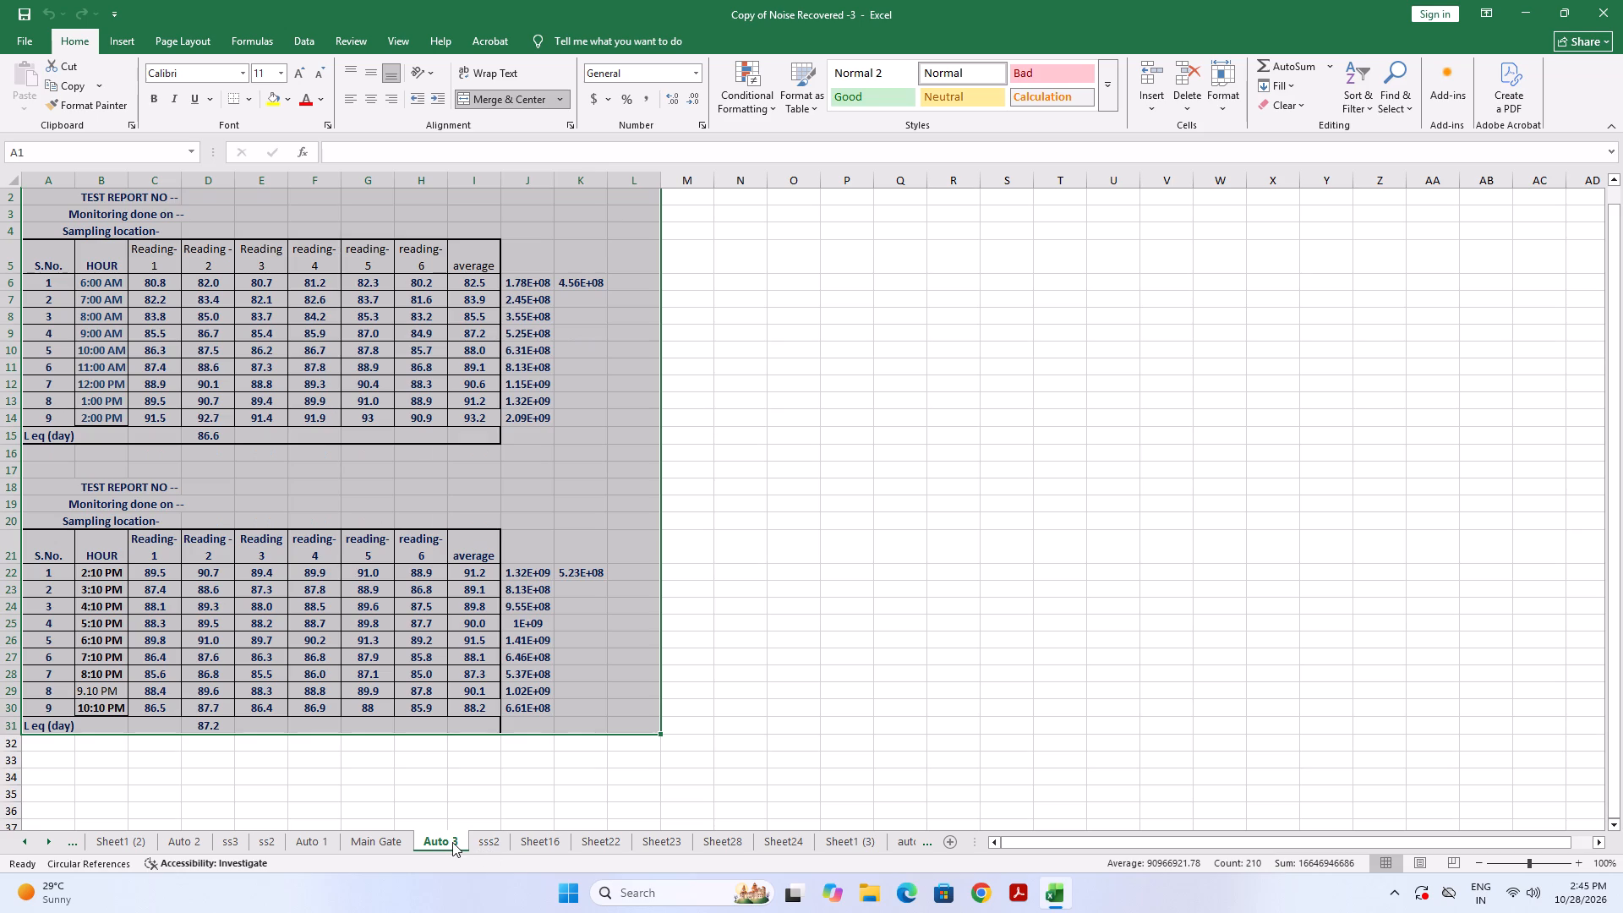
click(498, 843)
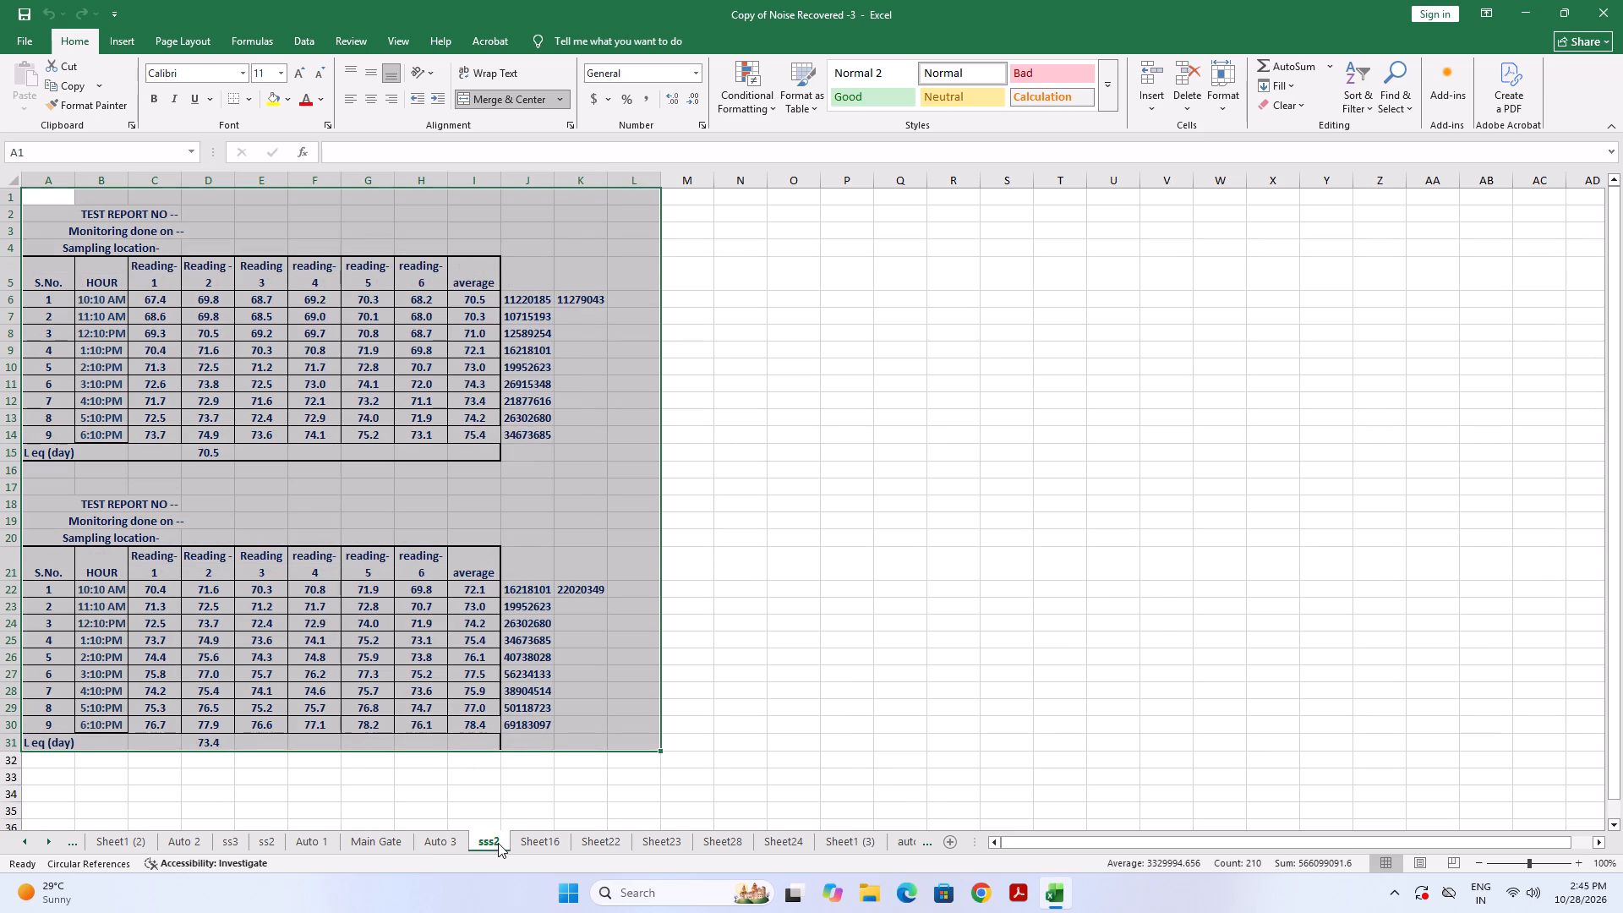
click(524, 839)
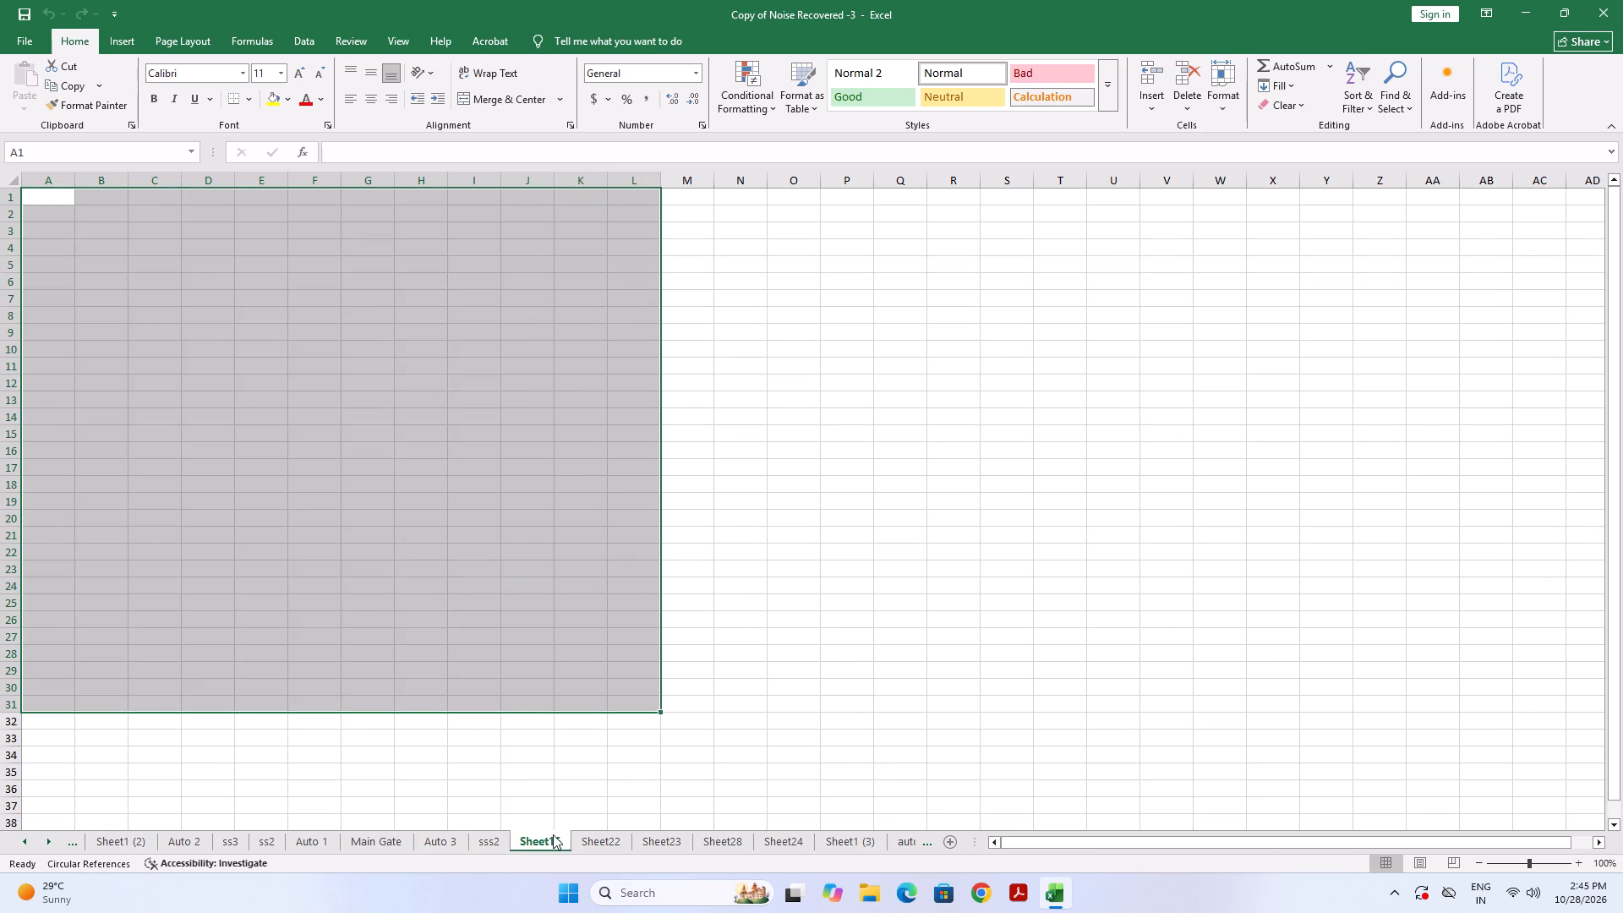
click(602, 832)
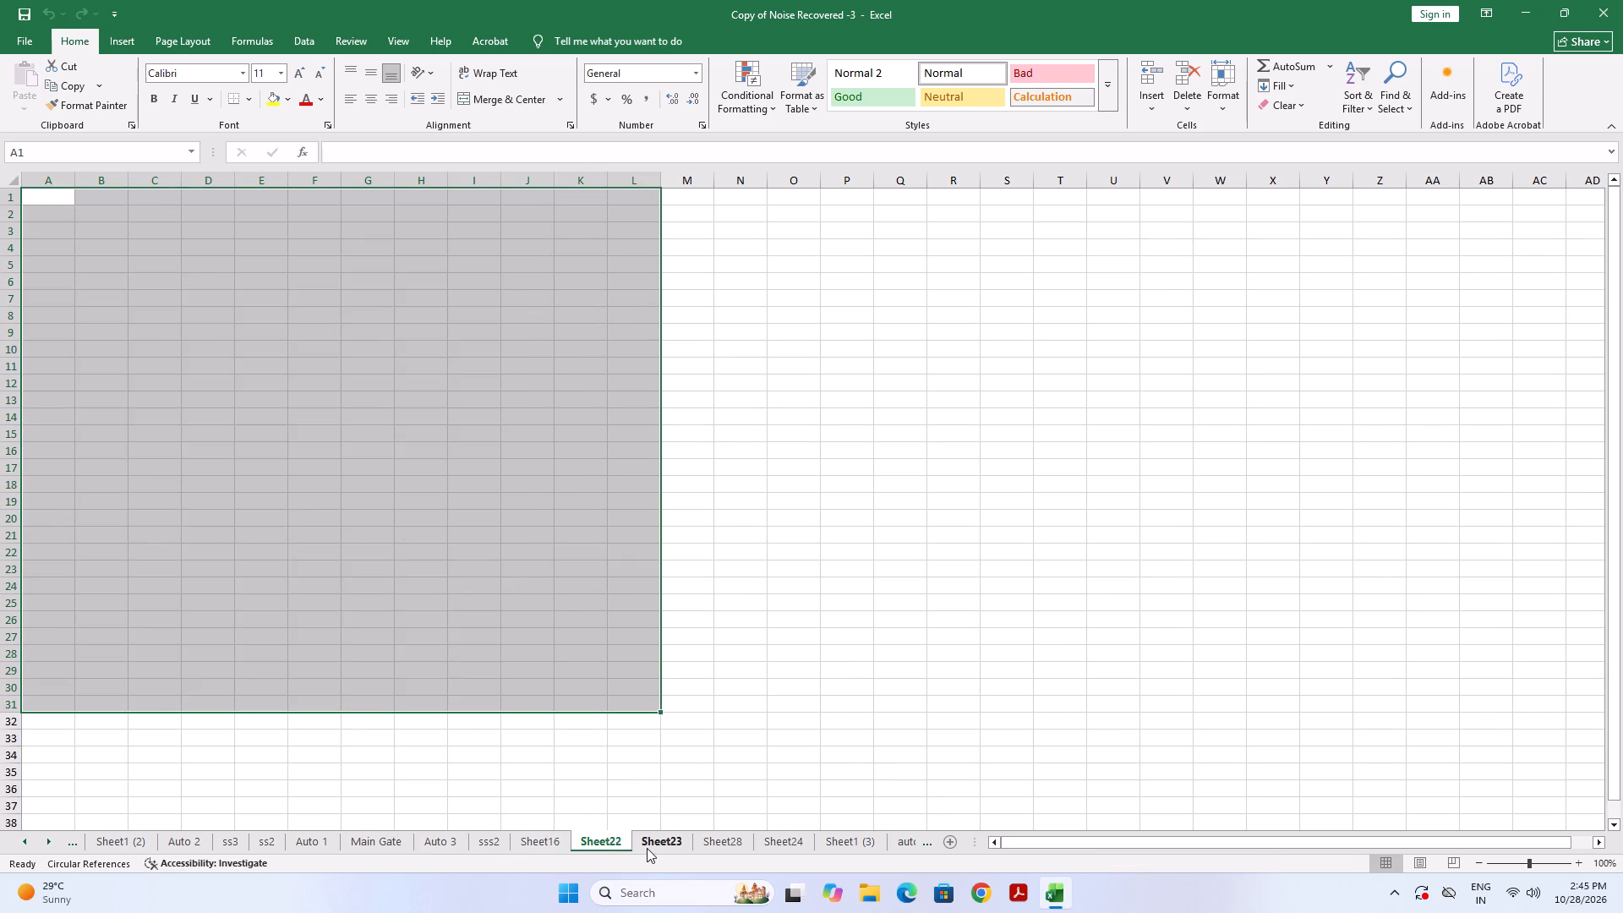
click(647, 848)
click(735, 850)
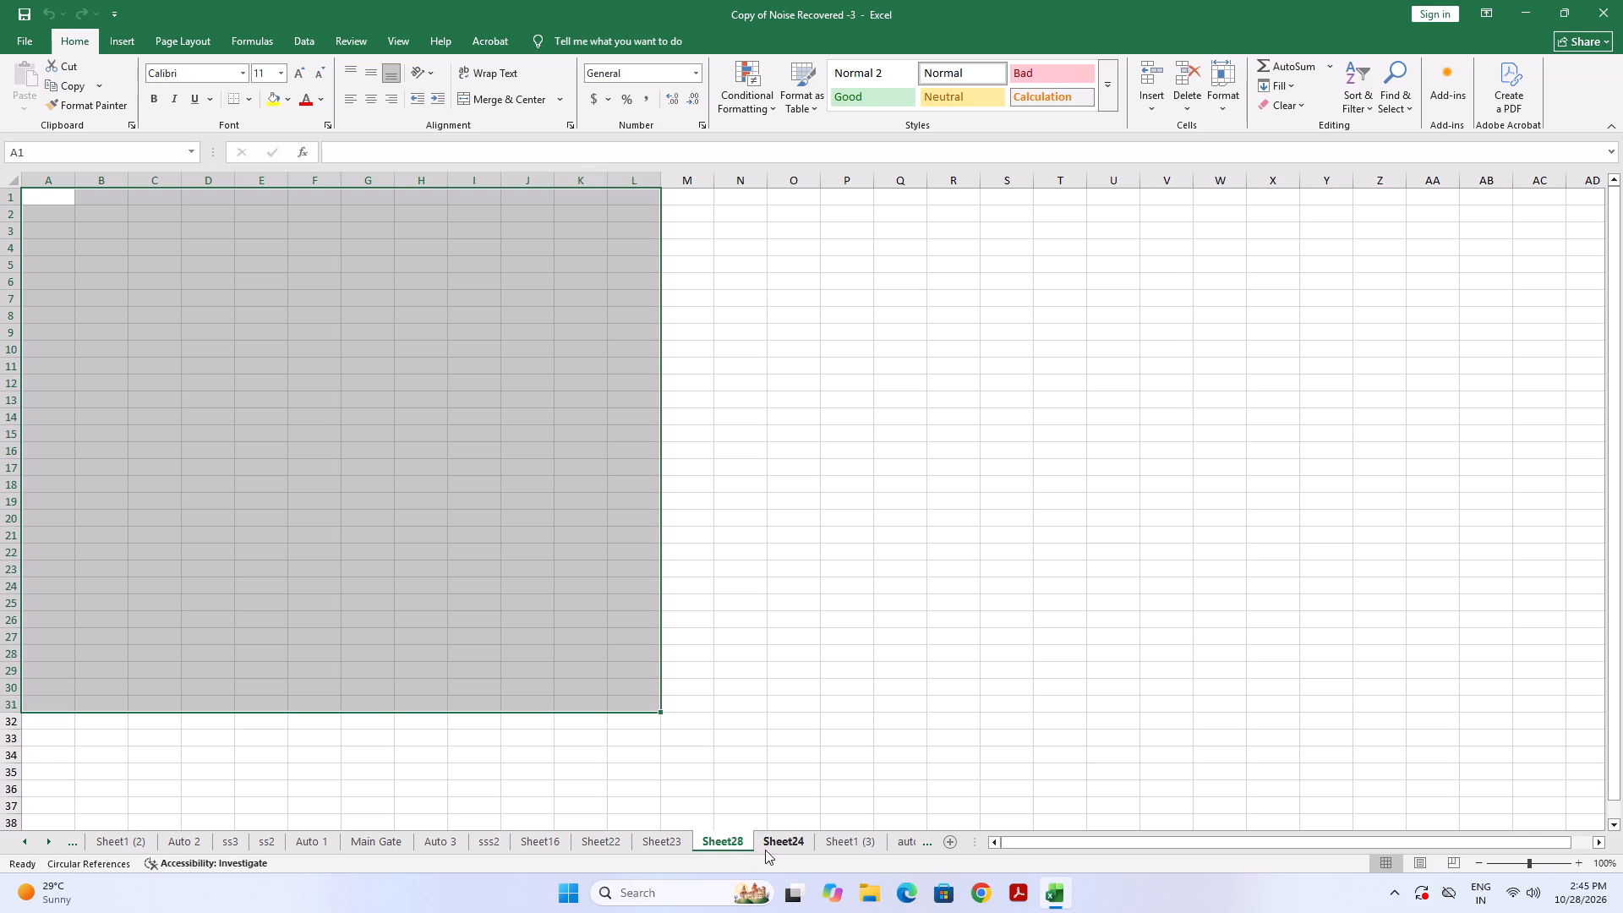
click(799, 845)
click(830, 844)
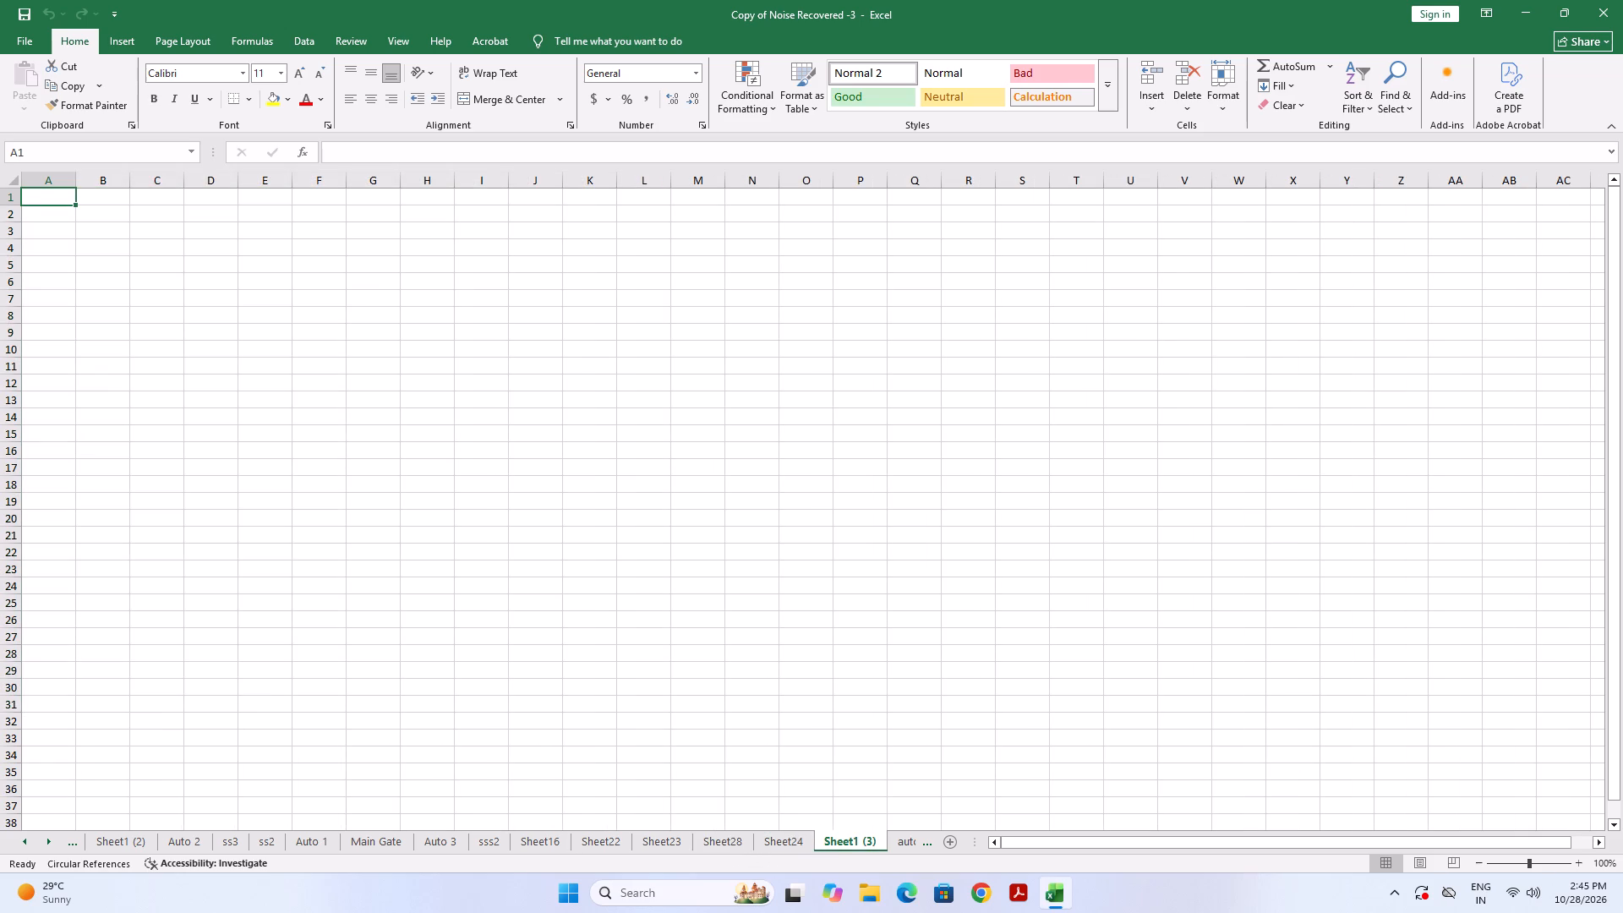
click(144, 839)
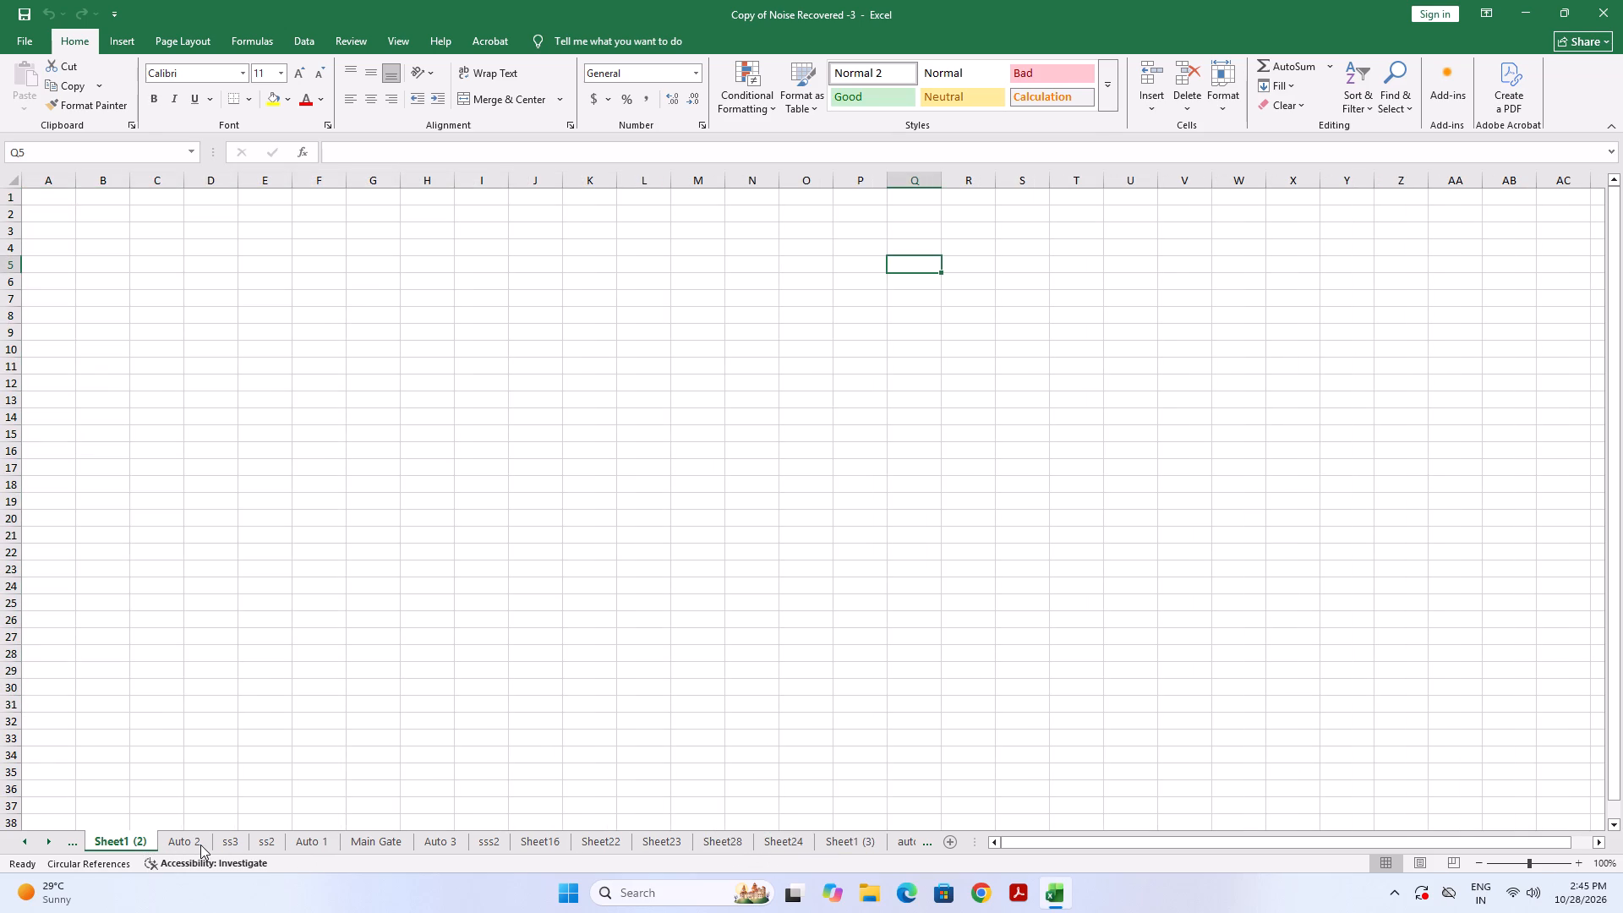
click(200, 845)
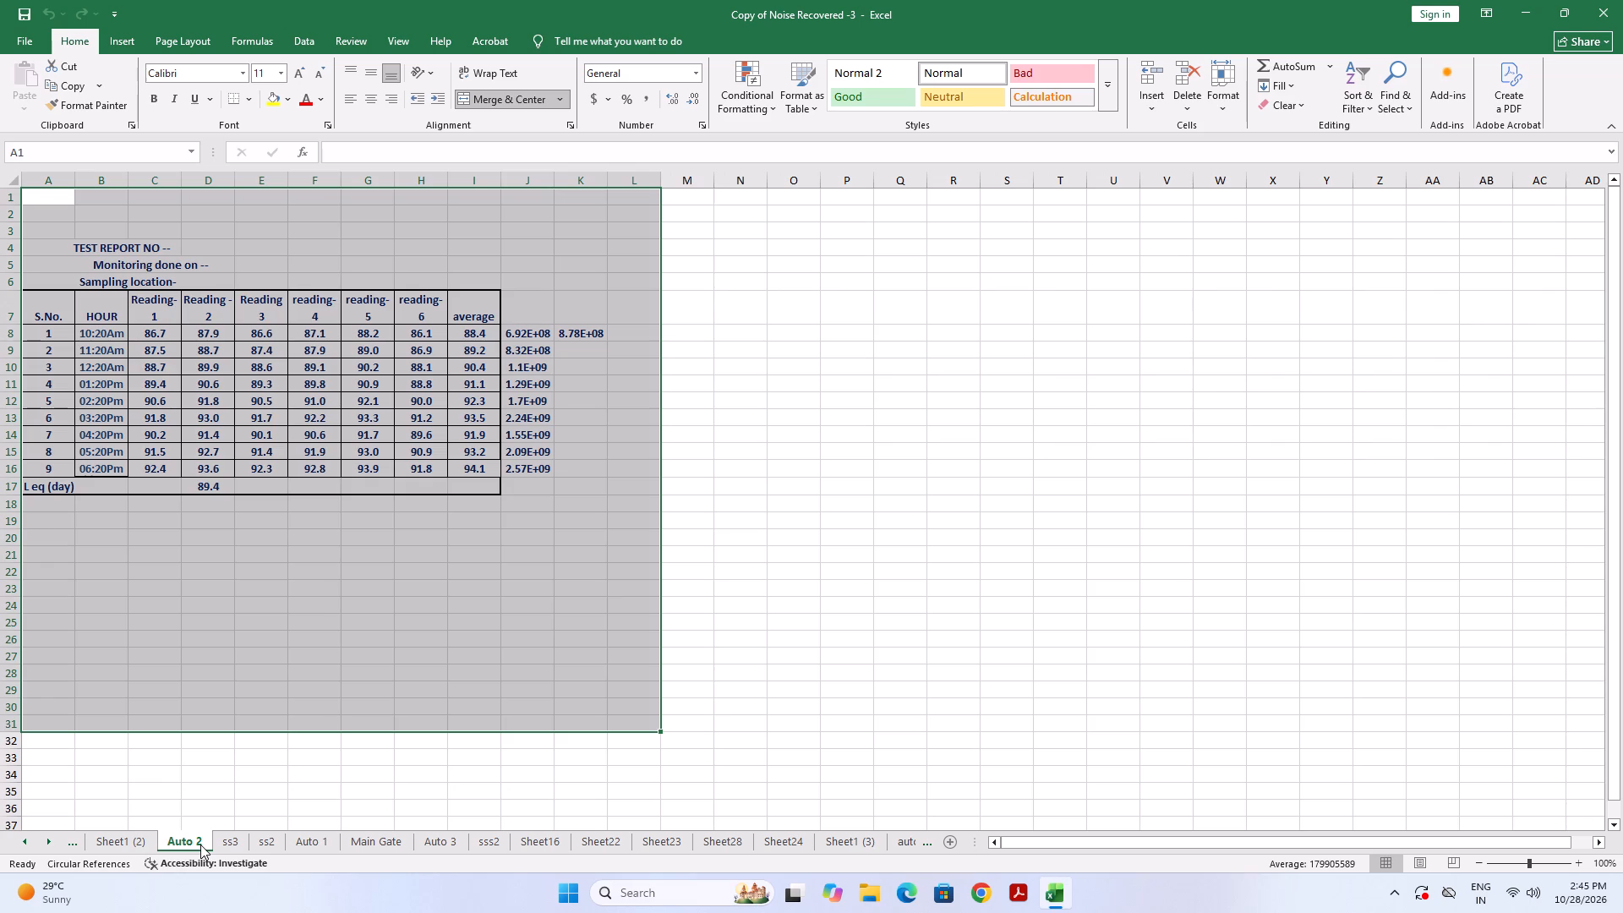
click(224, 846)
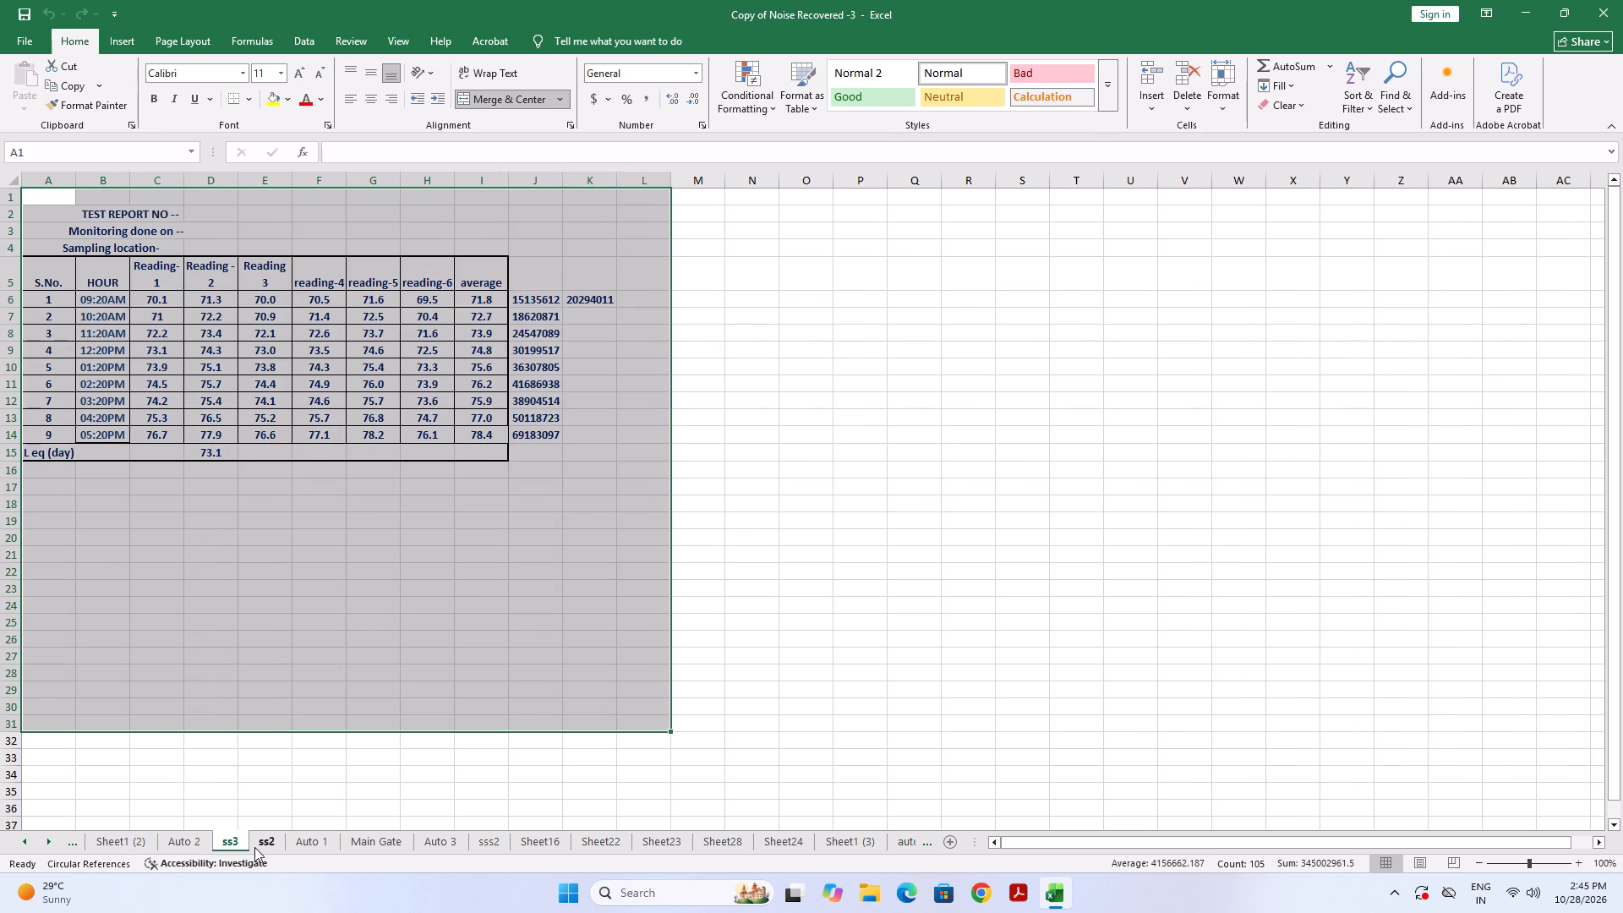
click(282, 847)
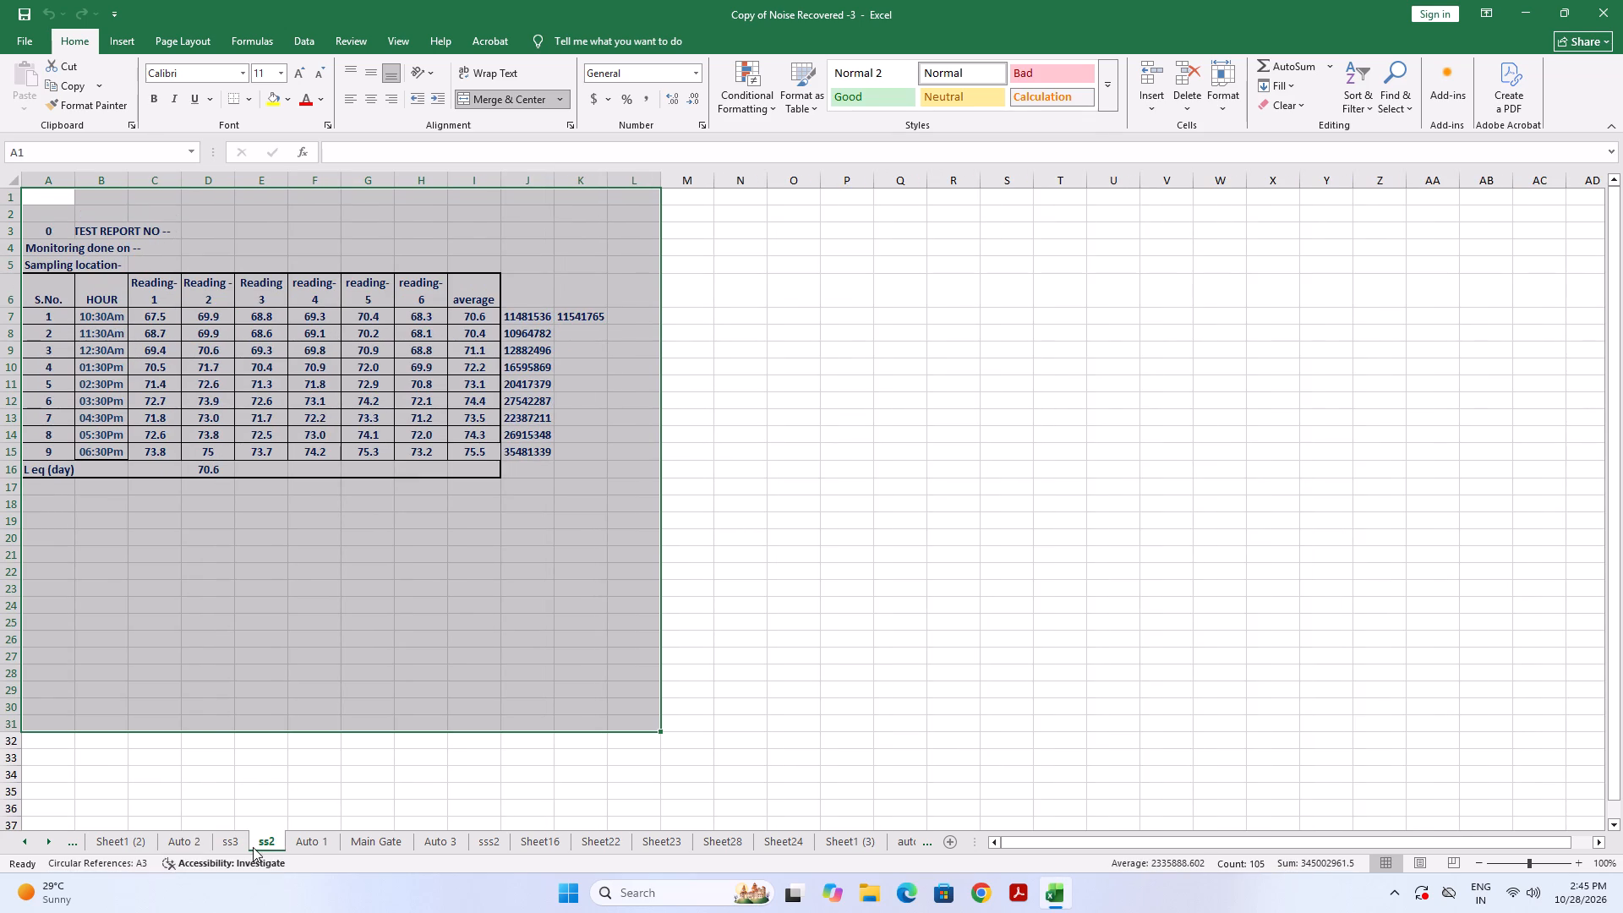
click(275, 843)
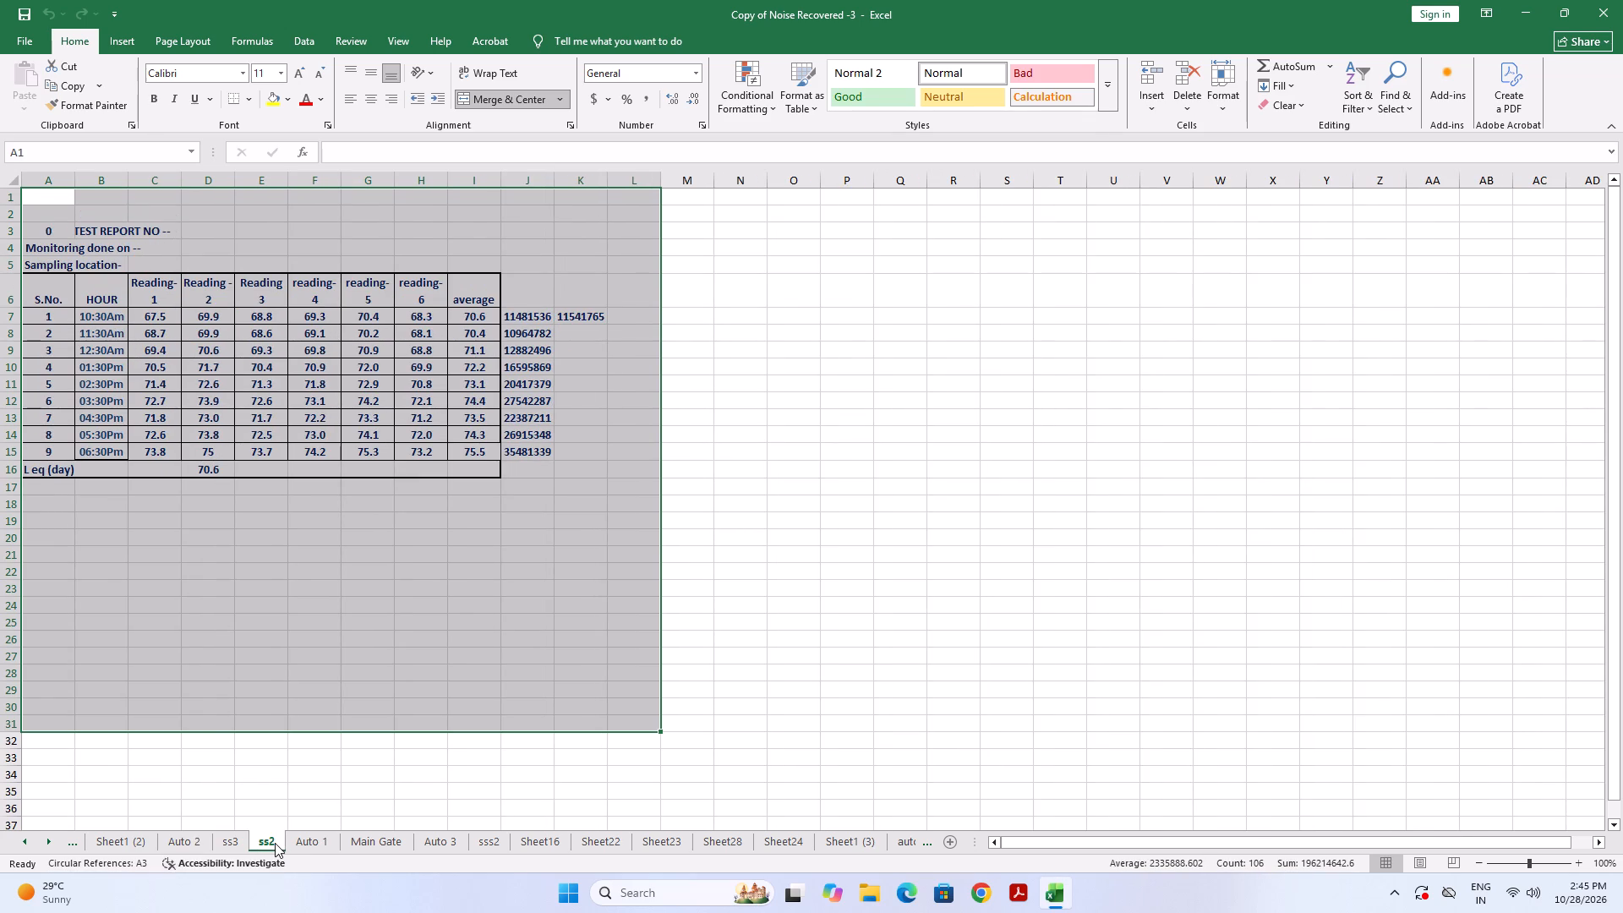
click(292, 843)
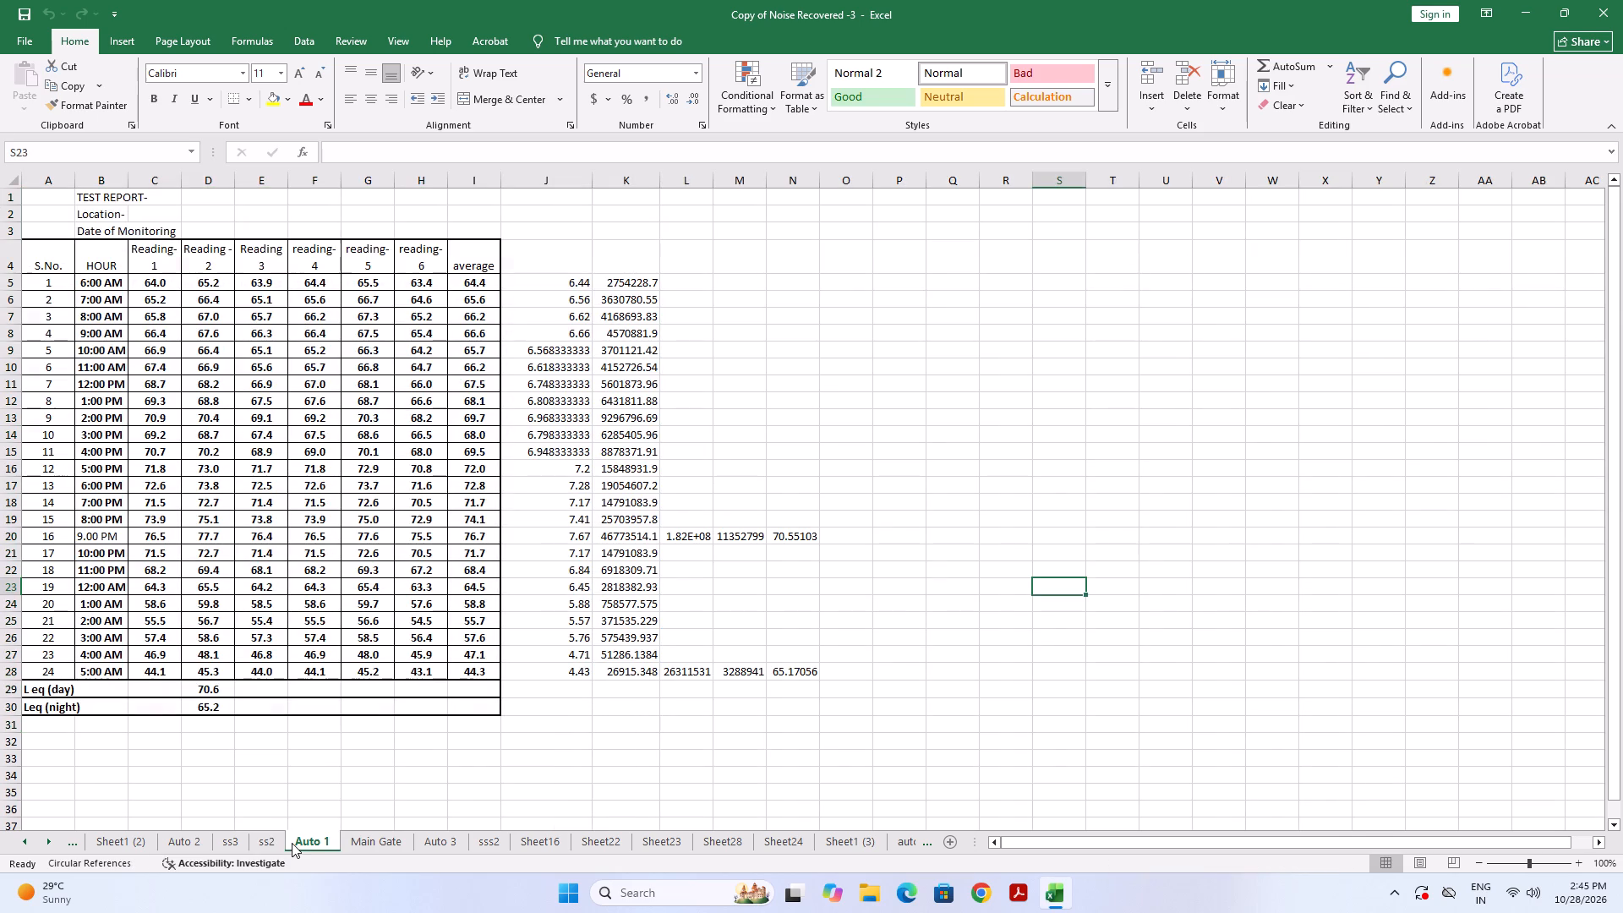
click(370, 839)
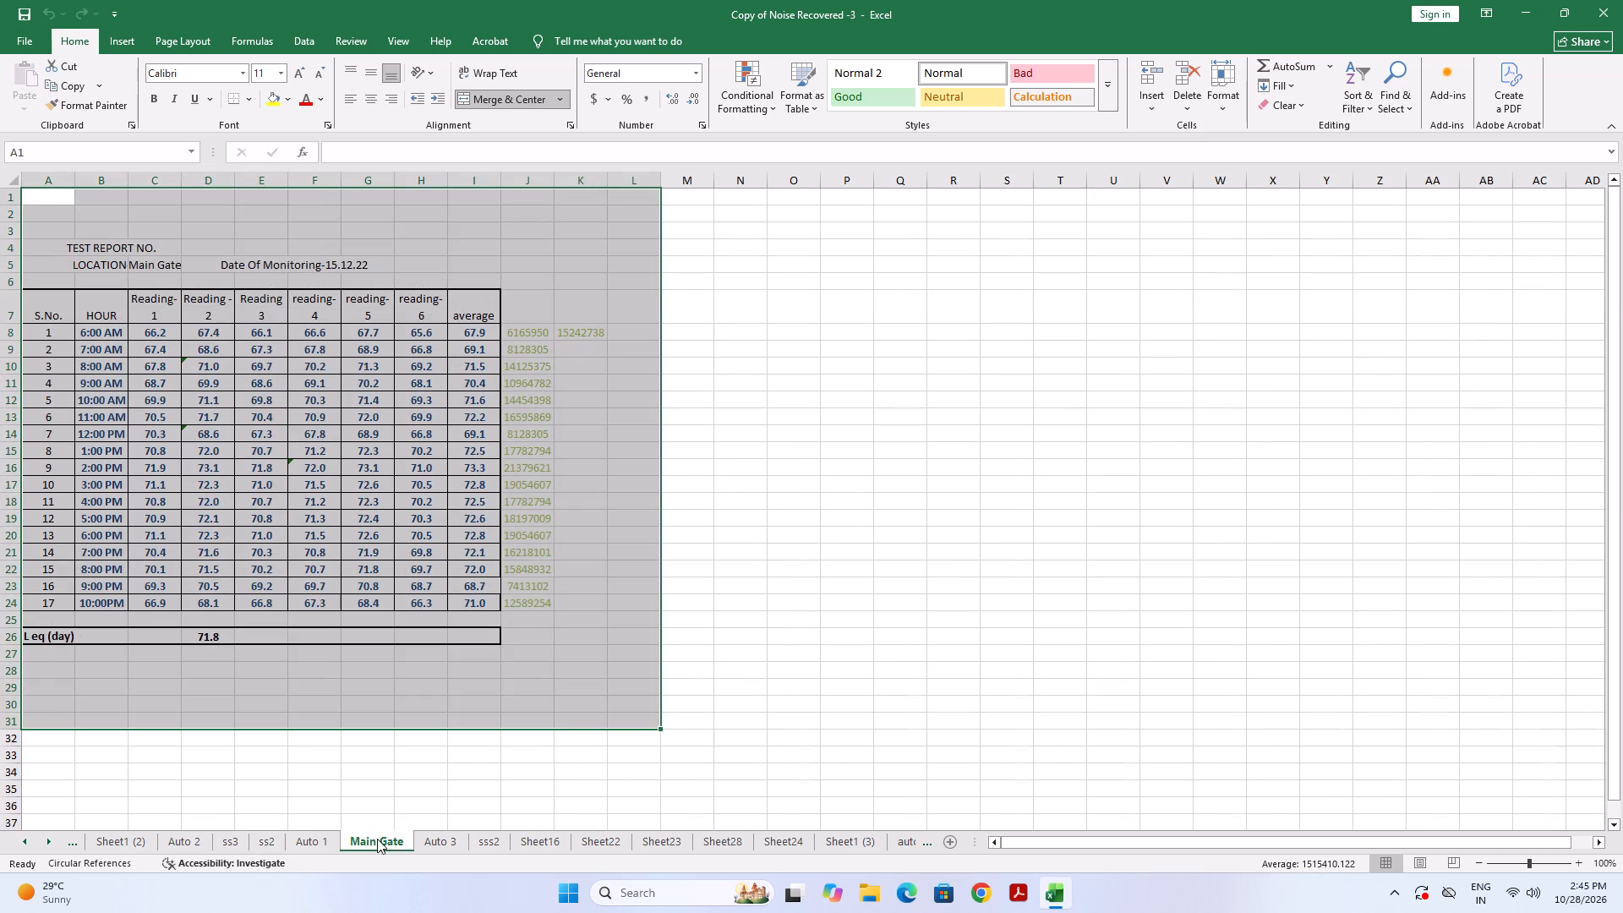
click(452, 837)
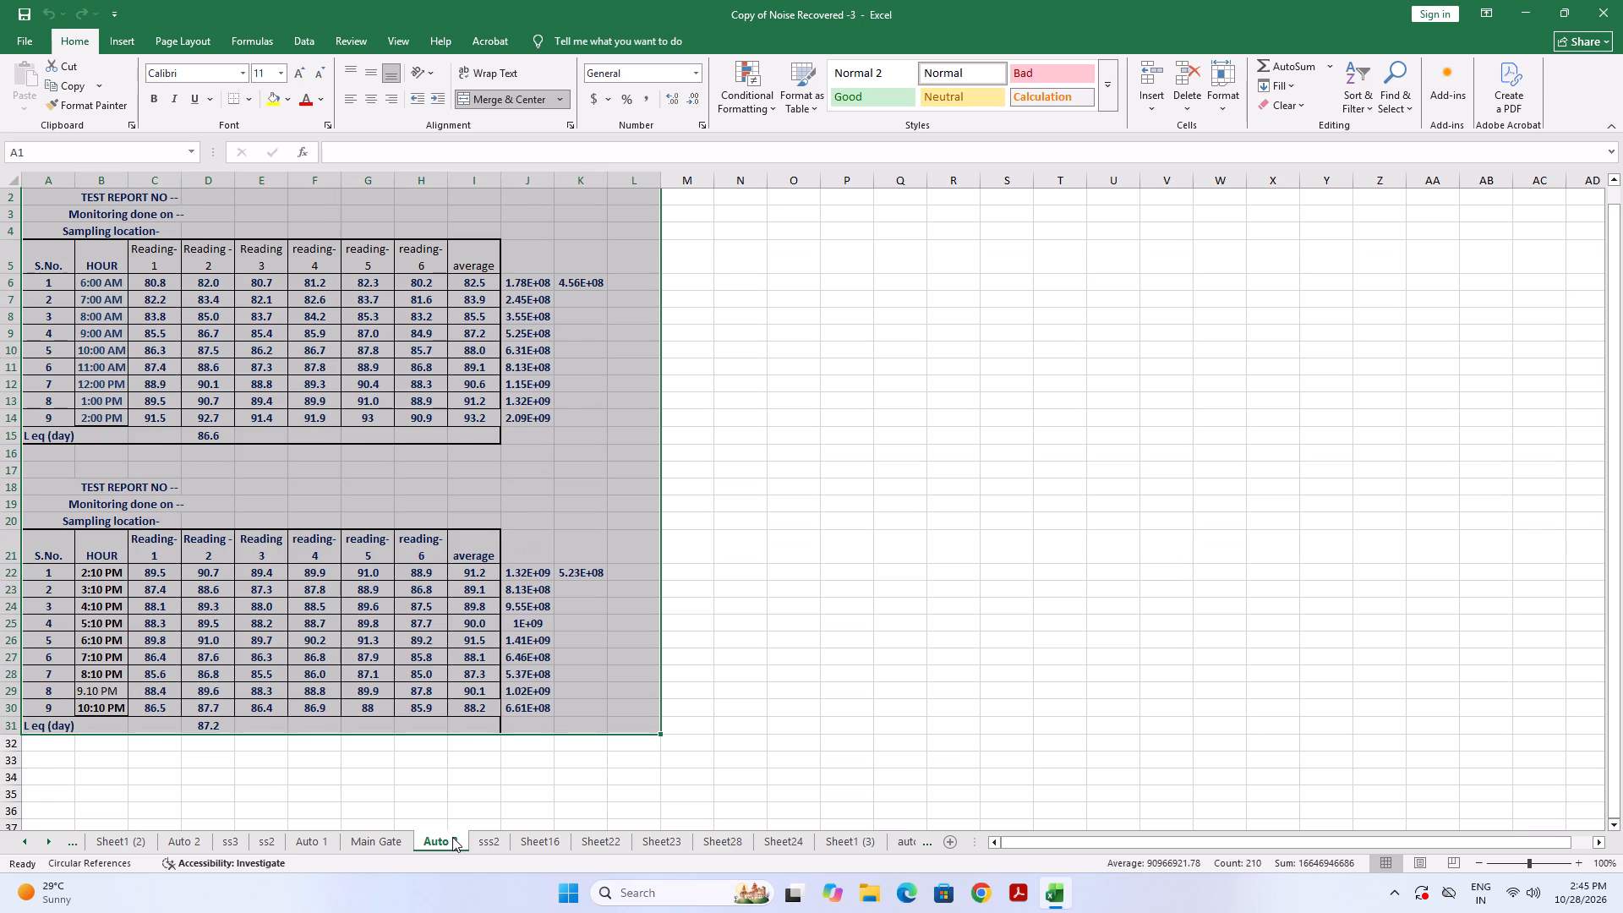
Copy the upper noise table on the Auto 3 sheet, range A2:K15, including its report heading lines and calculation columns.
click(897, 370)
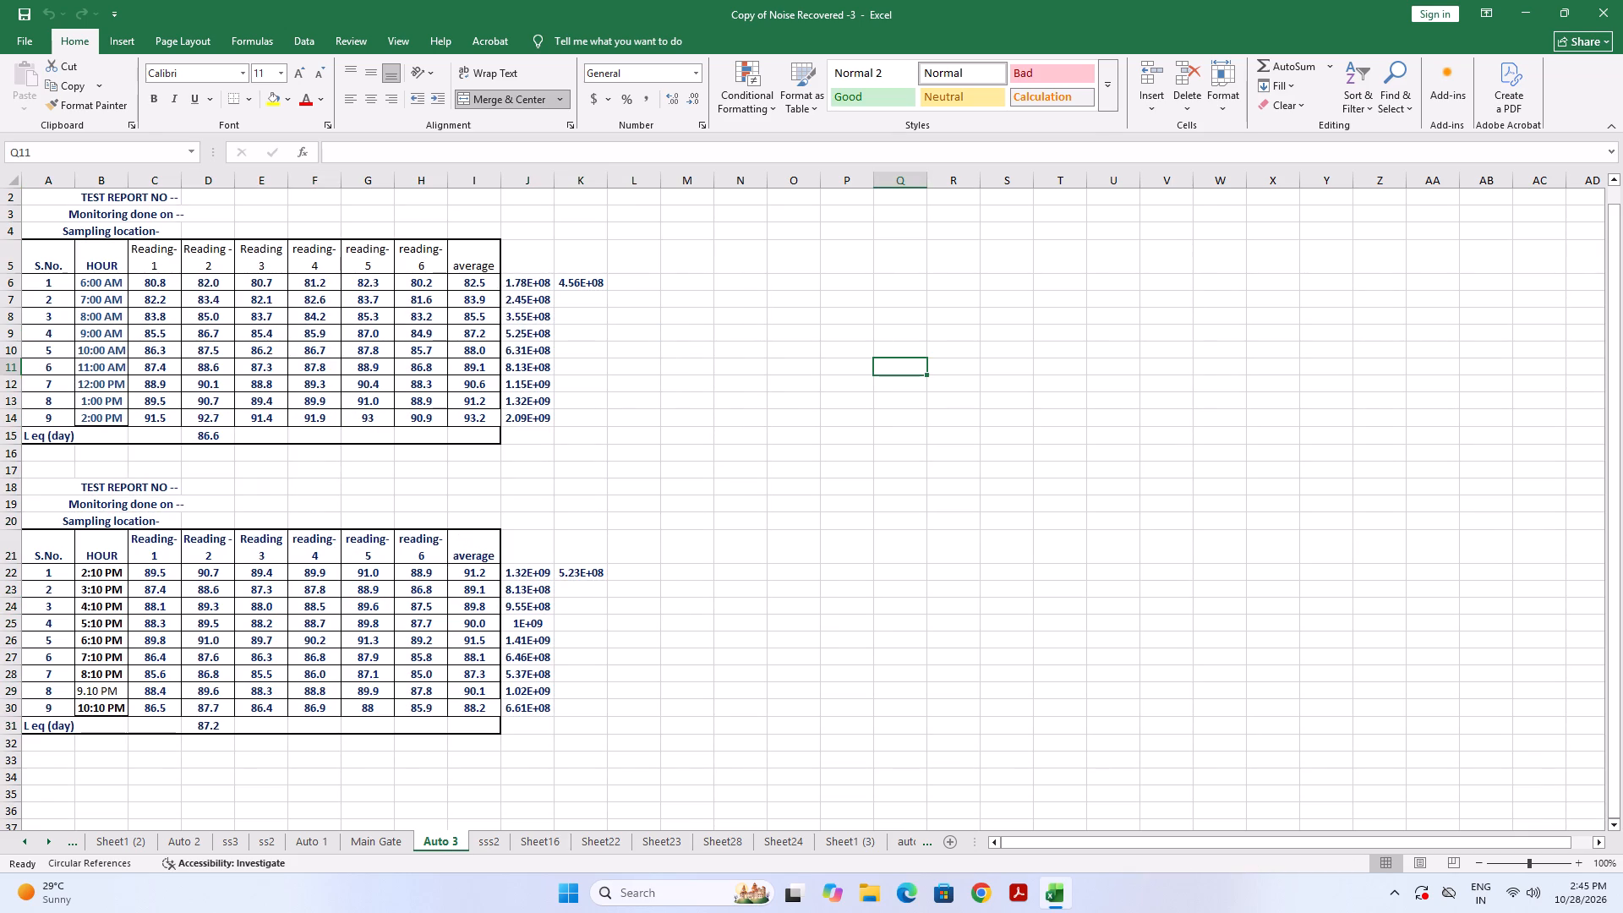
drag(95, 203, 608, 283)
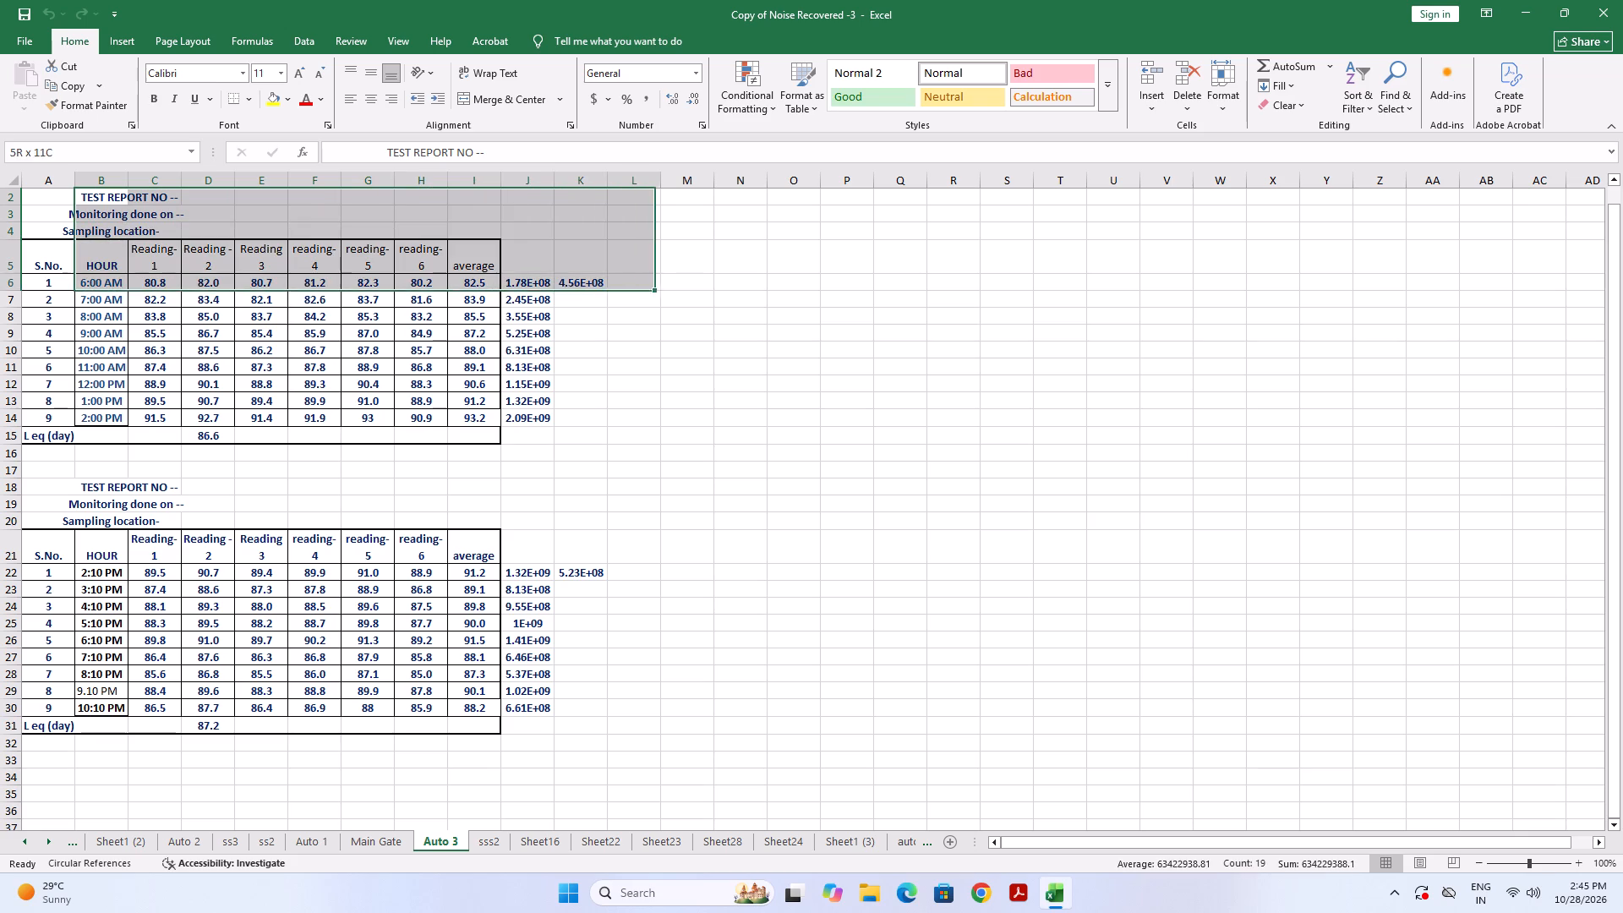
drag(608, 283, 605, 351)
click(682, 359)
drag(53, 194, 54, 199)
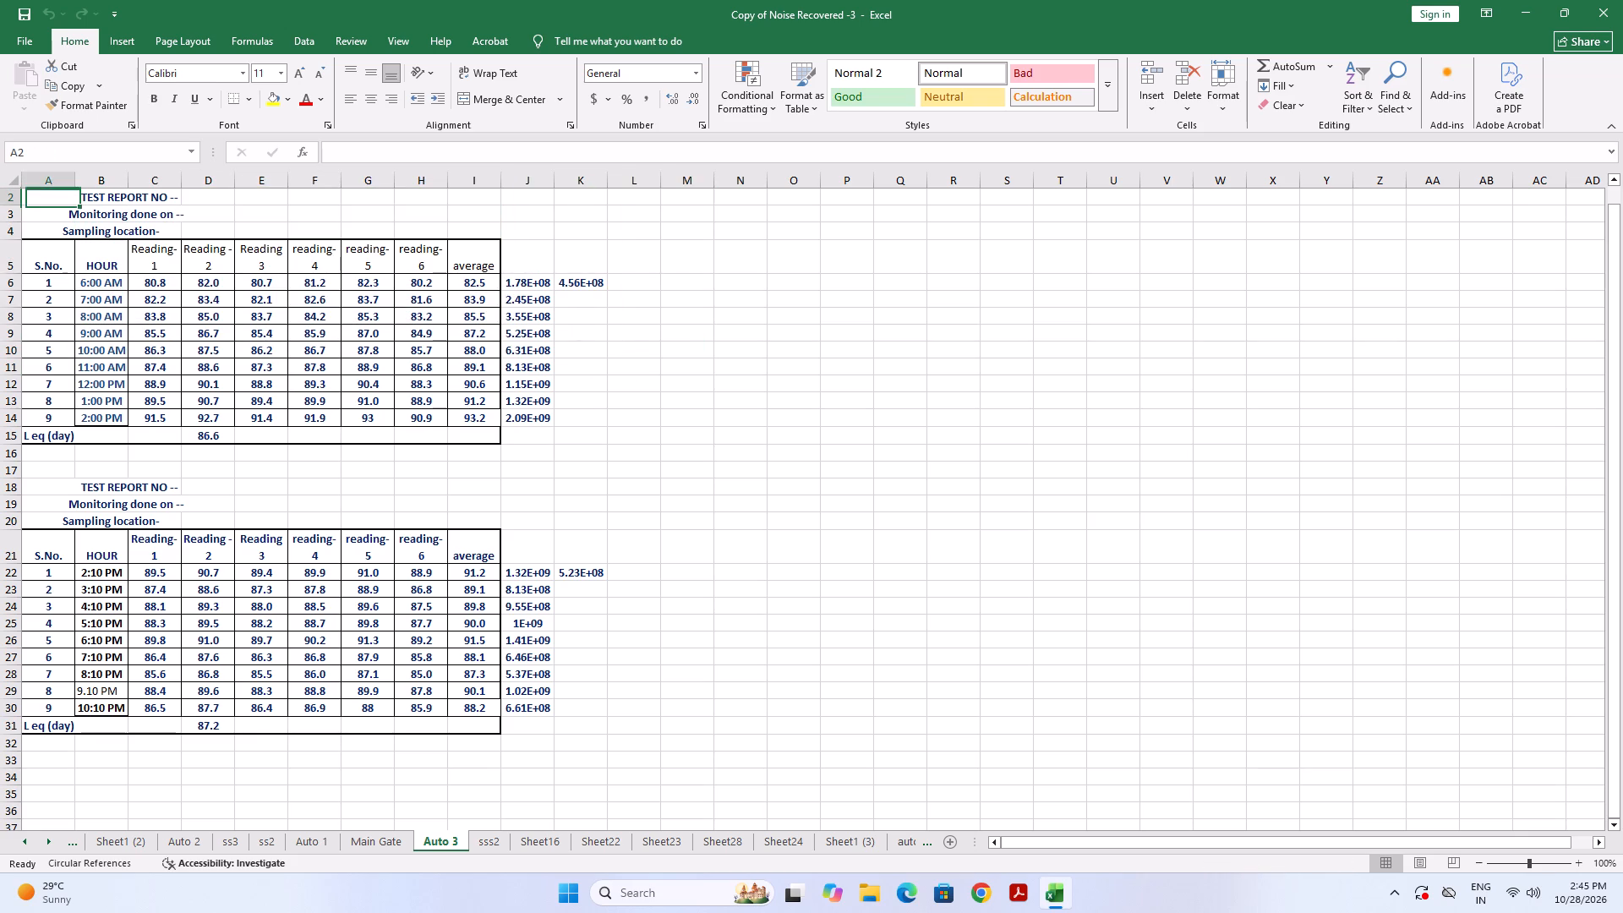
drag(54, 199, 566, 237)
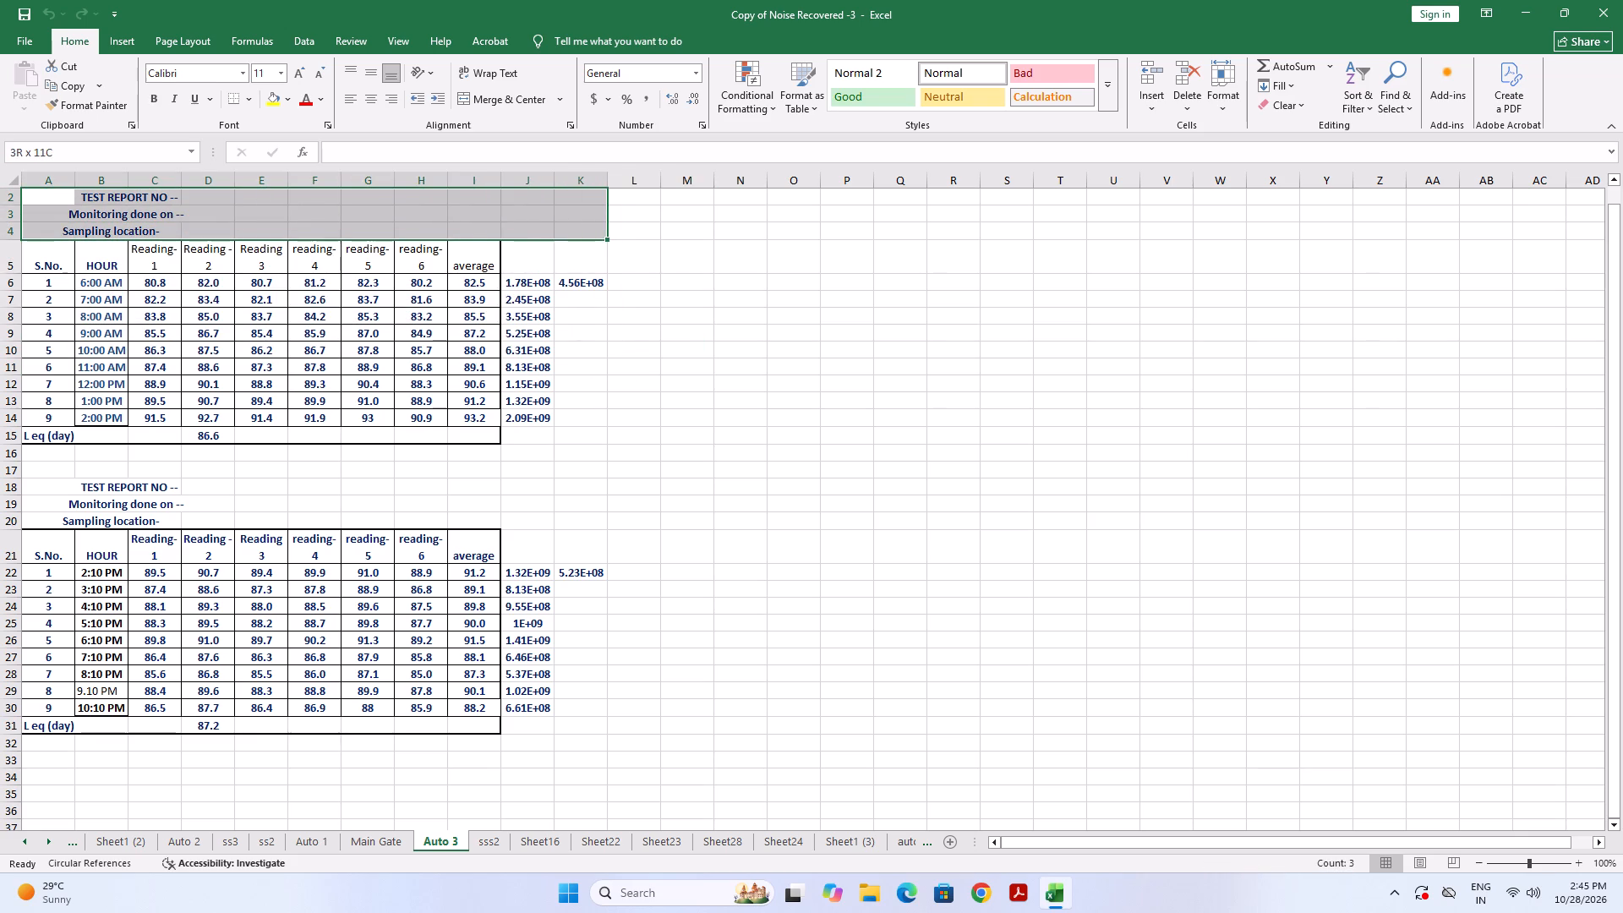
drag(566, 237, 568, 417)
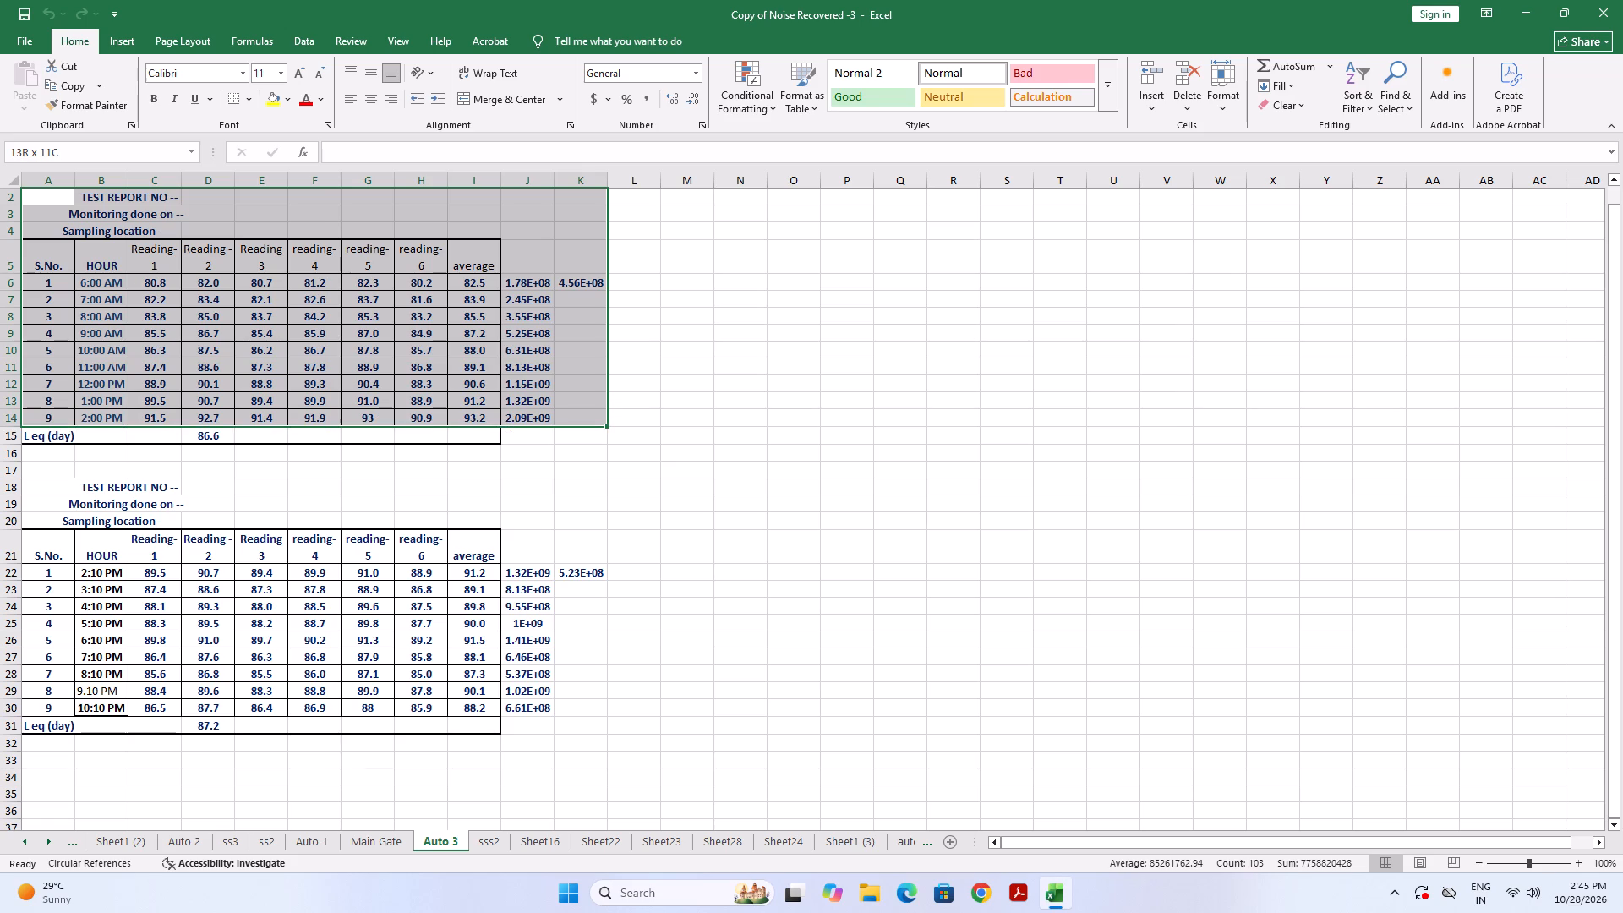
drag(568, 417, 568, 423)
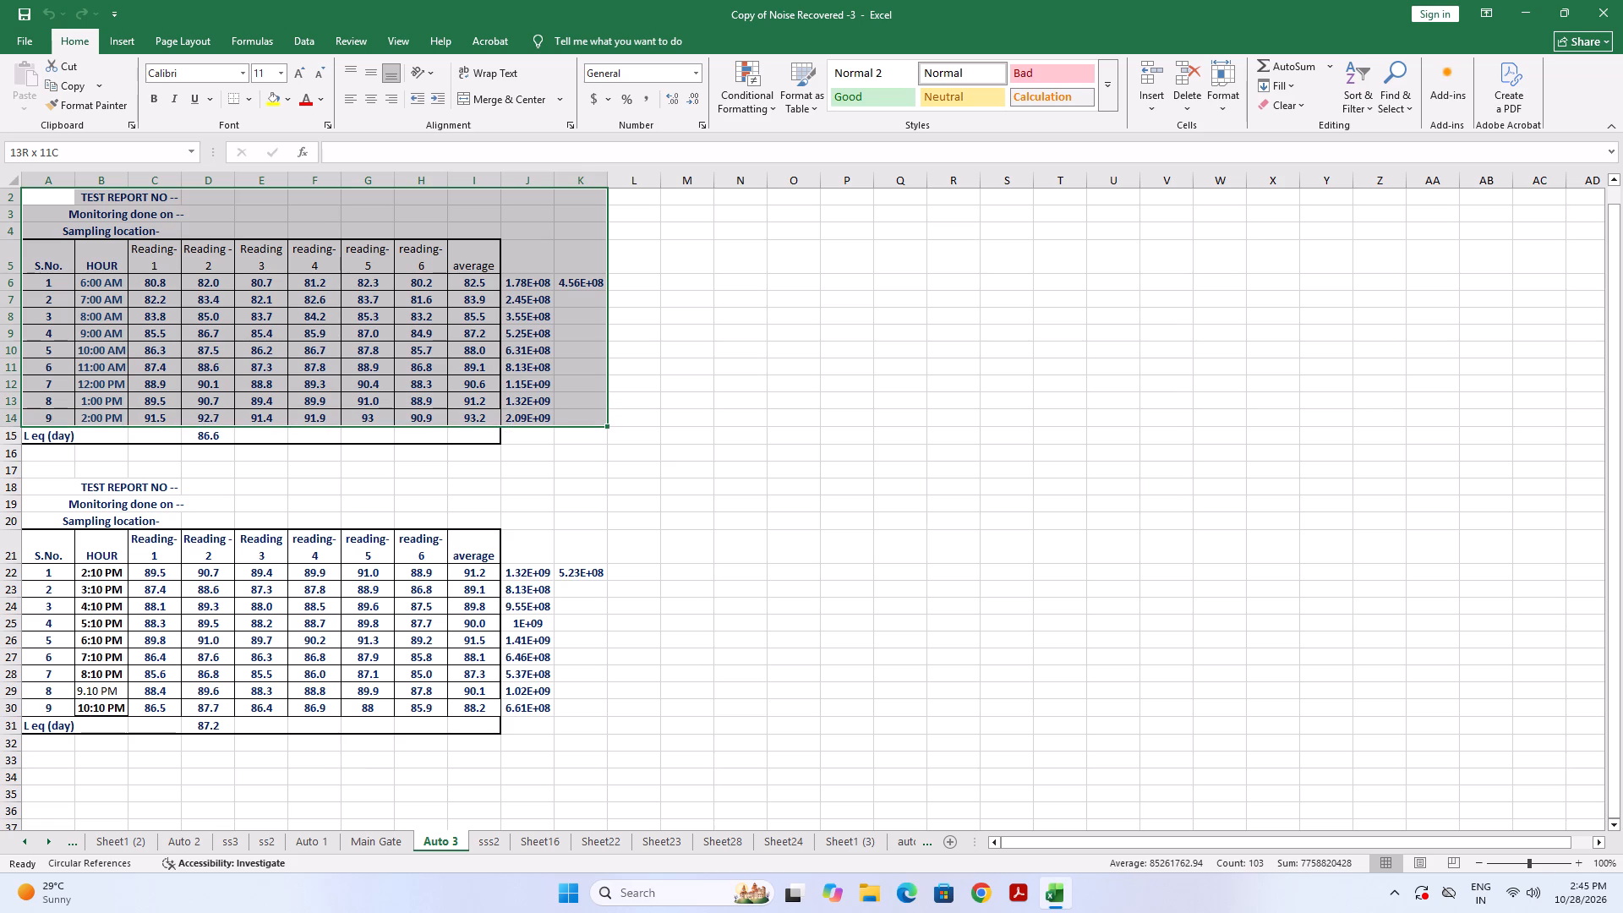
drag(568, 423, 561, 429)
right_click(561, 424)
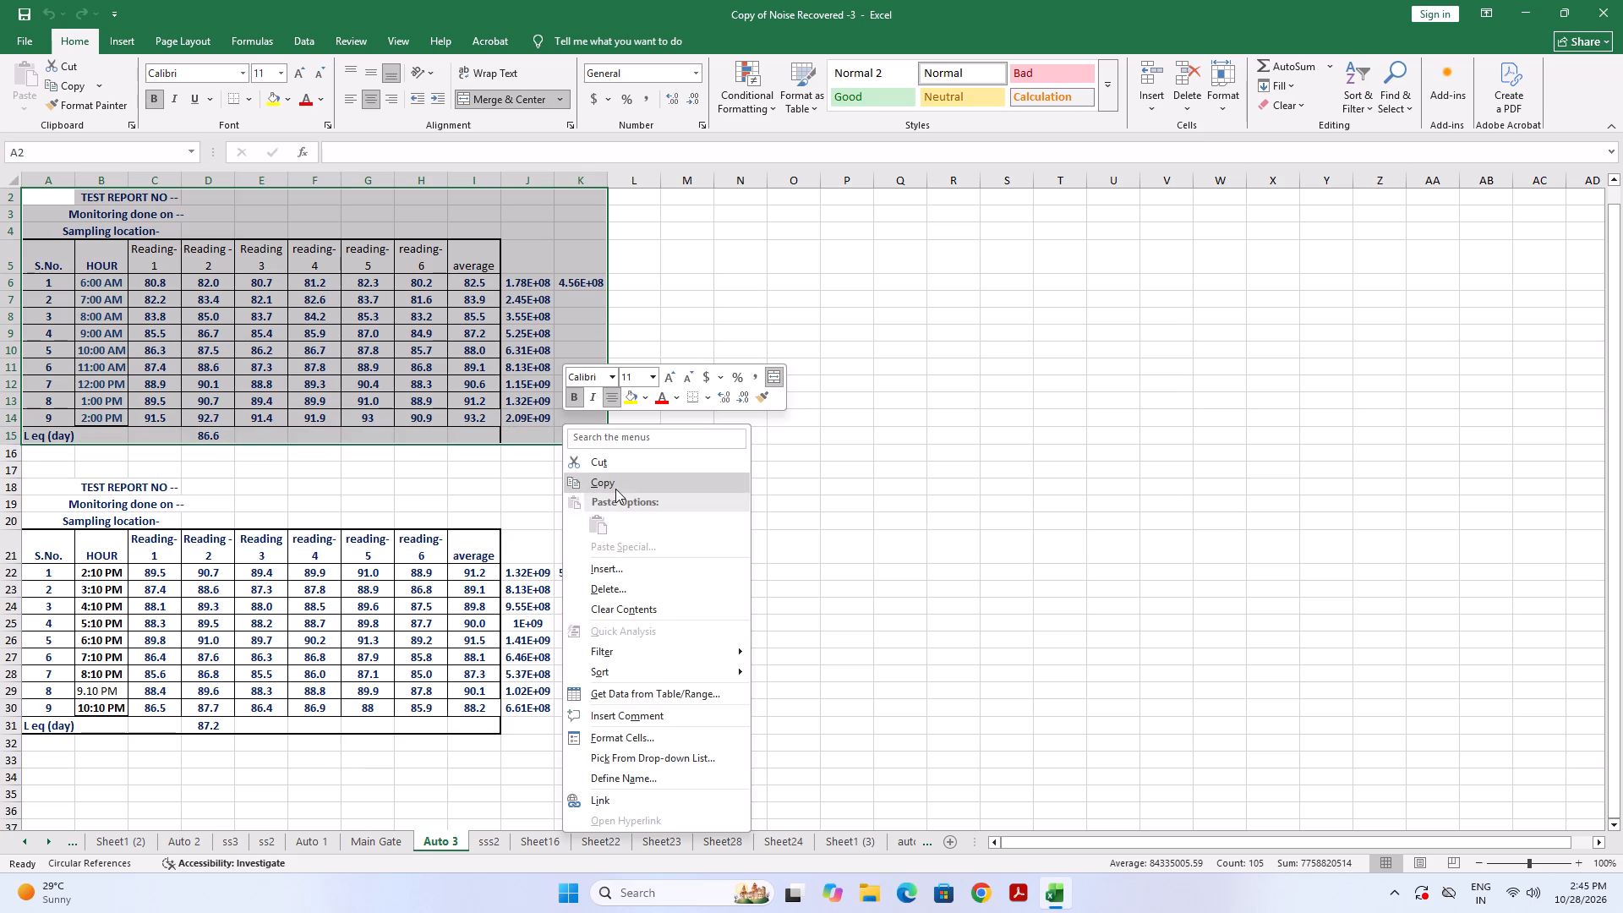
click(611, 483)
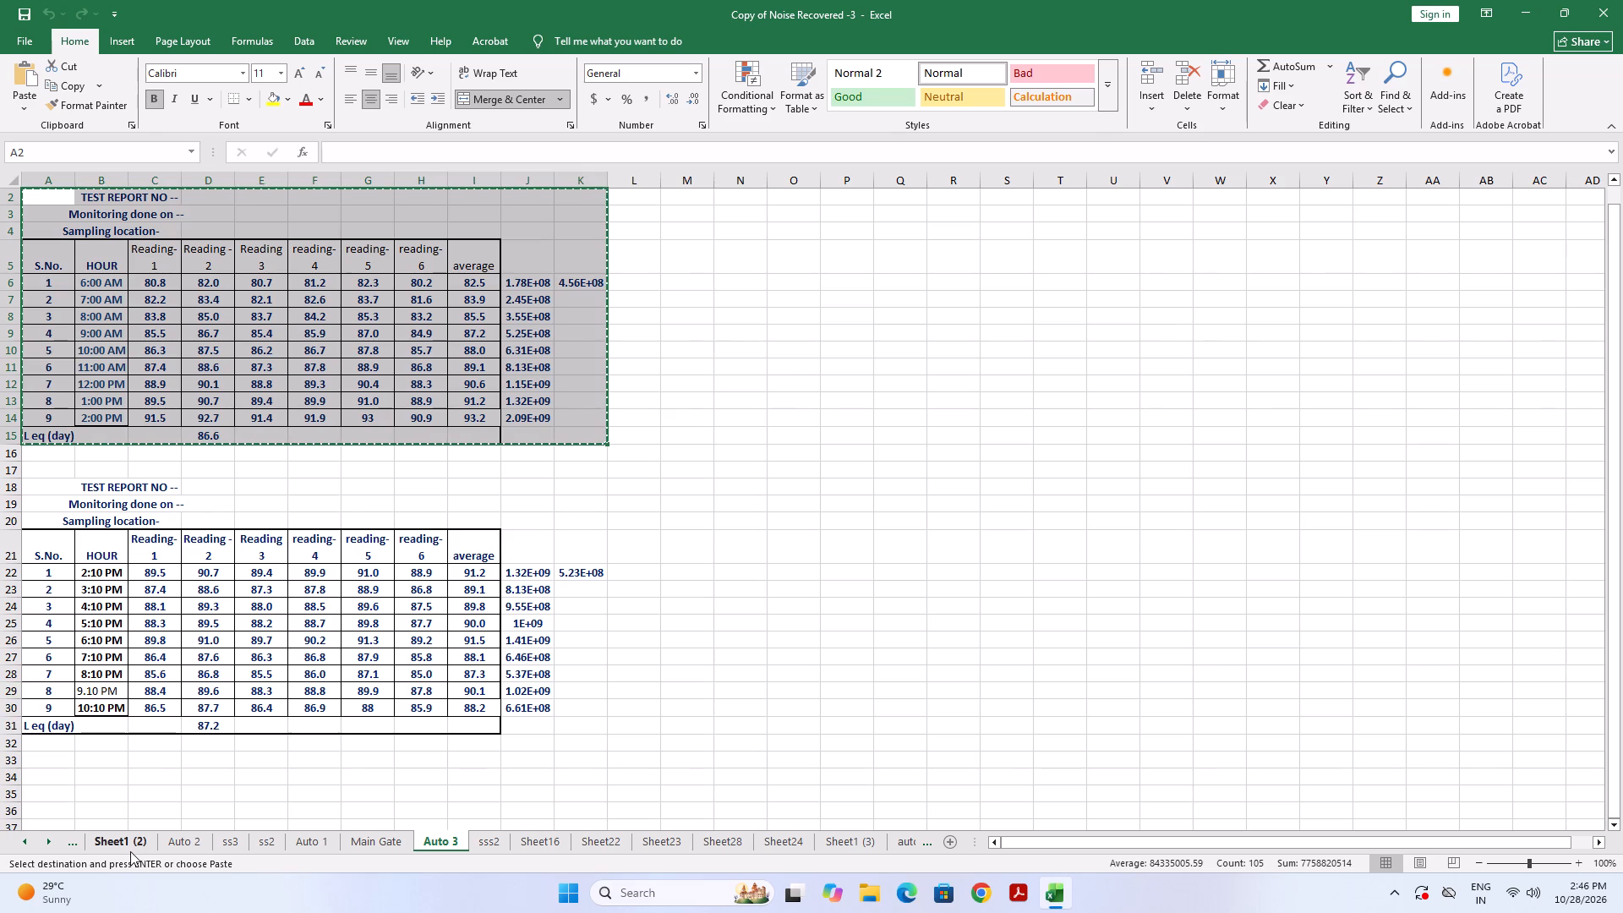
Paste the copied noise table with its formatting and formulas into the empty Sheet16, starting at cell A1, and dismiss the circular-reference warning.
click(543, 849)
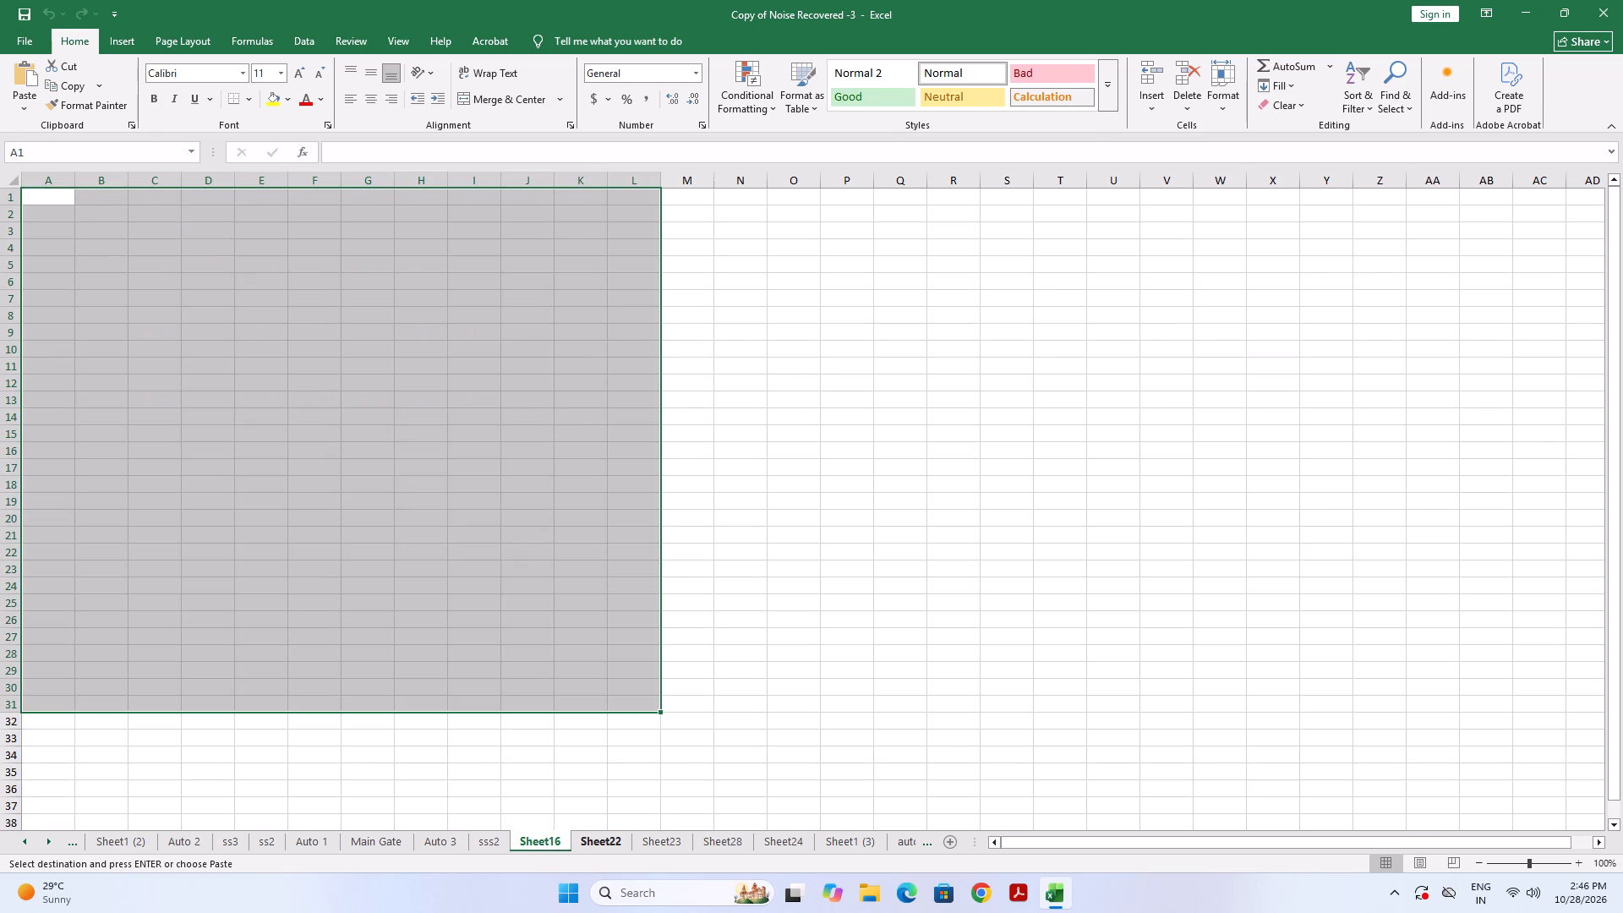
click(917, 656)
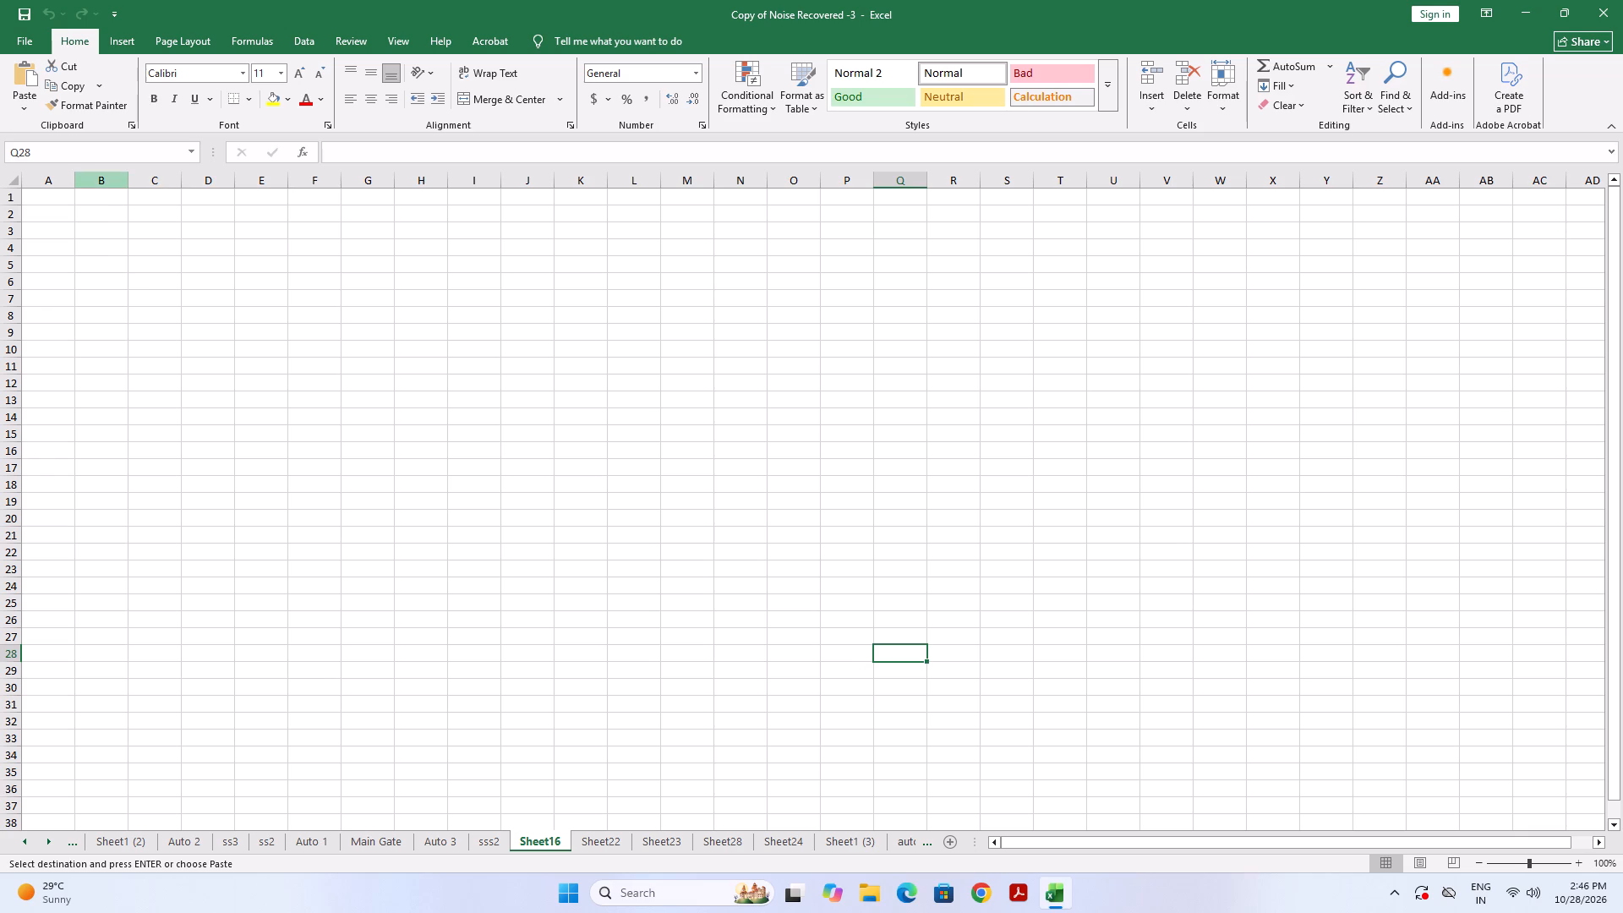
drag(49, 198, 265, 222)
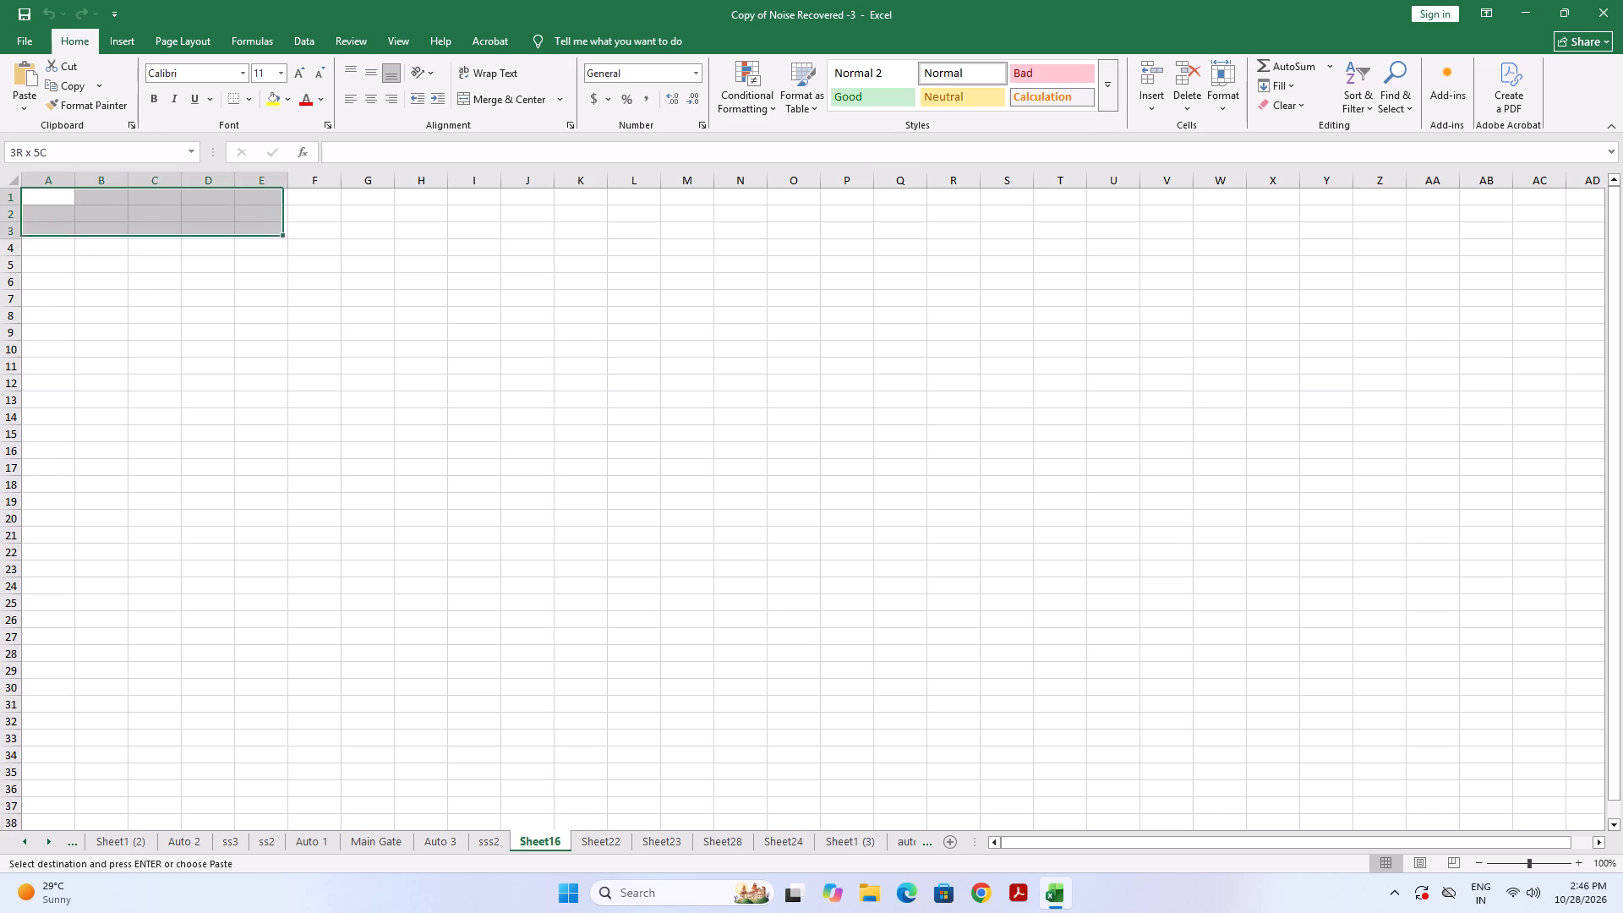
drag(265, 222, 521, 467)
right_click(125, 225)
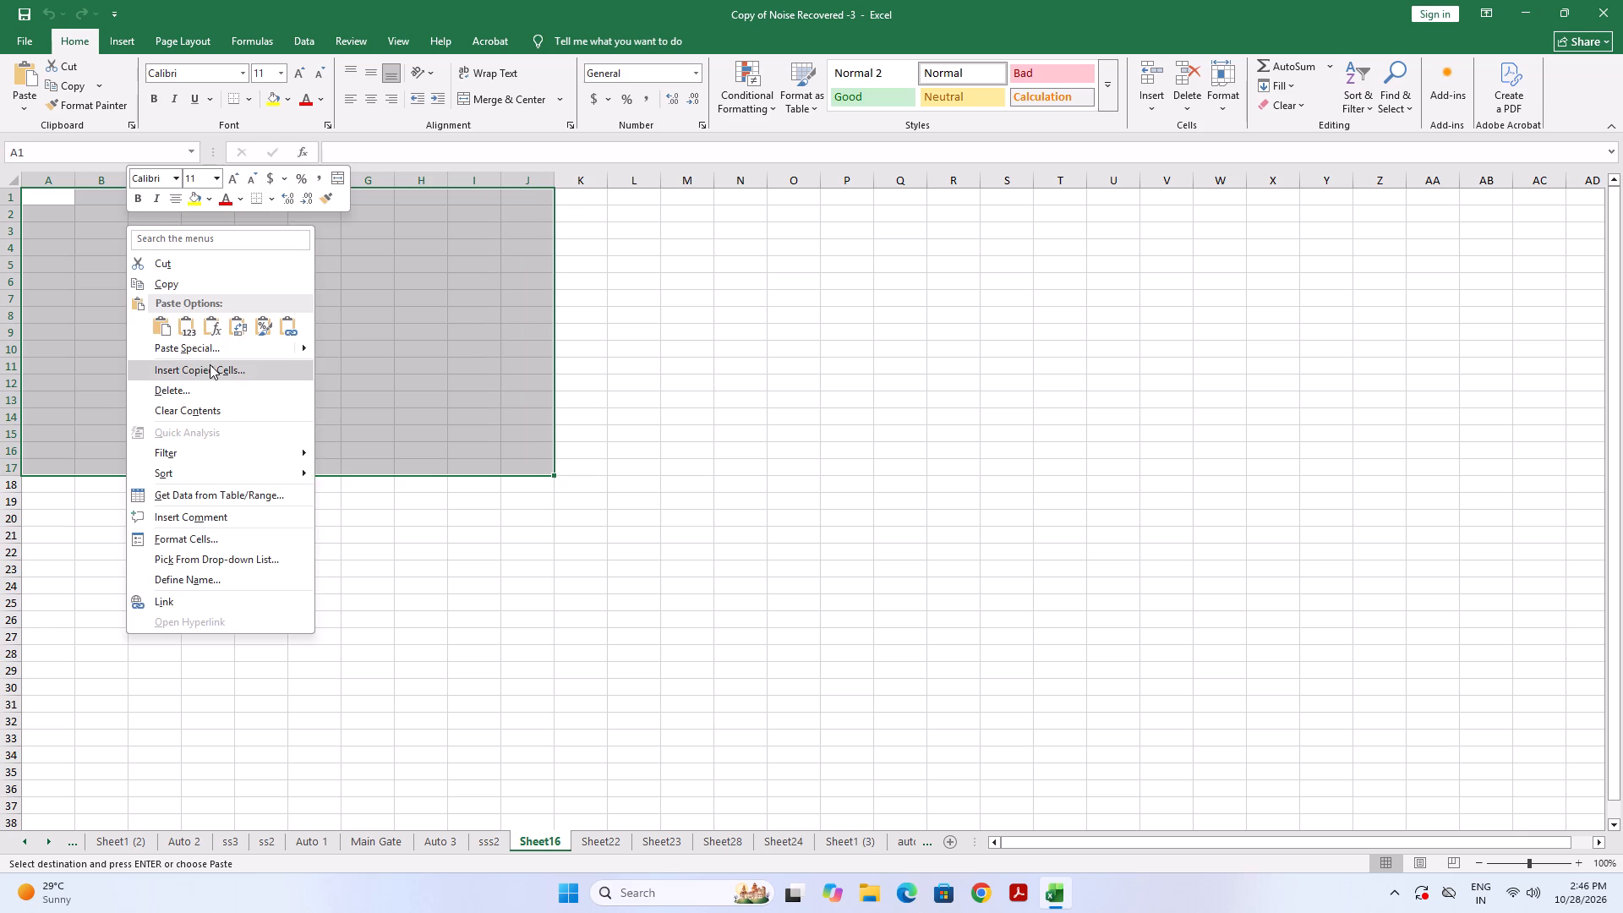
click(161, 331)
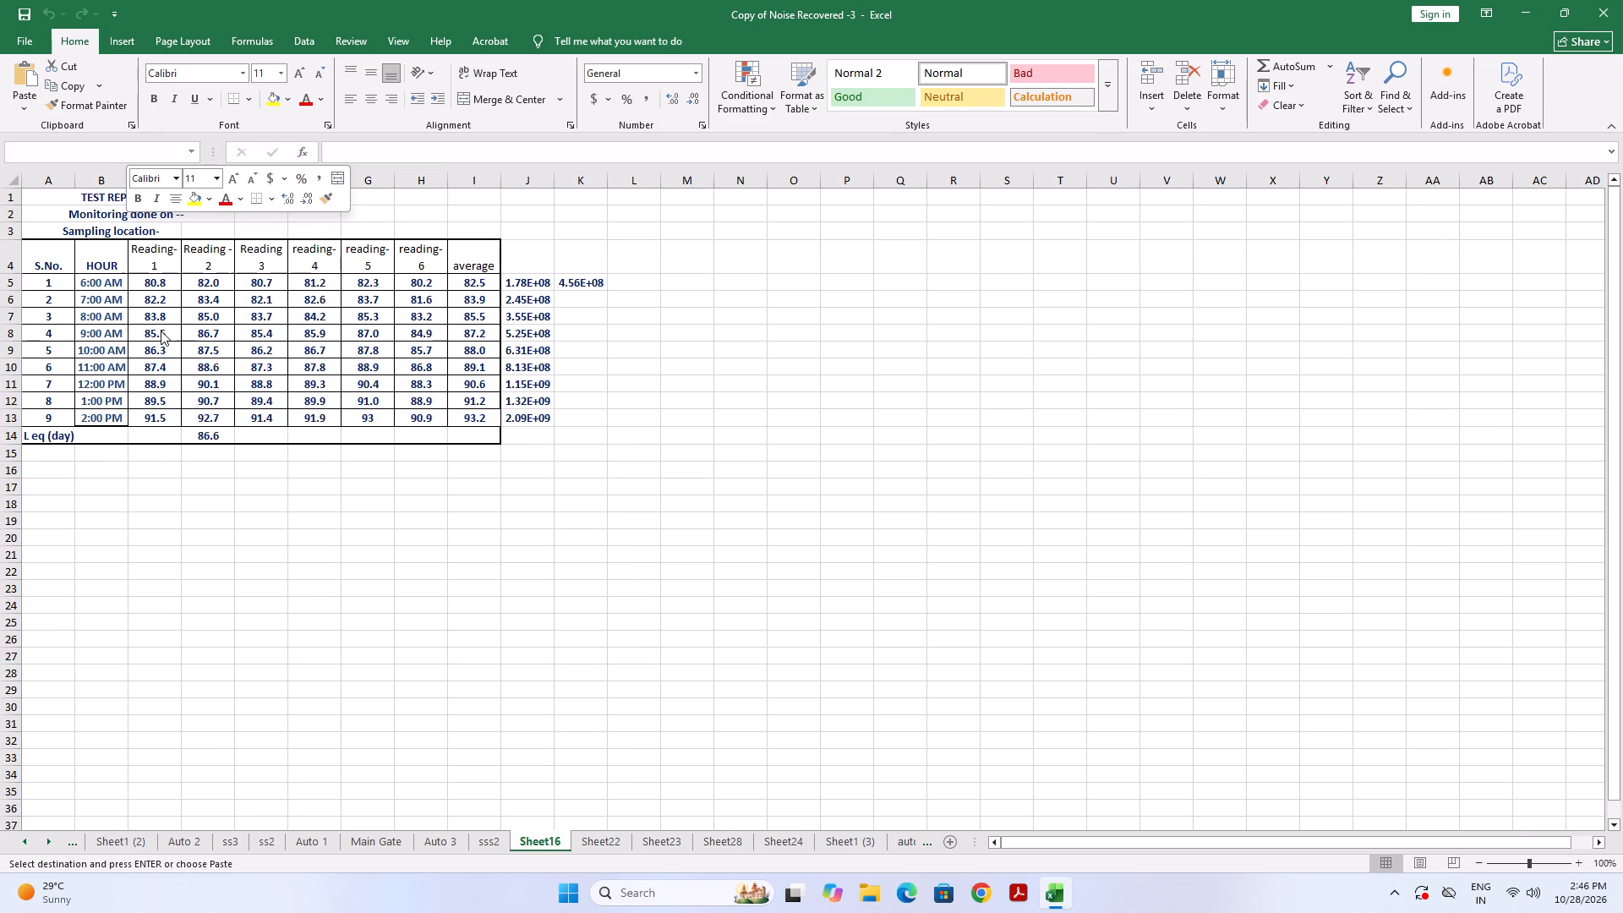
click(783, 644)
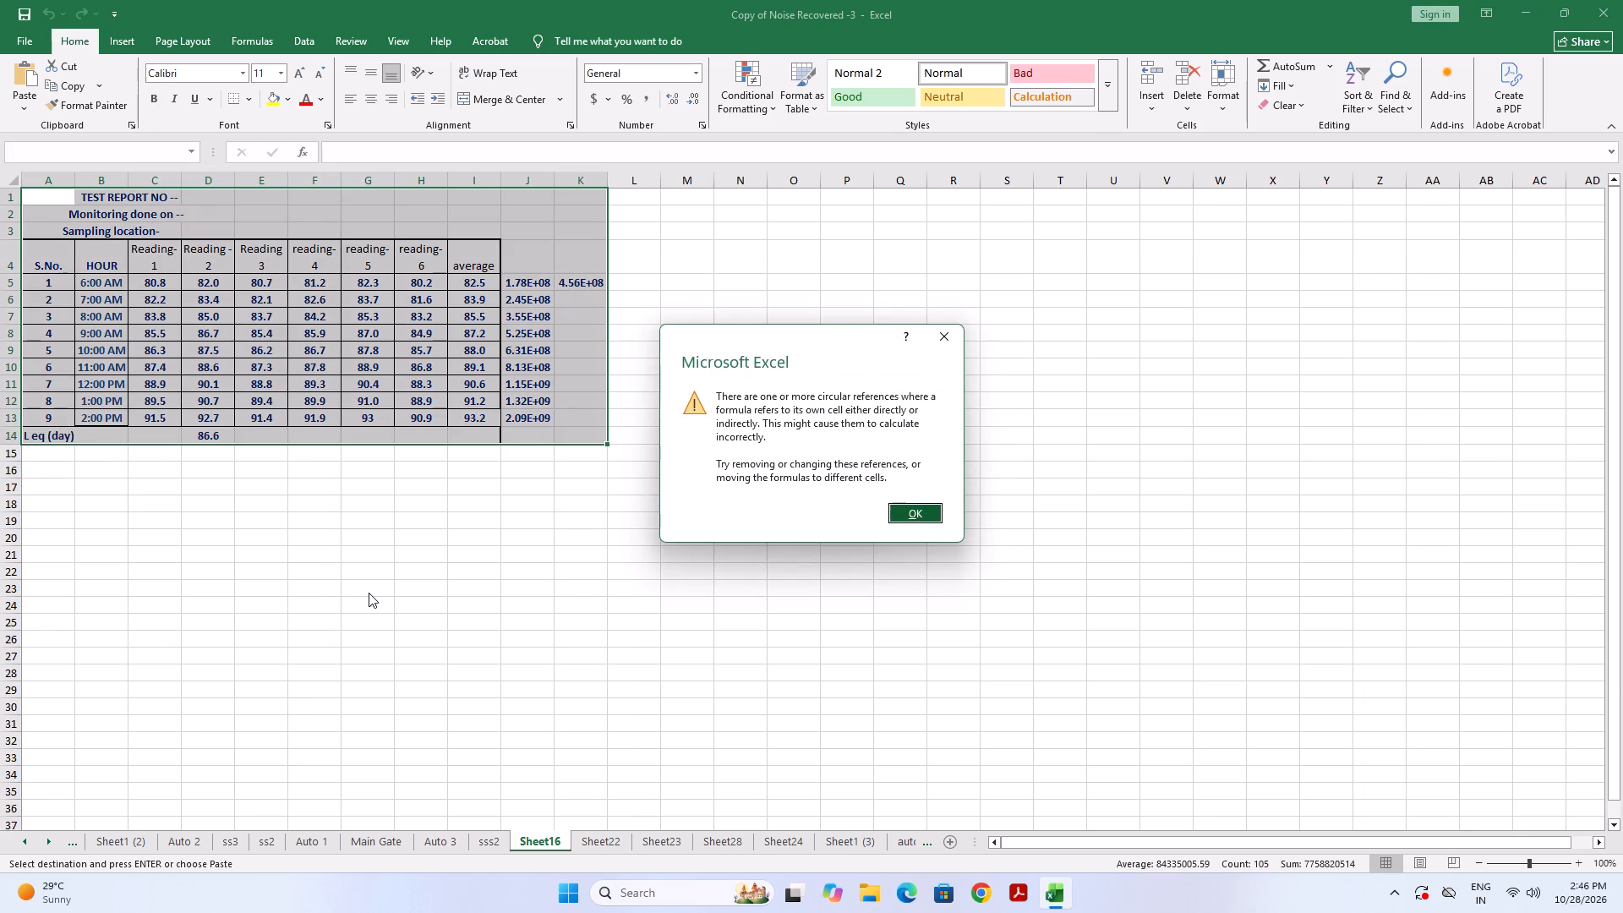
click(910, 517)
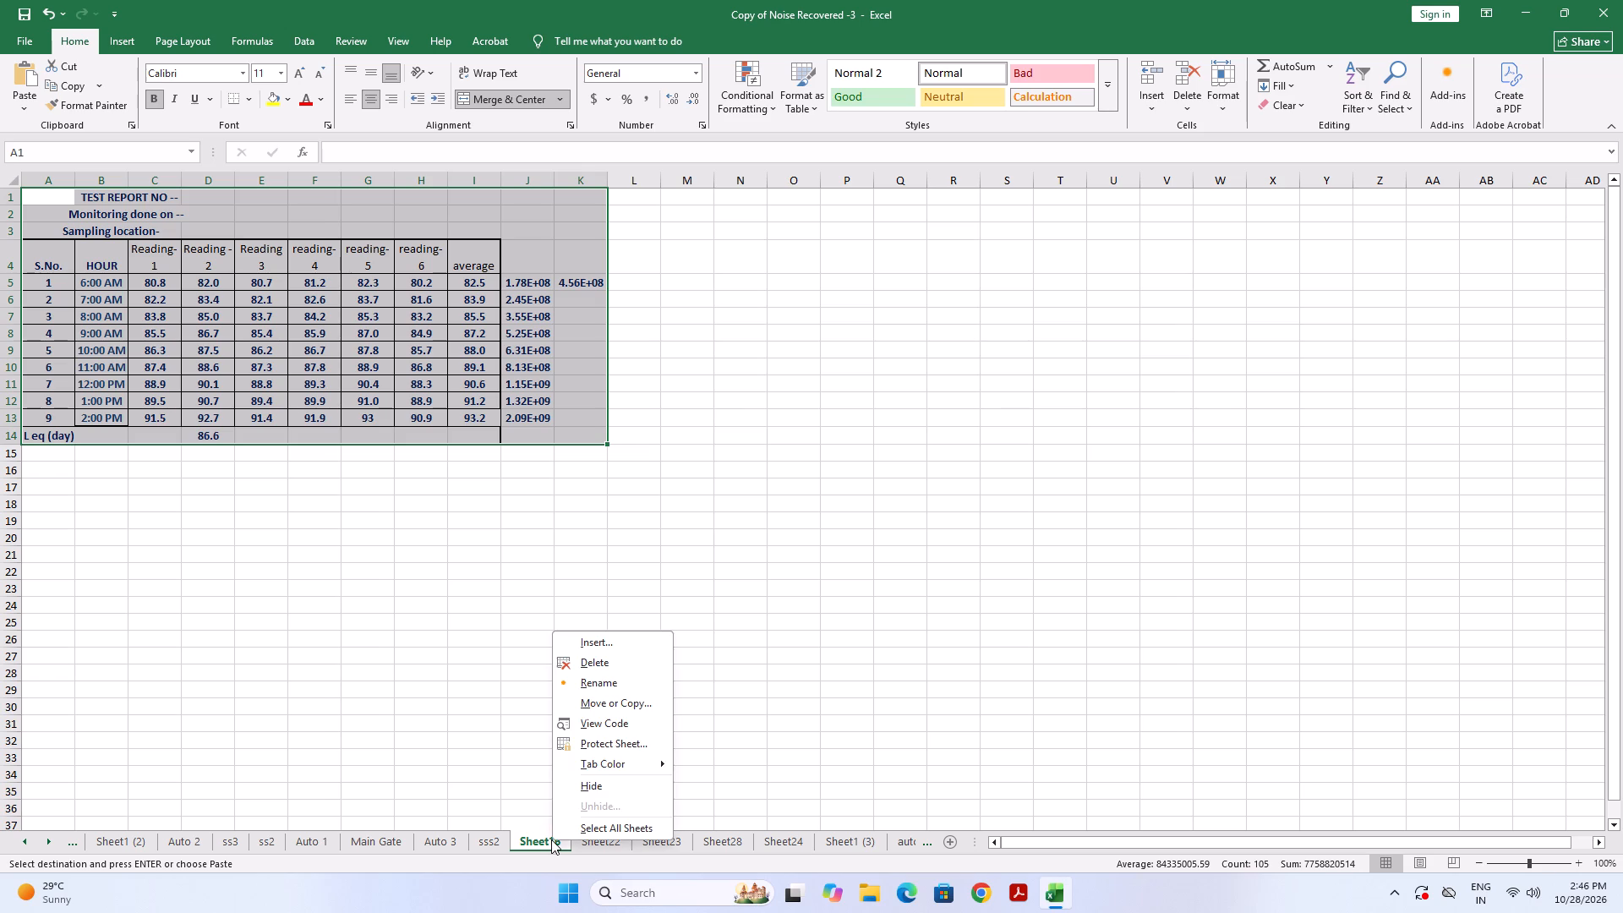
Rename Sheet16 as AUTO 4.
click(618, 675)
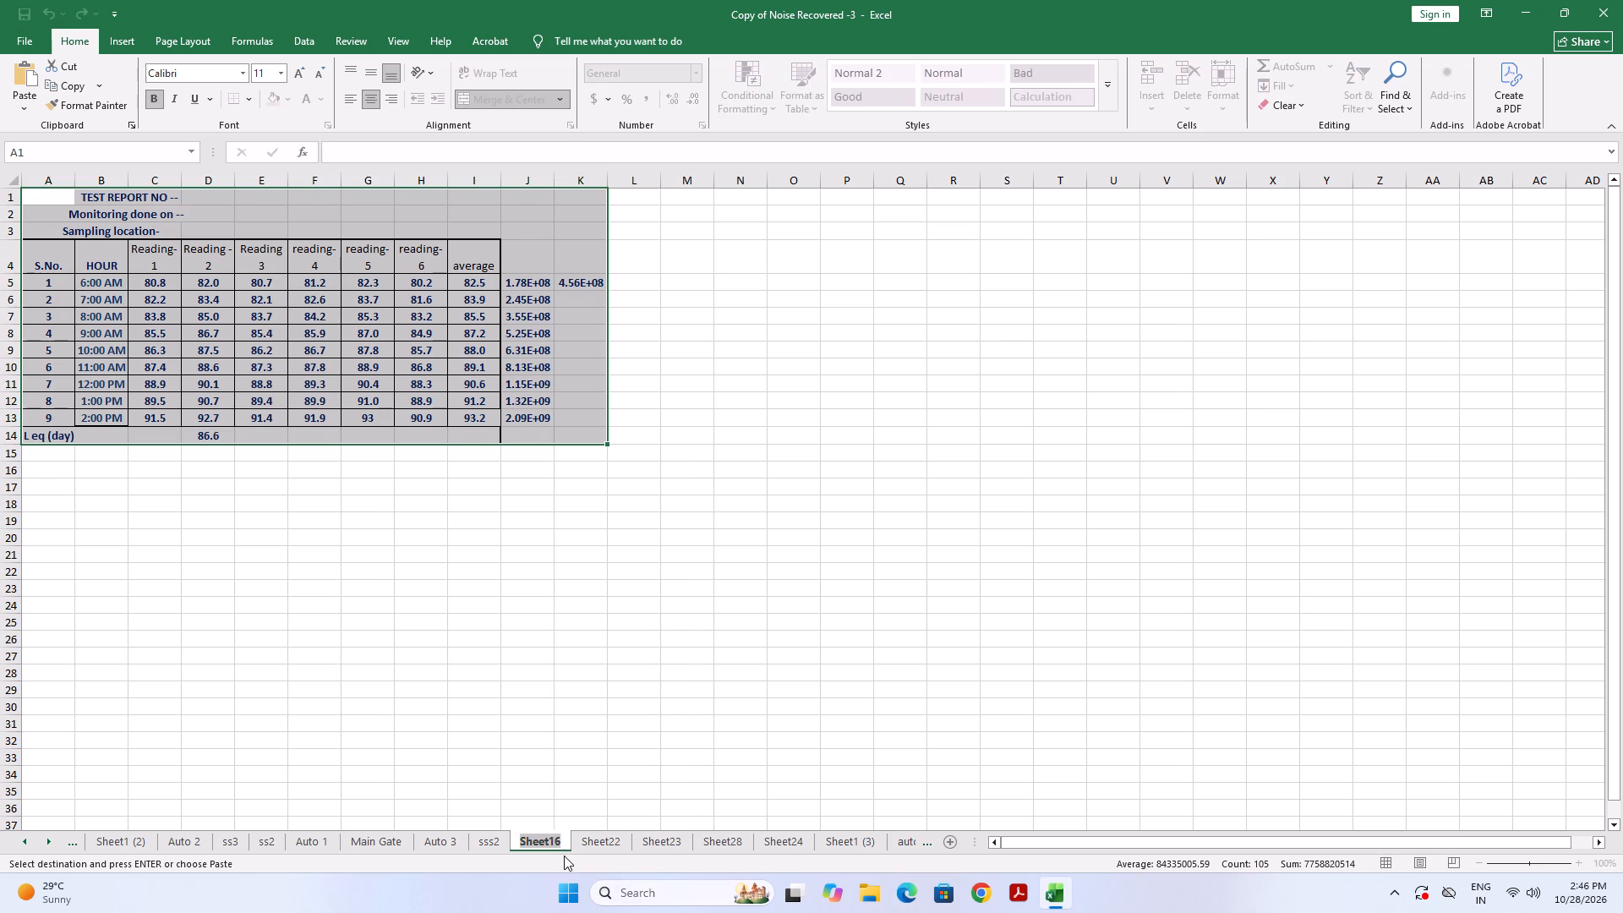
key(Right)
key(BackSpace)
key(BackSpace)
key(BackSpace)
key(BackSpace)
key(BackSpace)
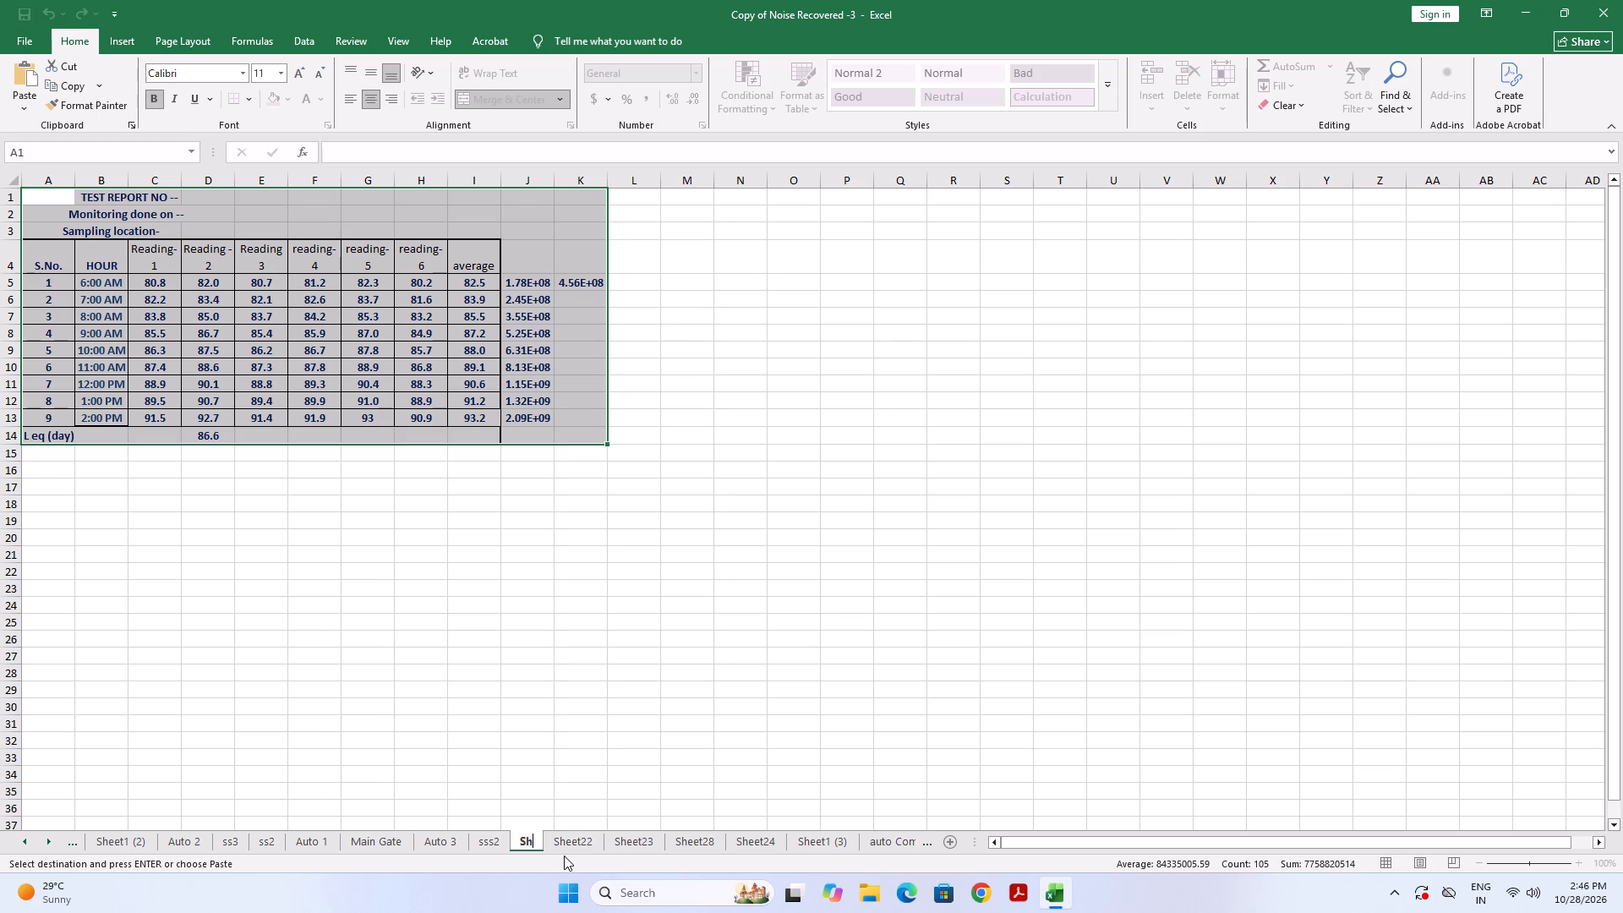
key(BackSpace)
key(BackSpace)
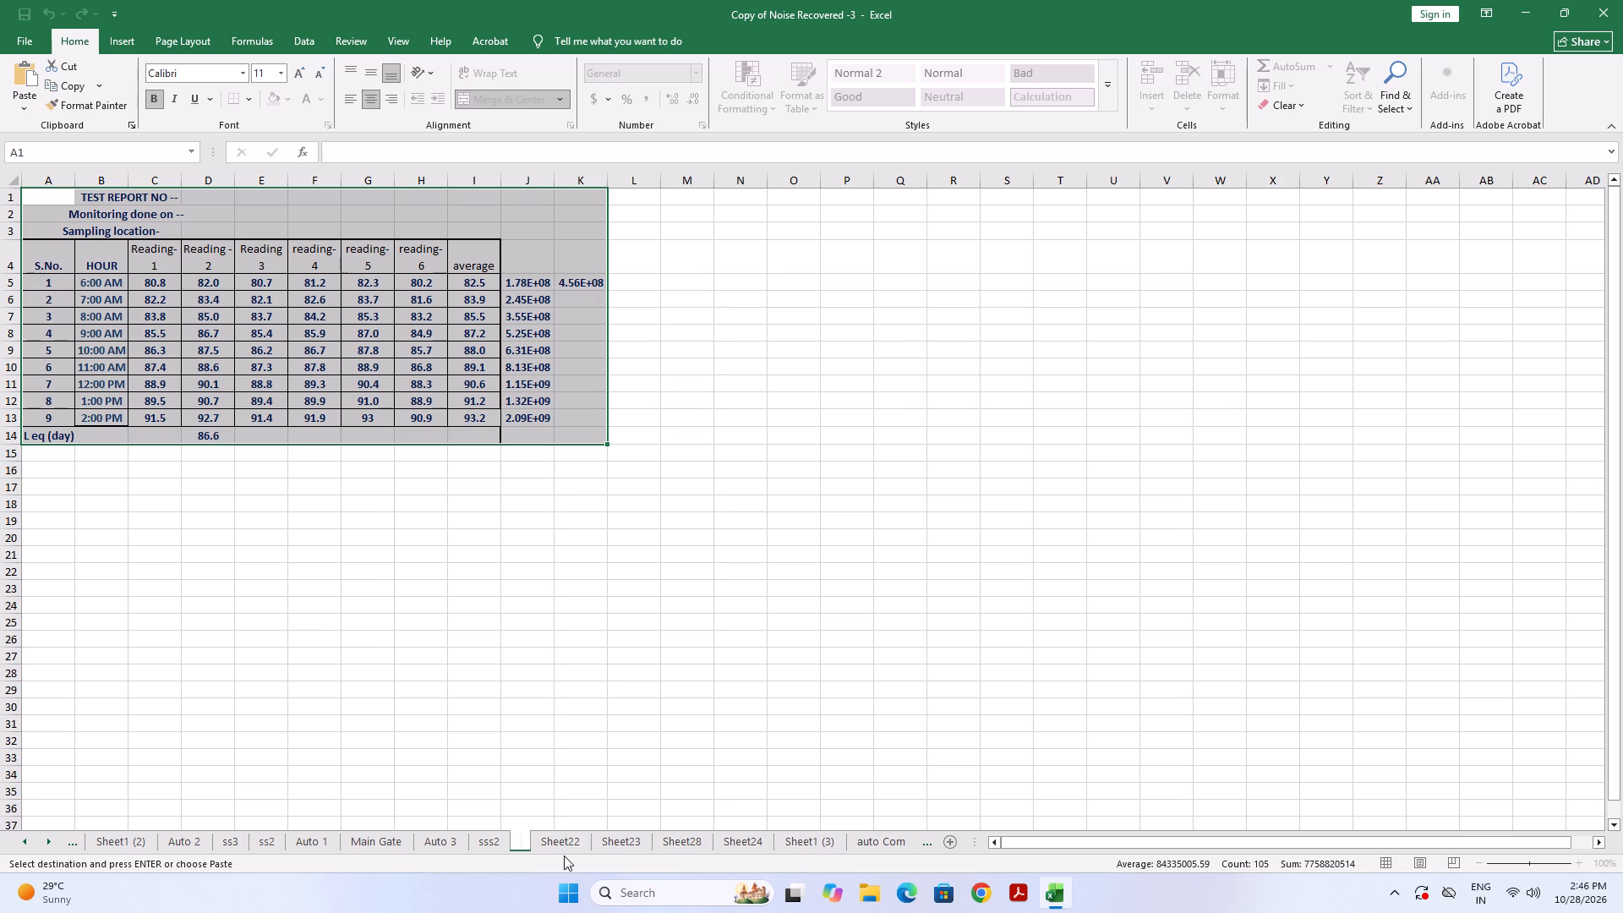
key(shift+a)
text(UTO)
key(space)
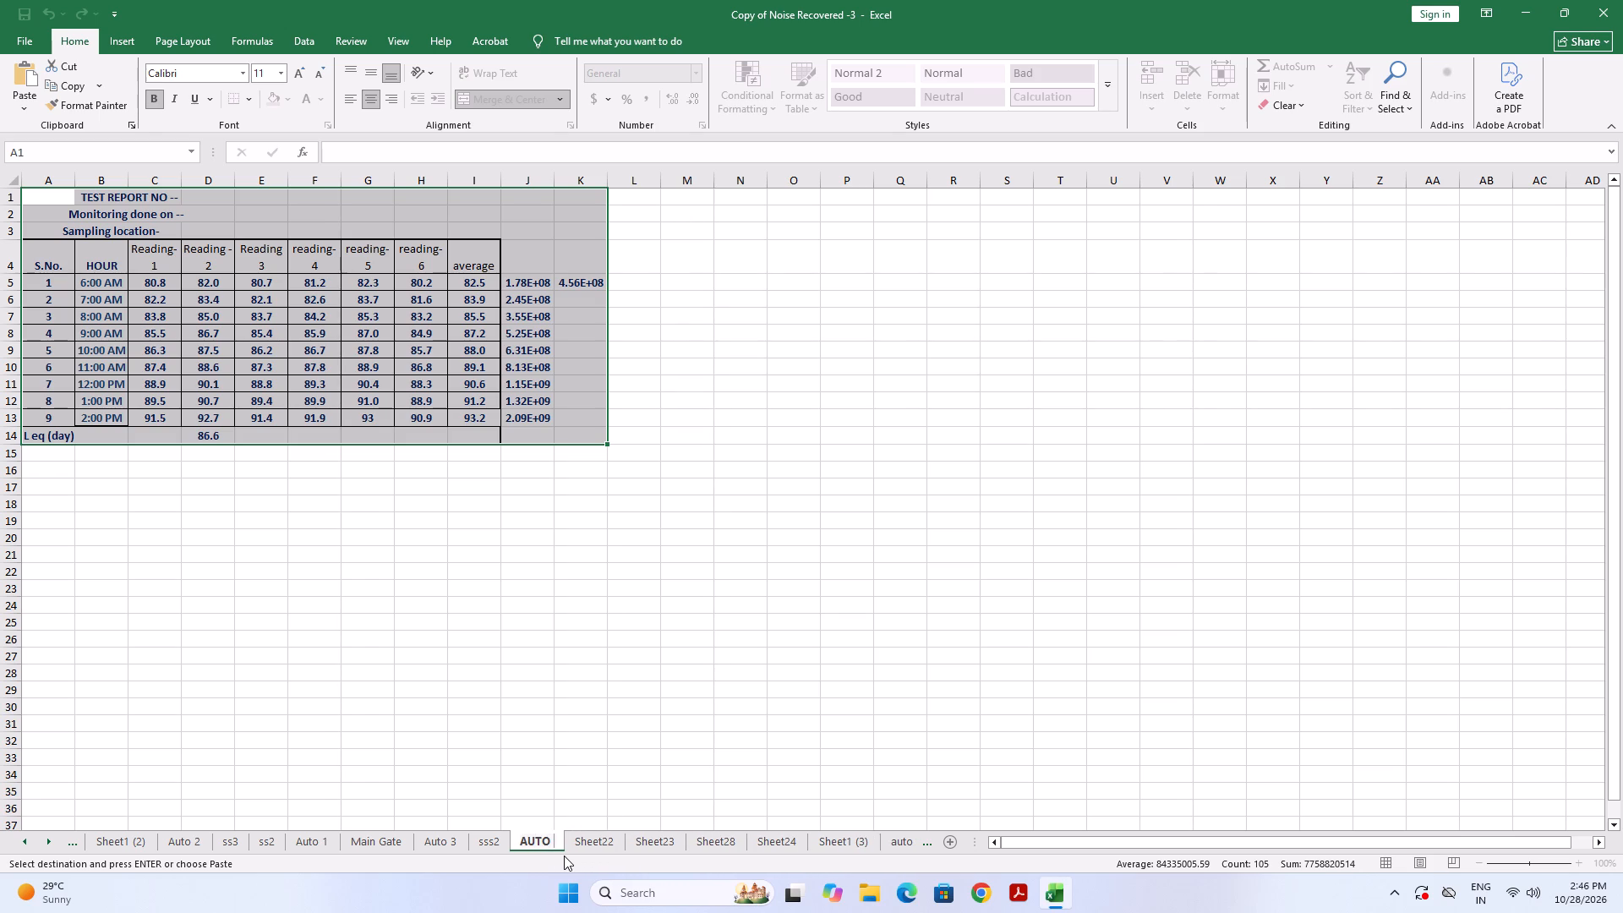
key(4)
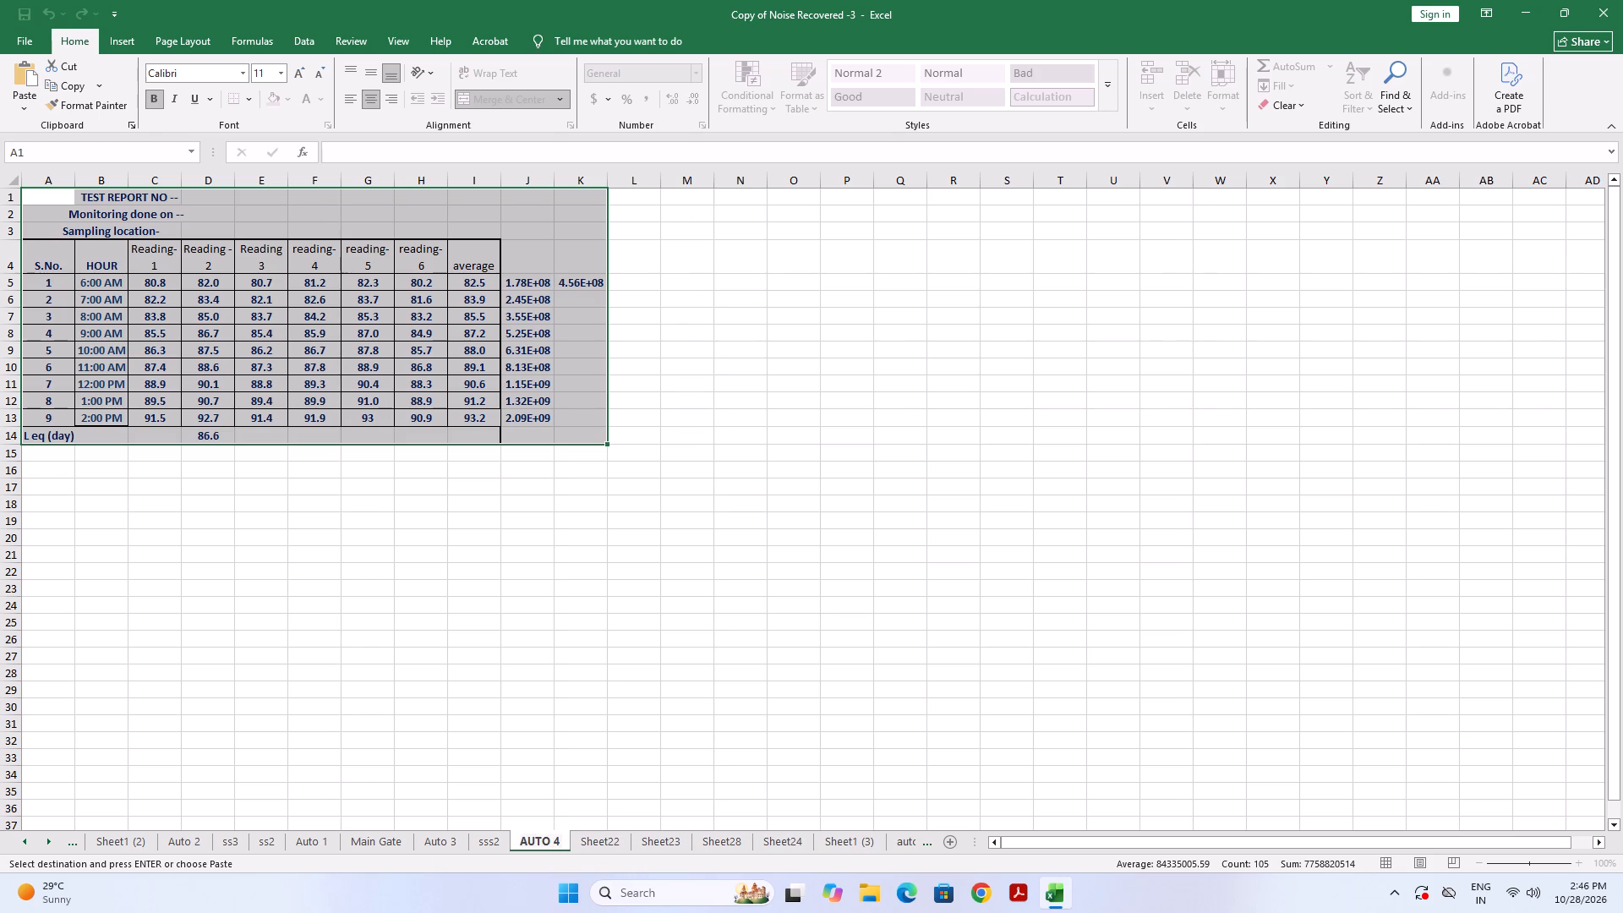
click(883, 640)
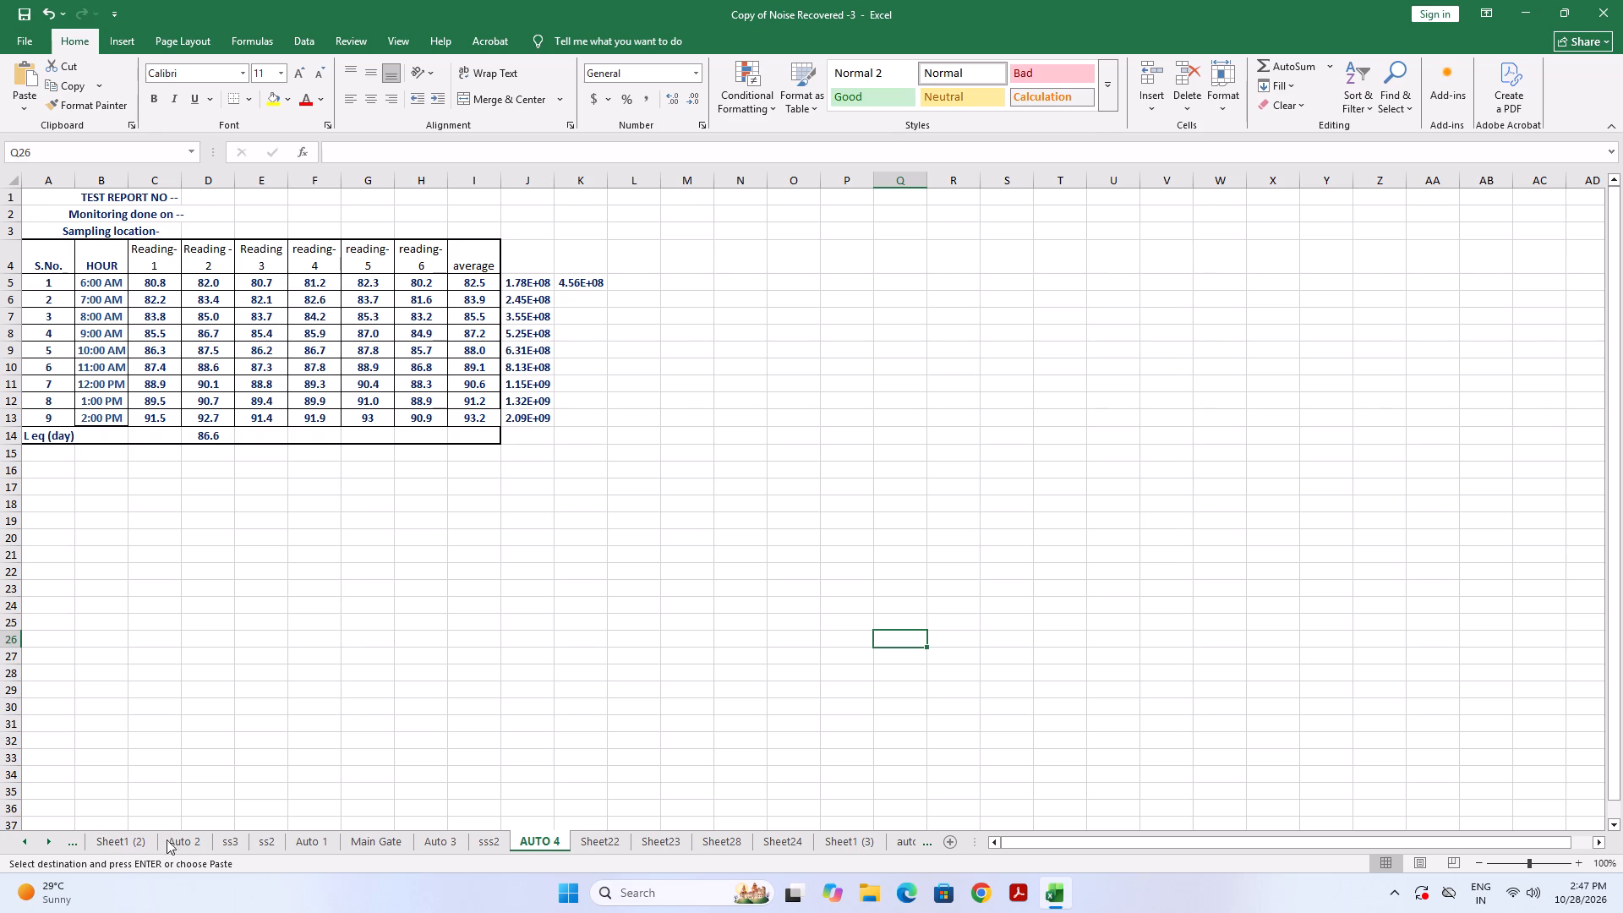
Look through the sheets Auto 2 to Auto 1 and copy the hours 8:00 AM to 4:00 PM, range B7:B15, from Auto 1.
click(182, 839)
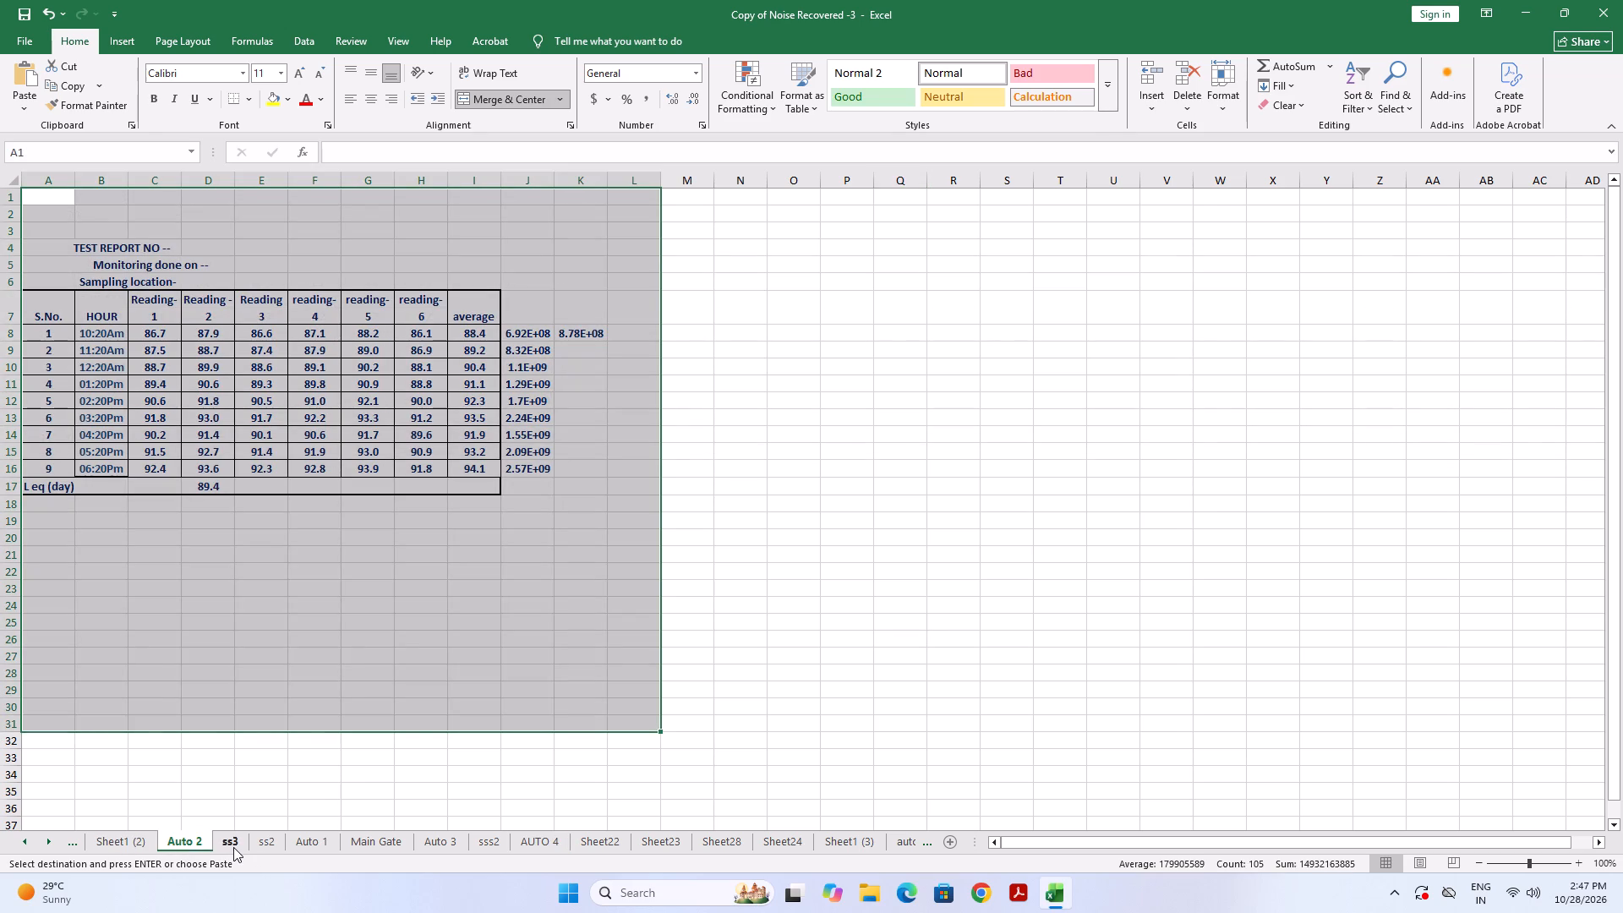
click(233, 847)
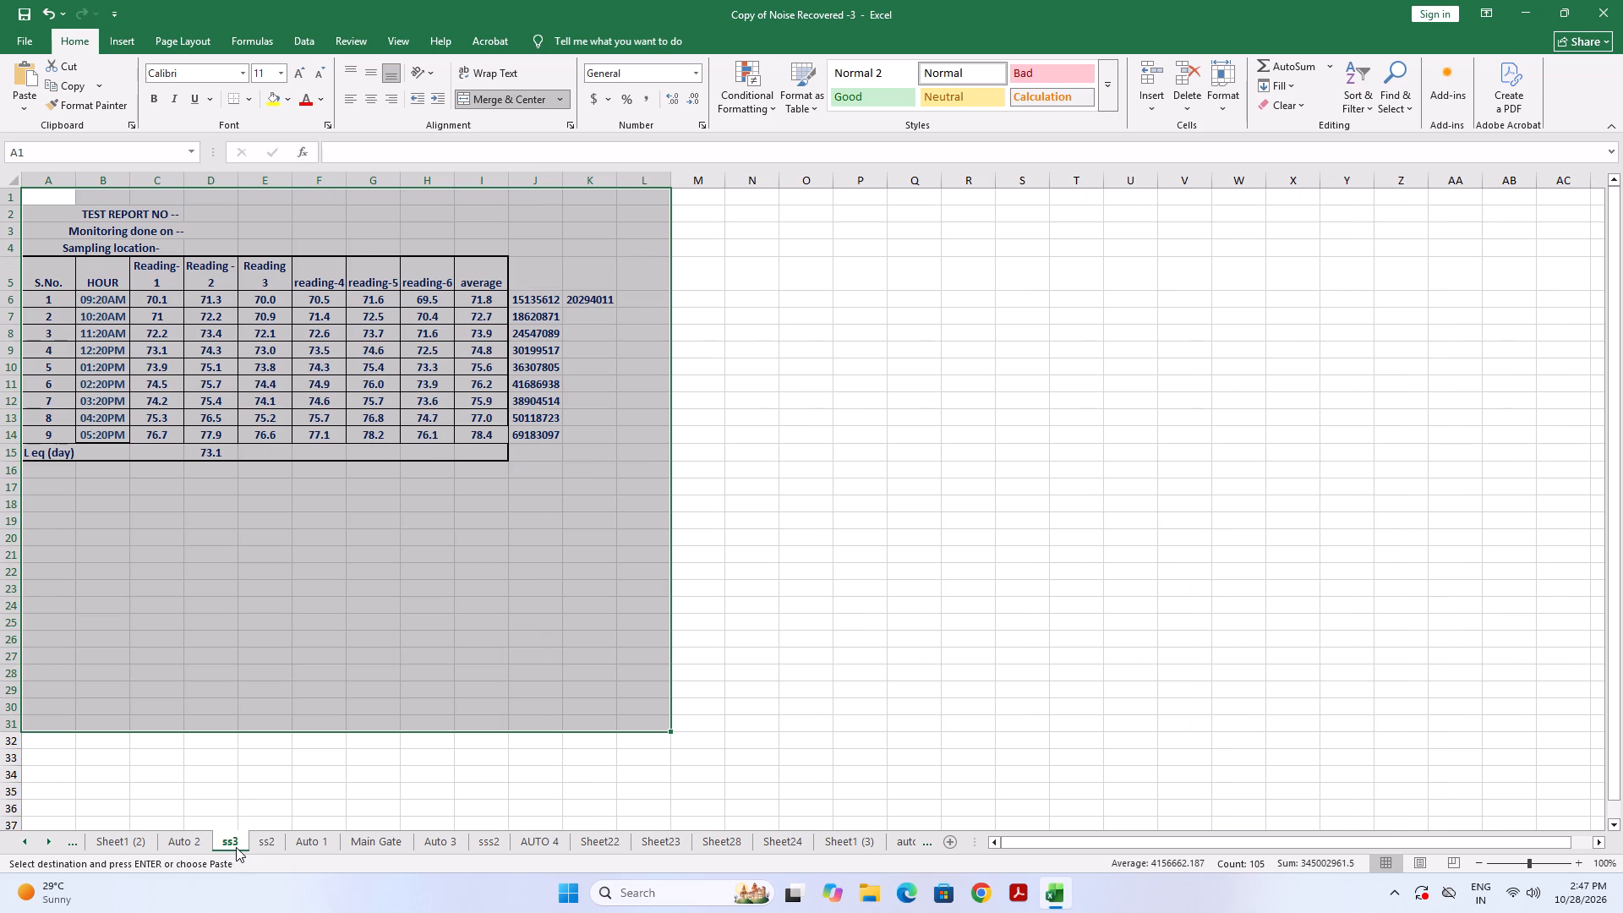
click(275, 844)
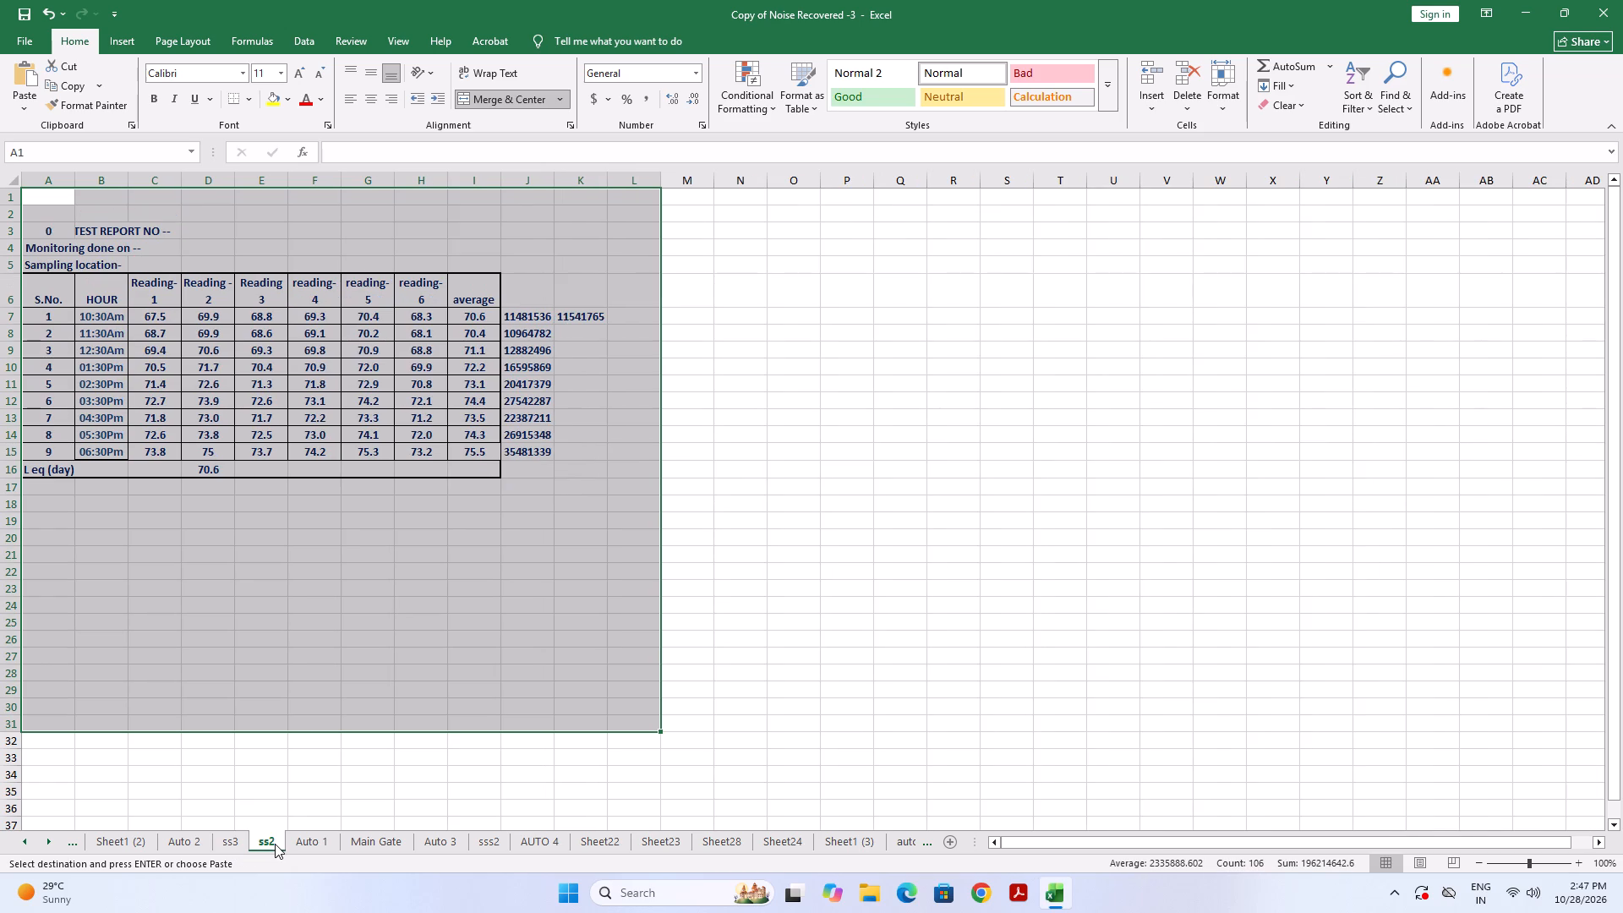
click(317, 847)
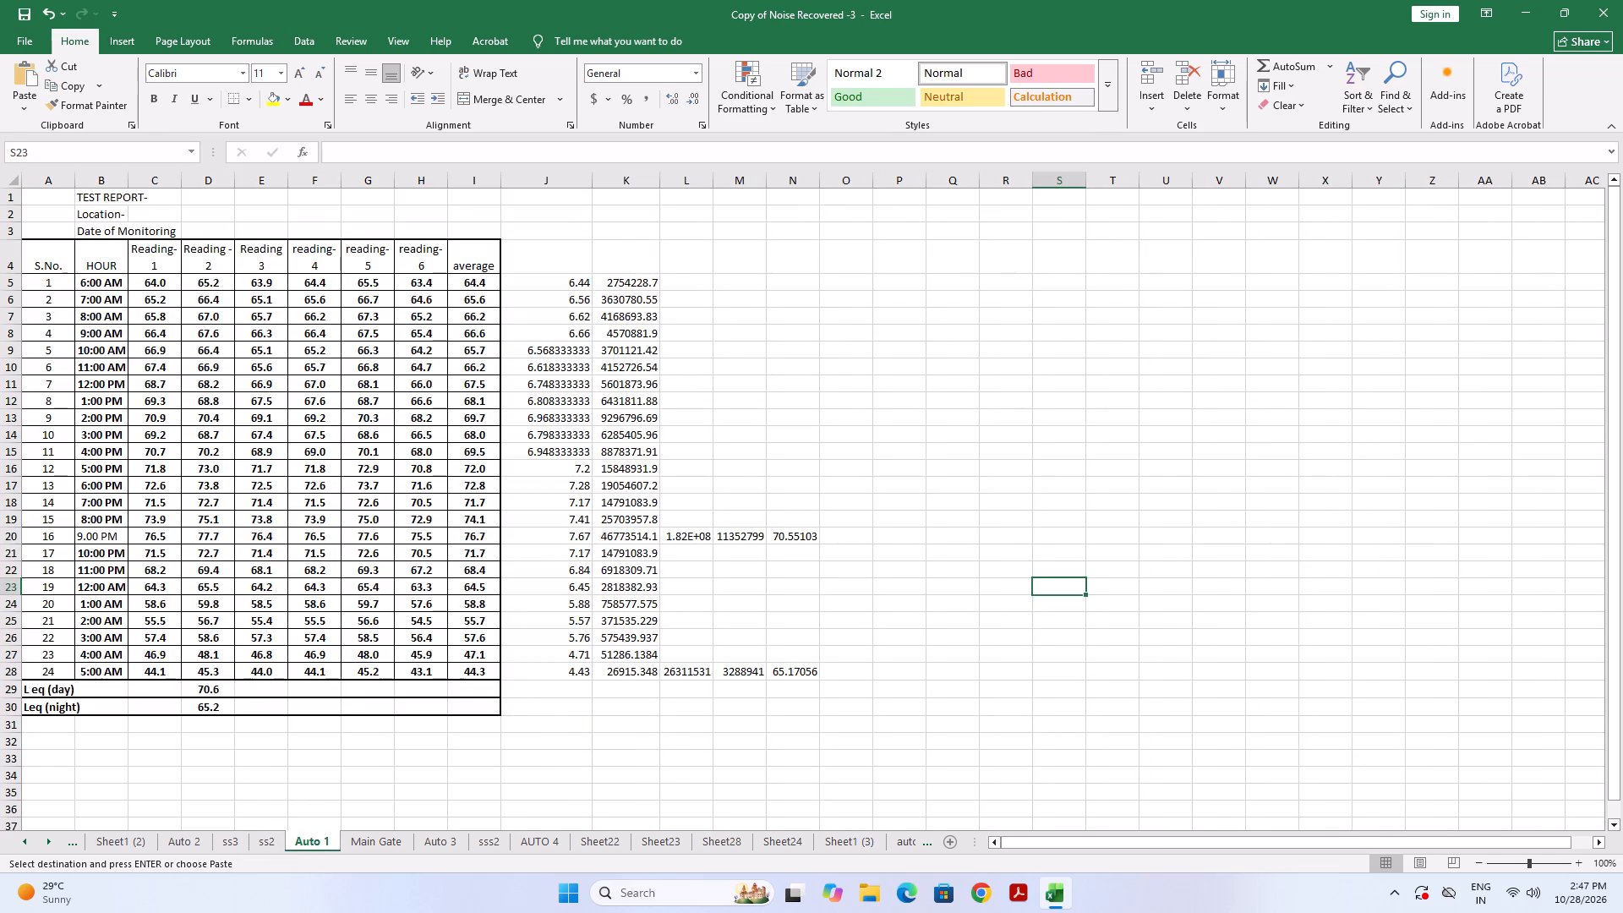
drag(89, 320, 92, 352)
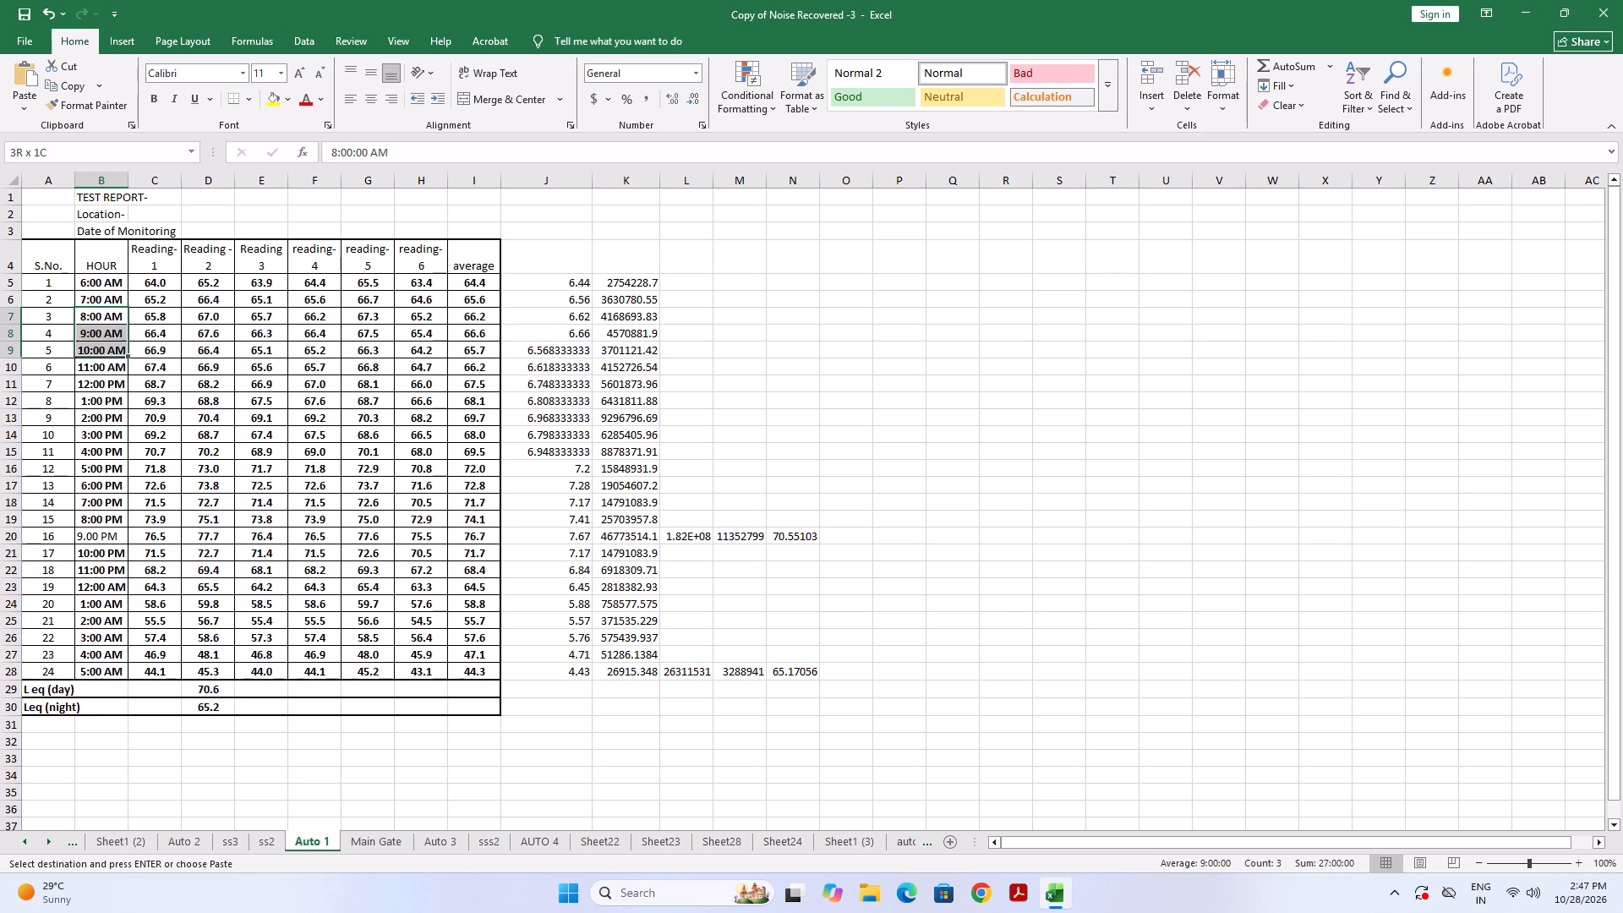
drag(92, 352, 96, 373)
drag(96, 373, 96, 436)
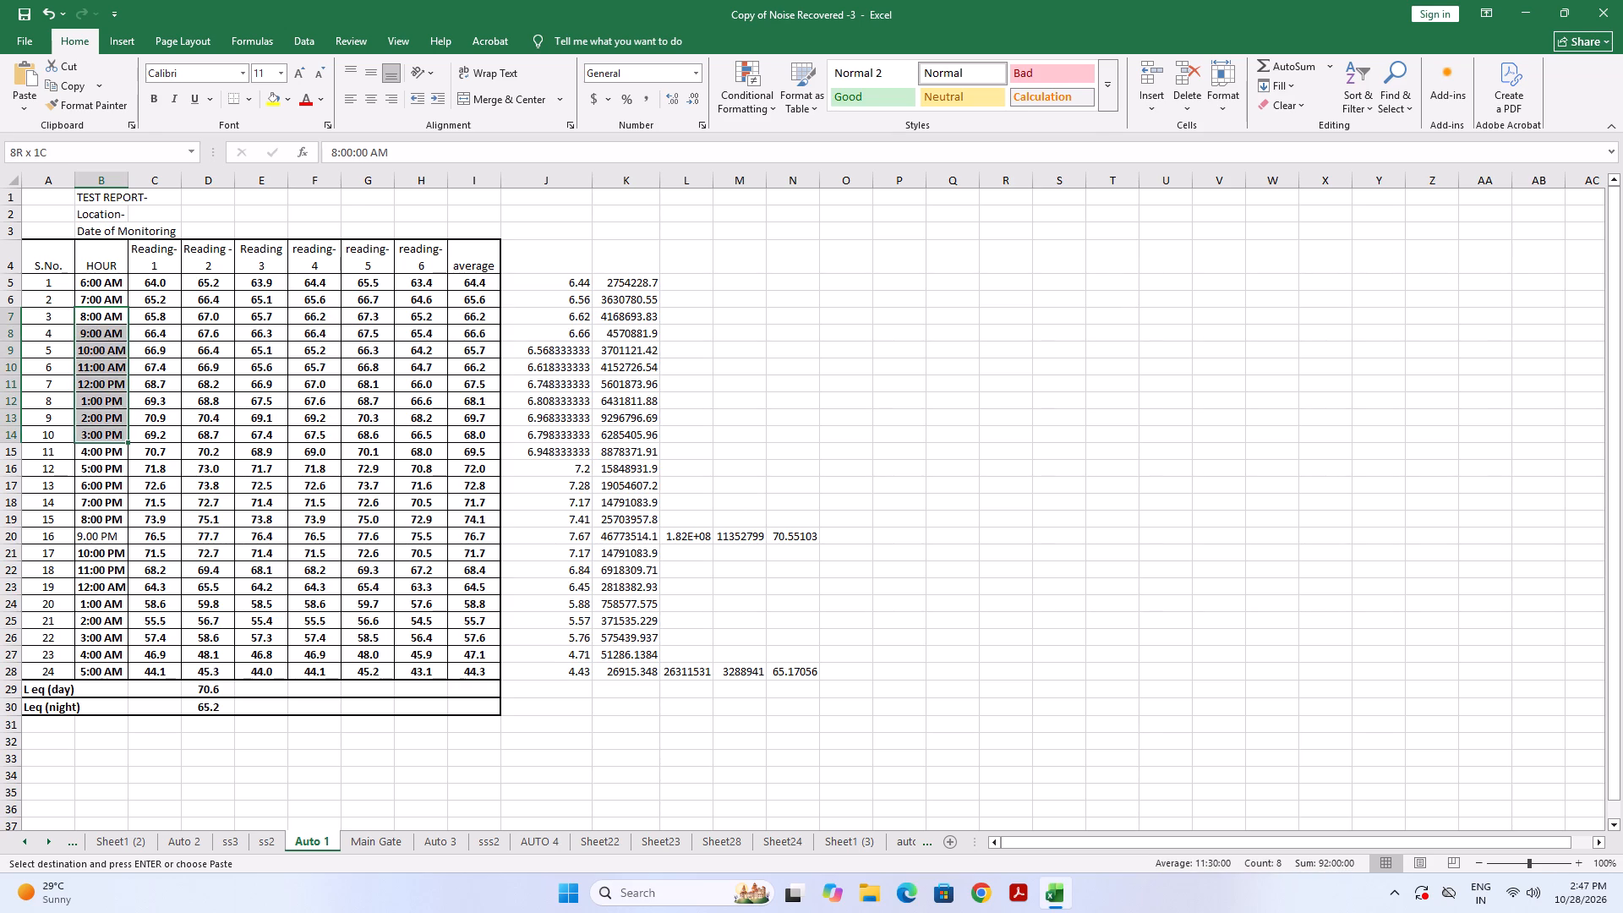
drag(96, 436, 97, 444)
right_click(94, 441)
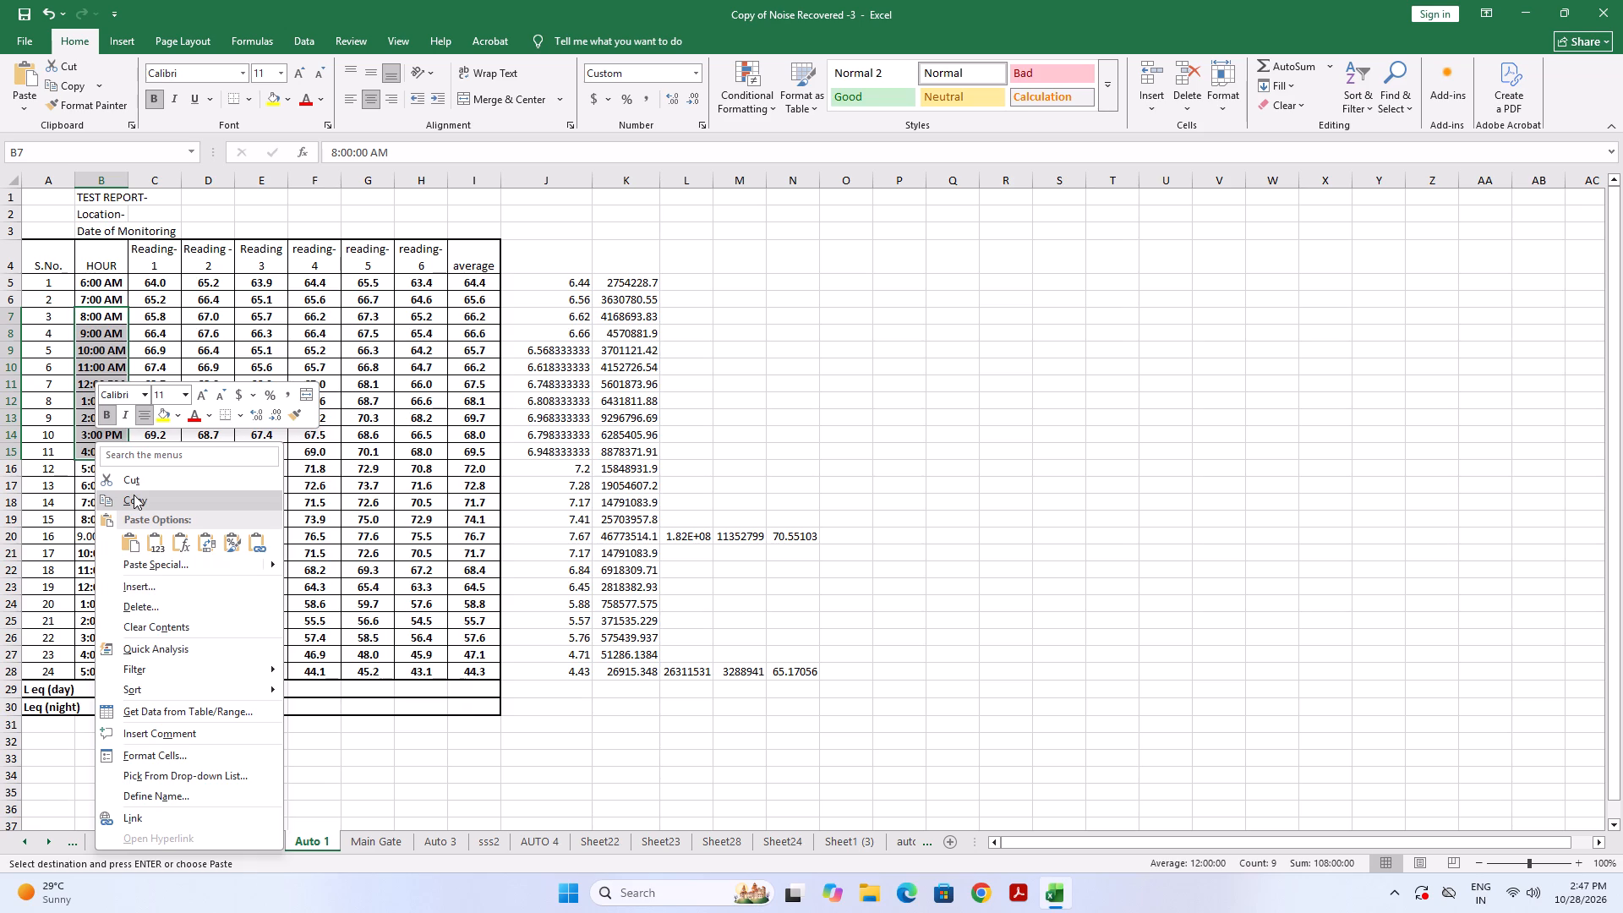
click(134, 495)
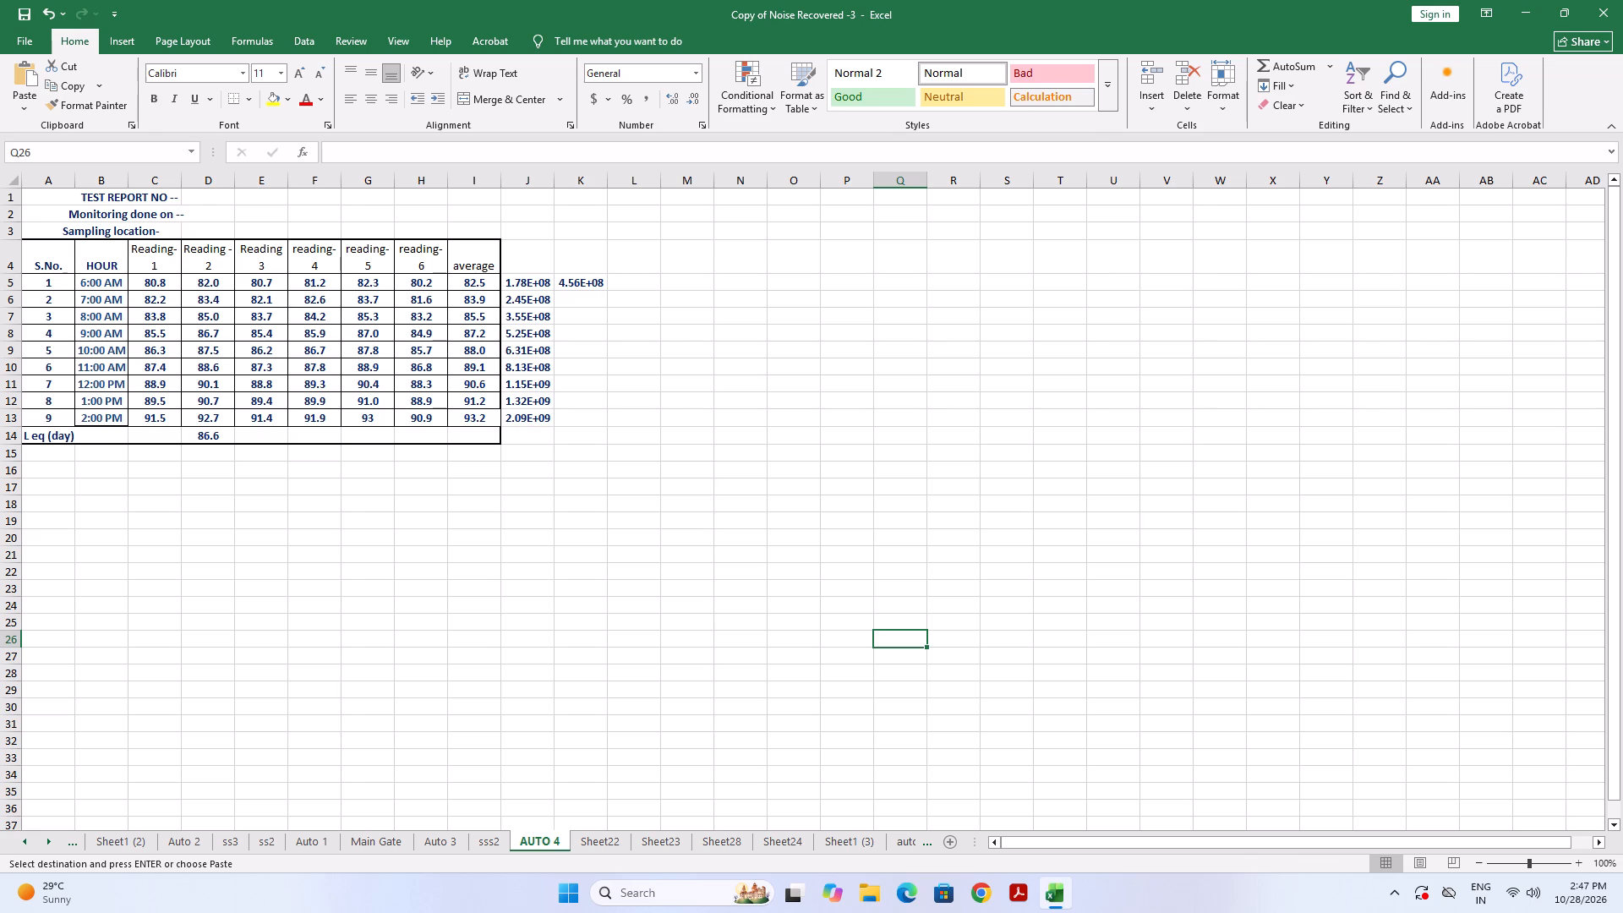
Paste the copied hours over the HOUR column of the AUTO 4 sheet, range B5:B13.
drag(98, 282, 98, 283)
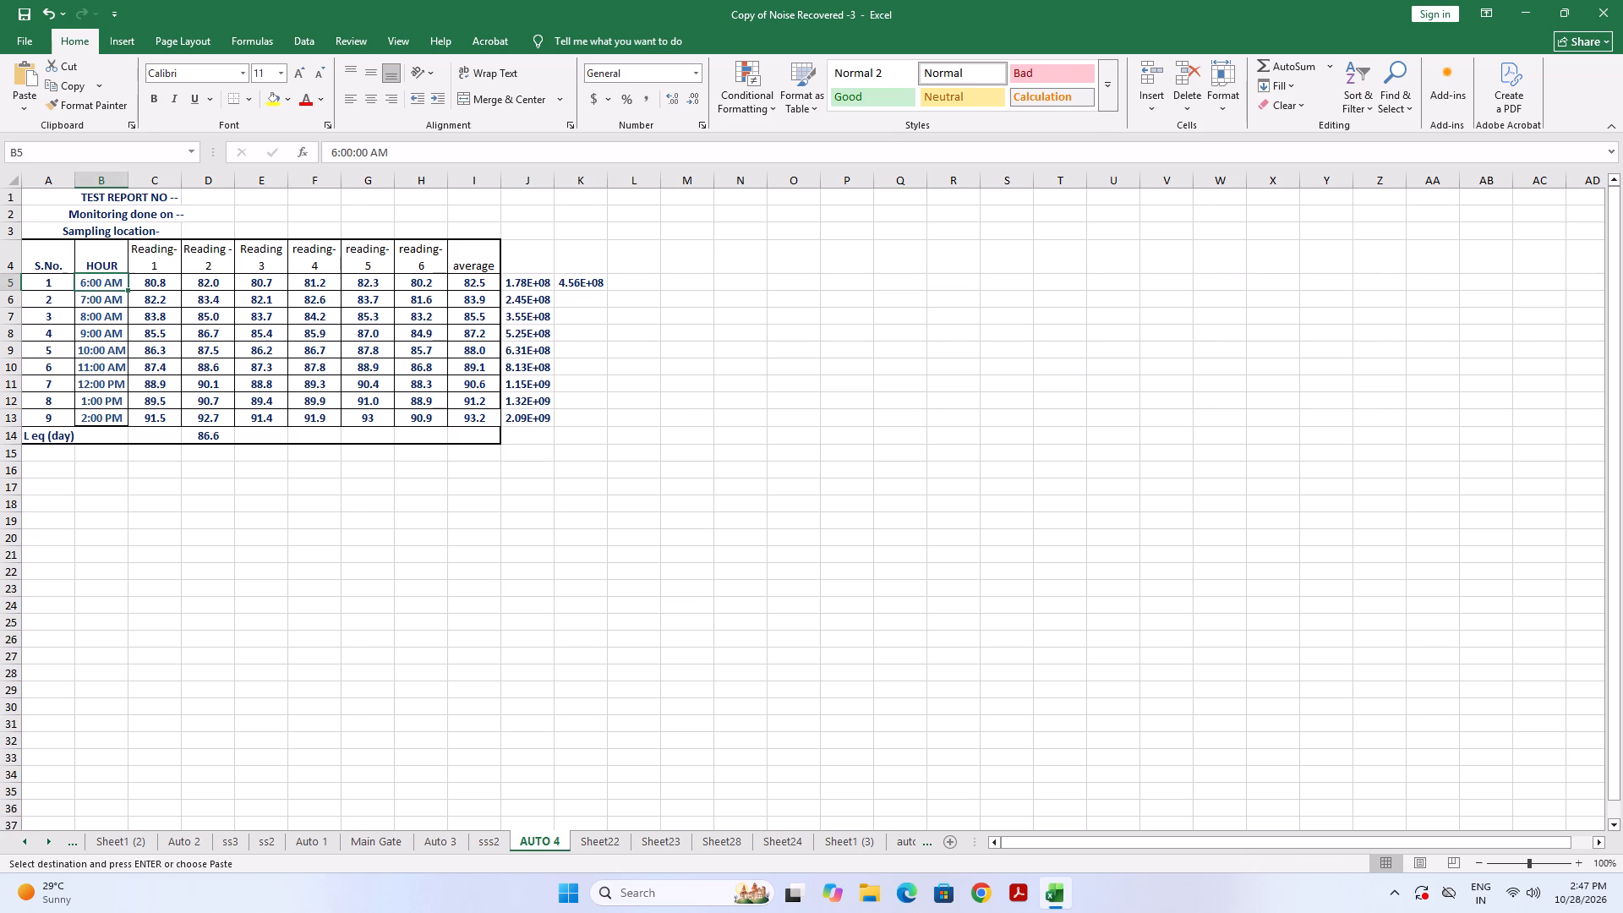
drag(98, 283, 87, 398)
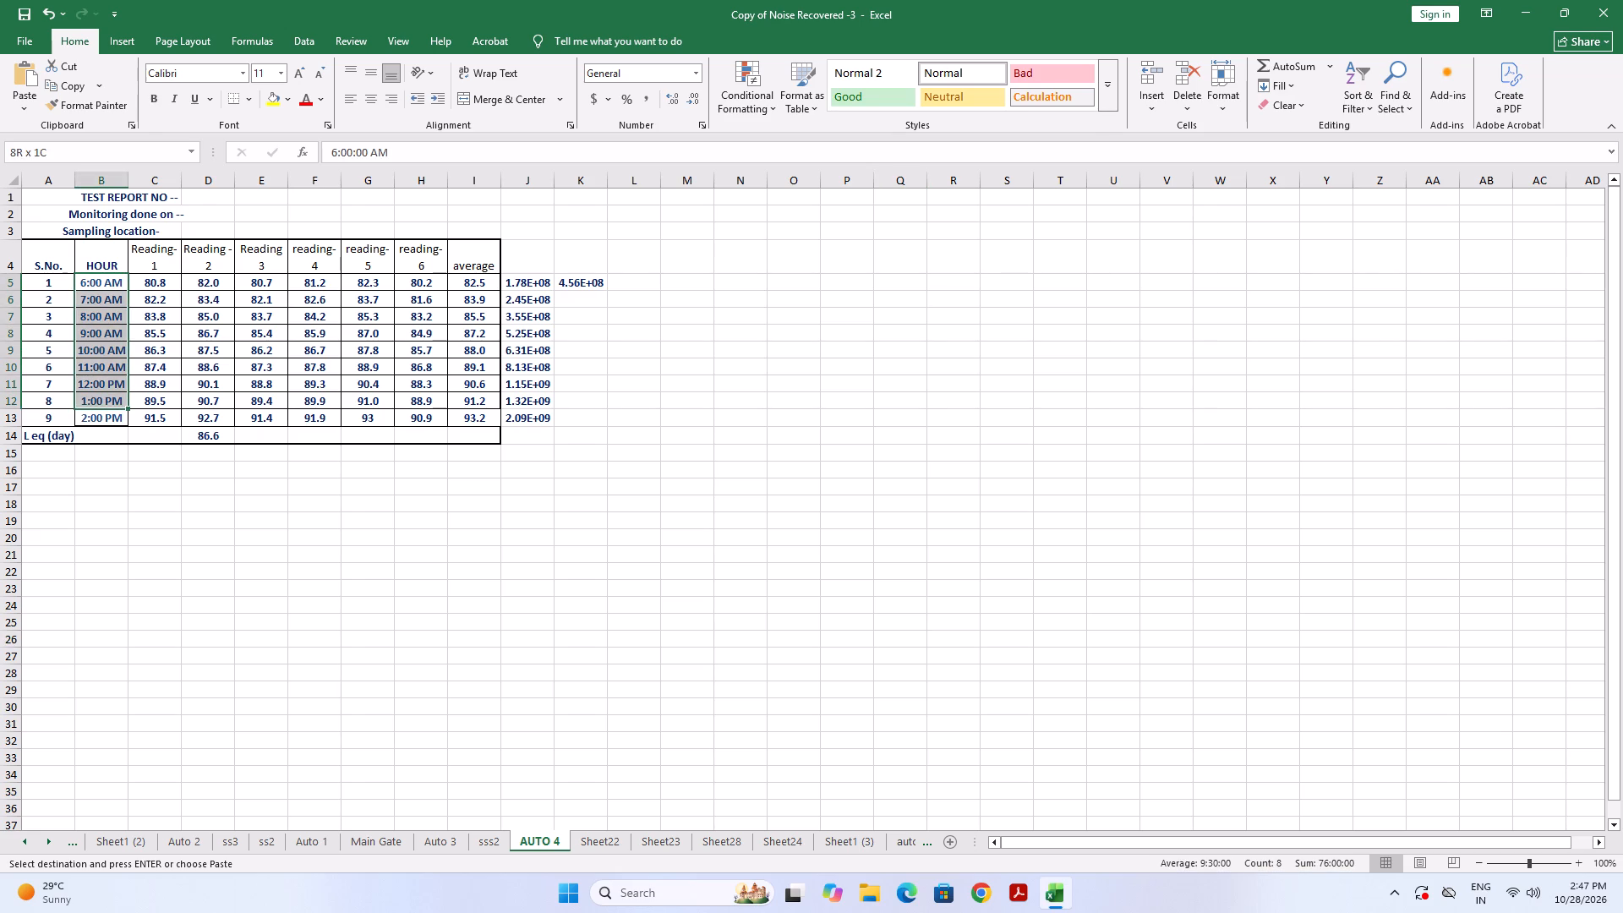
drag(87, 398, 88, 411)
right_click(85, 407)
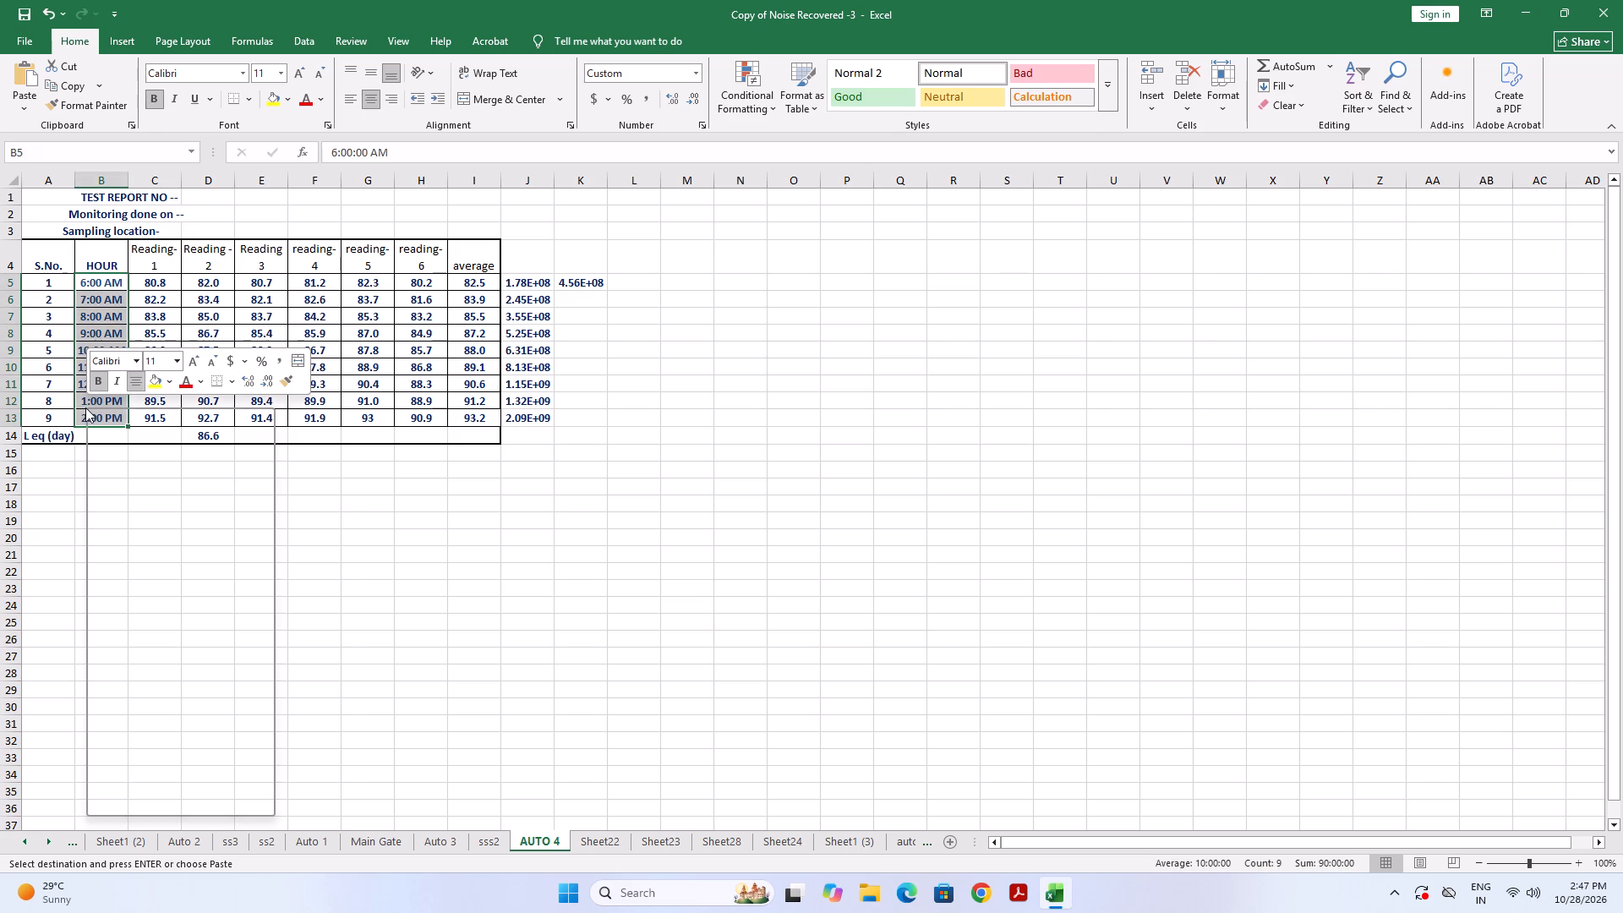
click(133, 517)
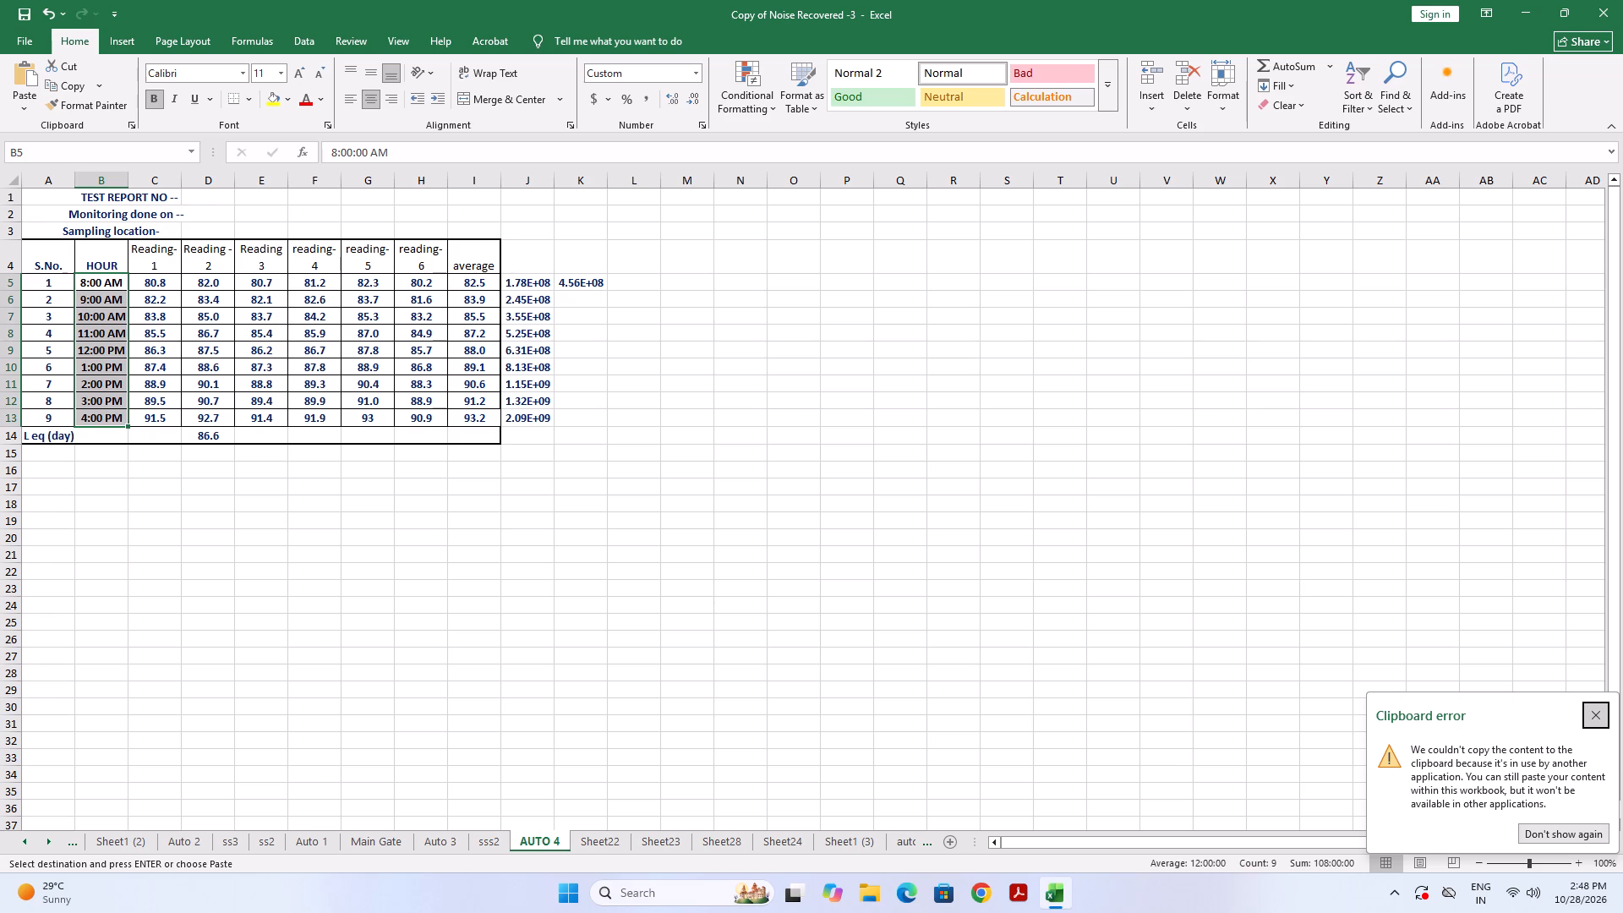
click(1014, 561)
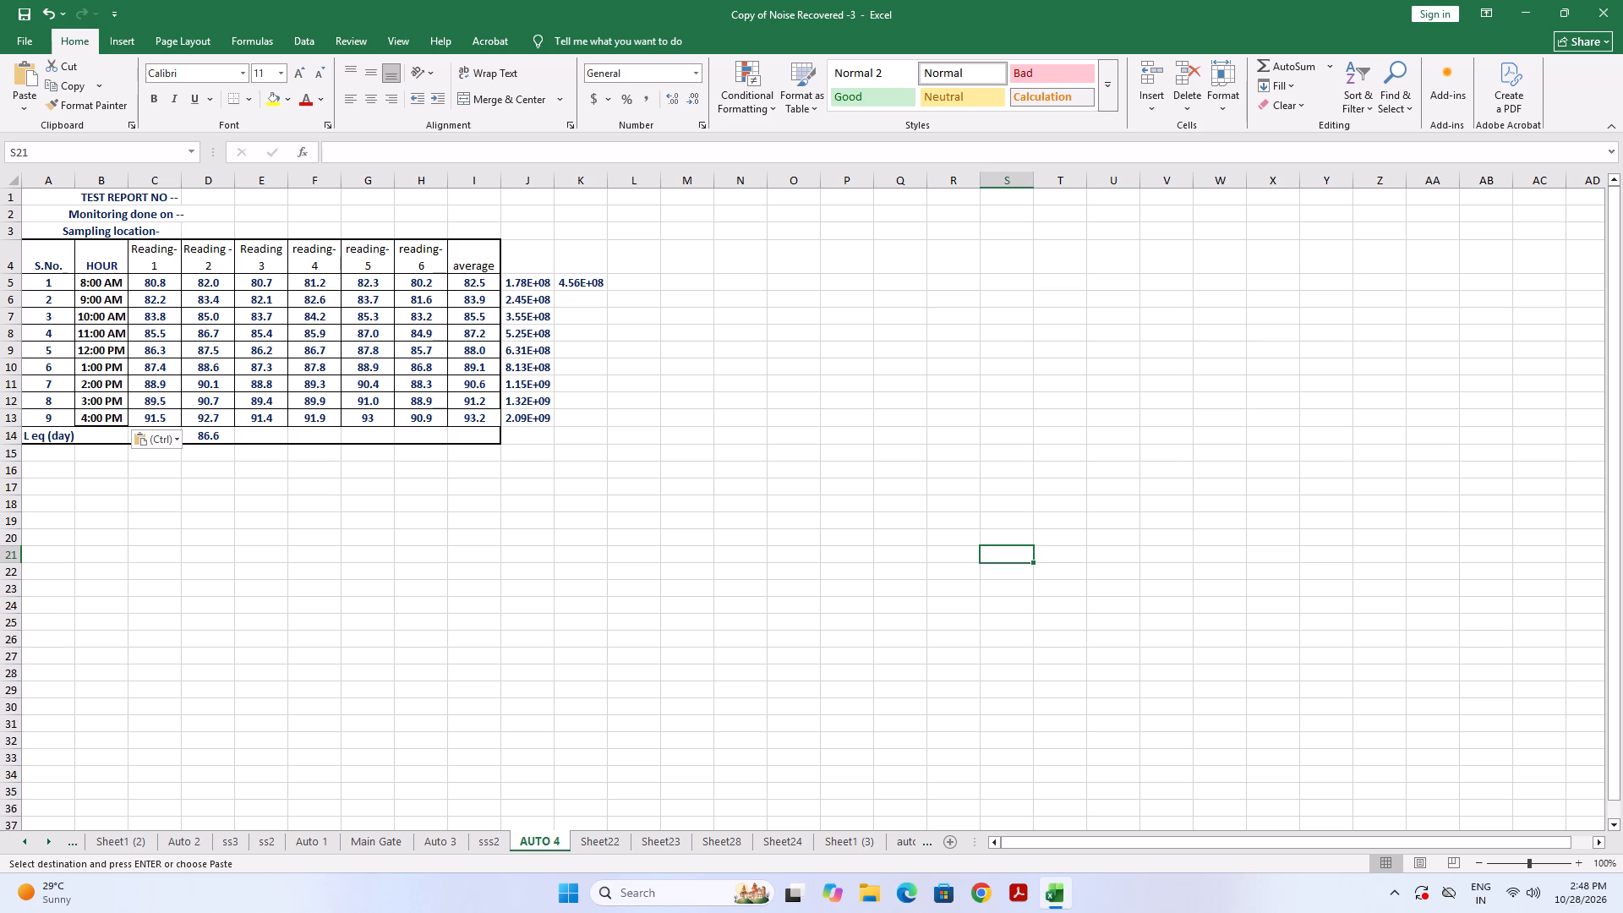
On AUTO 4, set the Reading-1 values to 80.1 for 8:00 AM and 81.5 for 9:00 AM, cells C5 and C6.
click(161, 279)
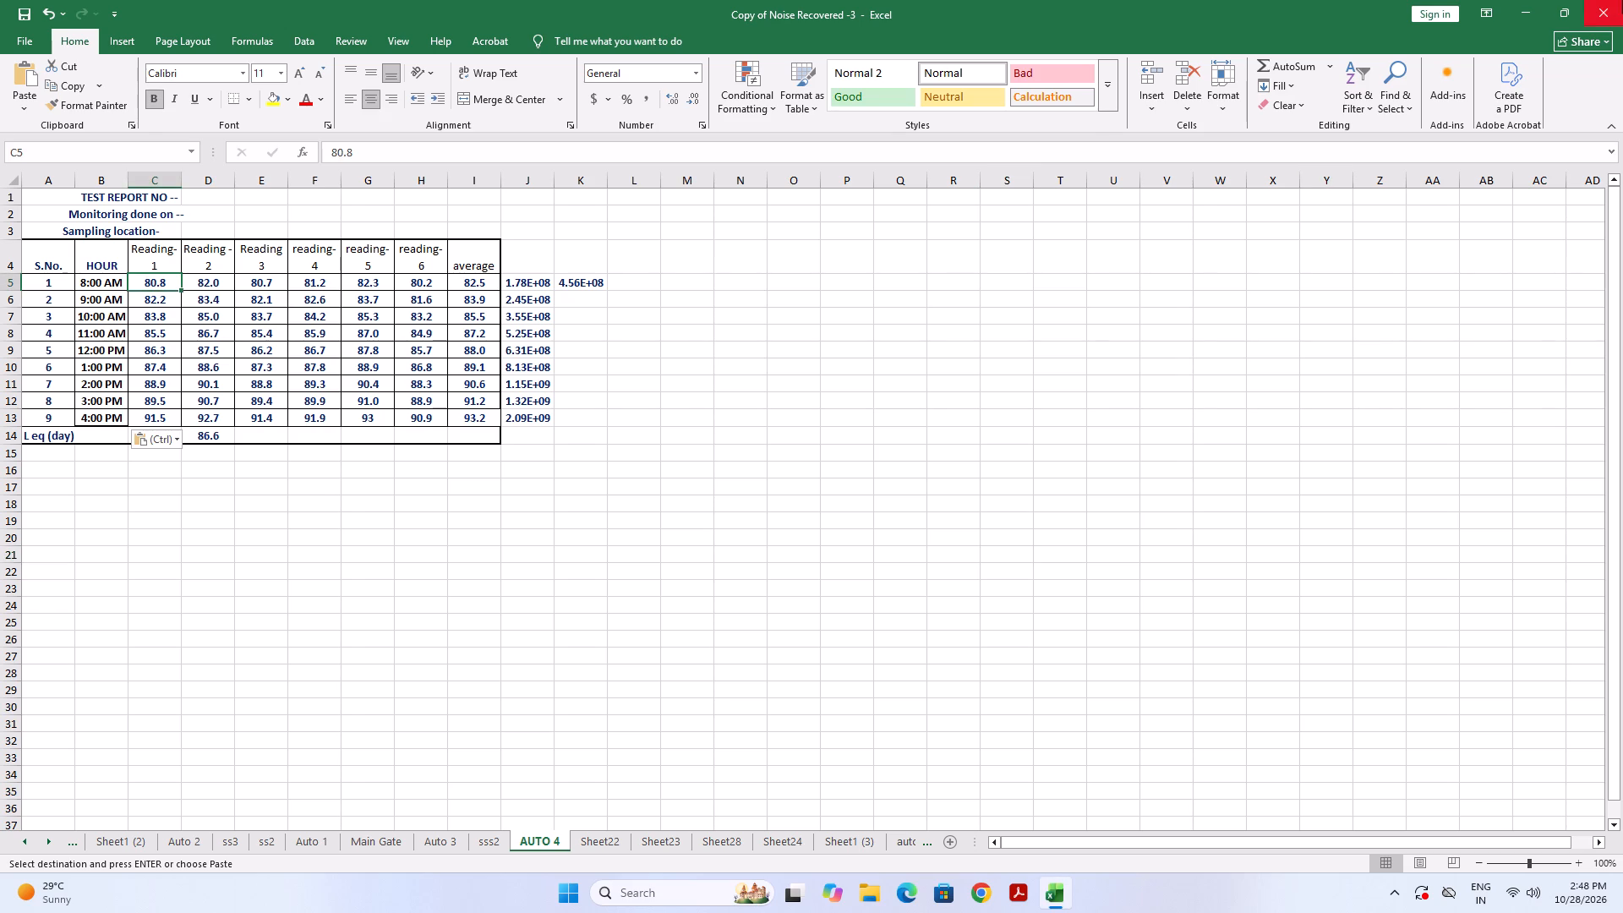
text(80.1)
key(Right)
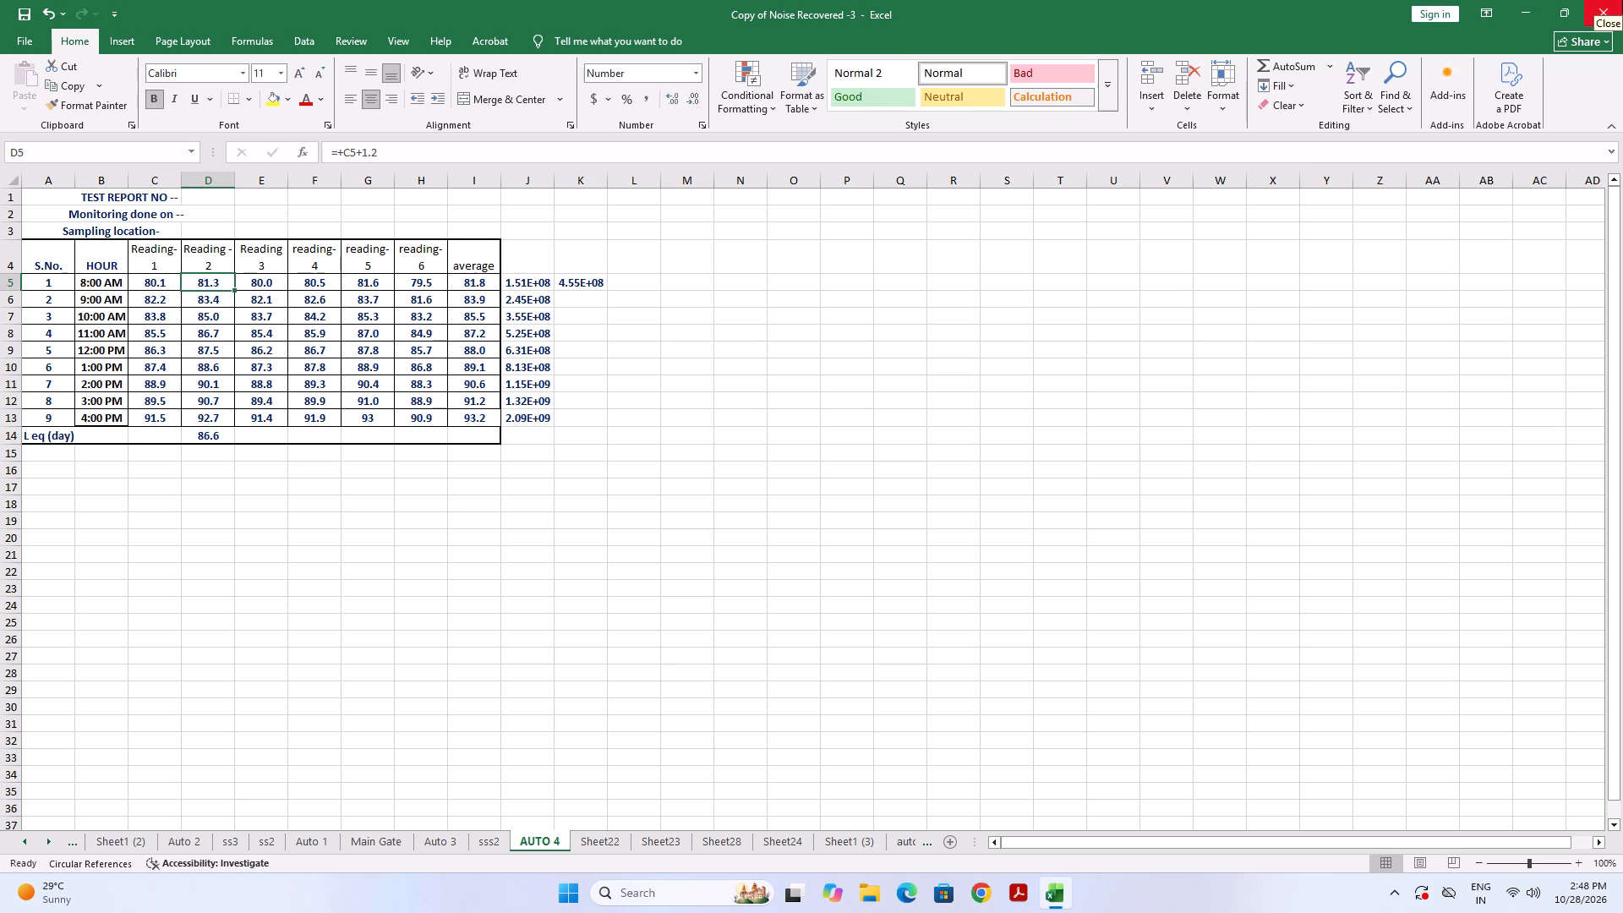
key(Down)
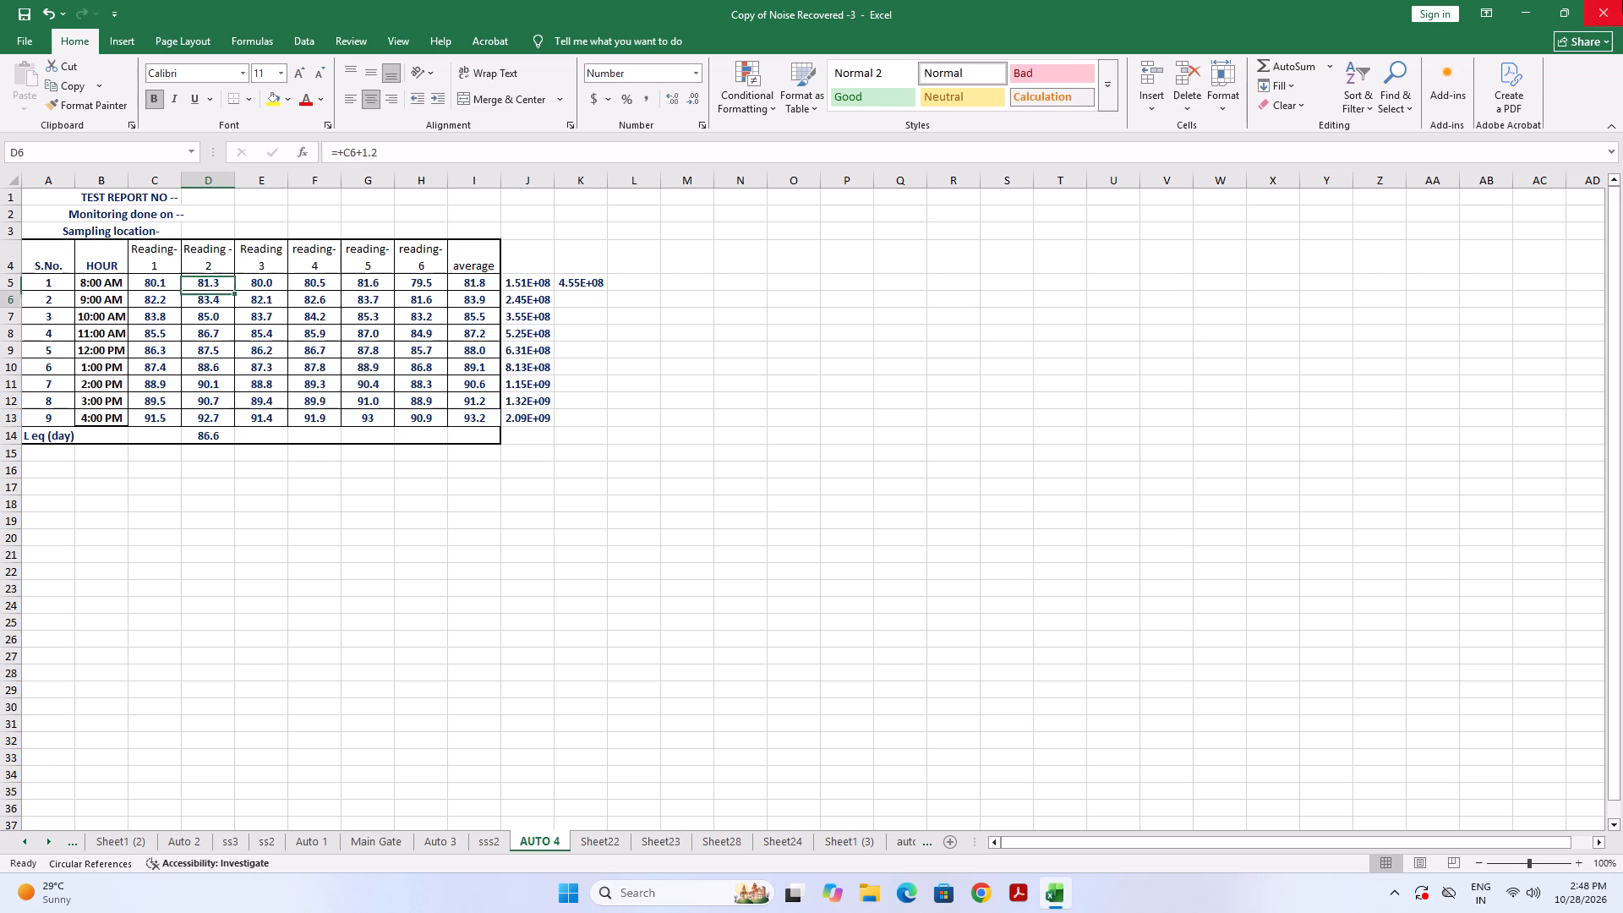
key(Left)
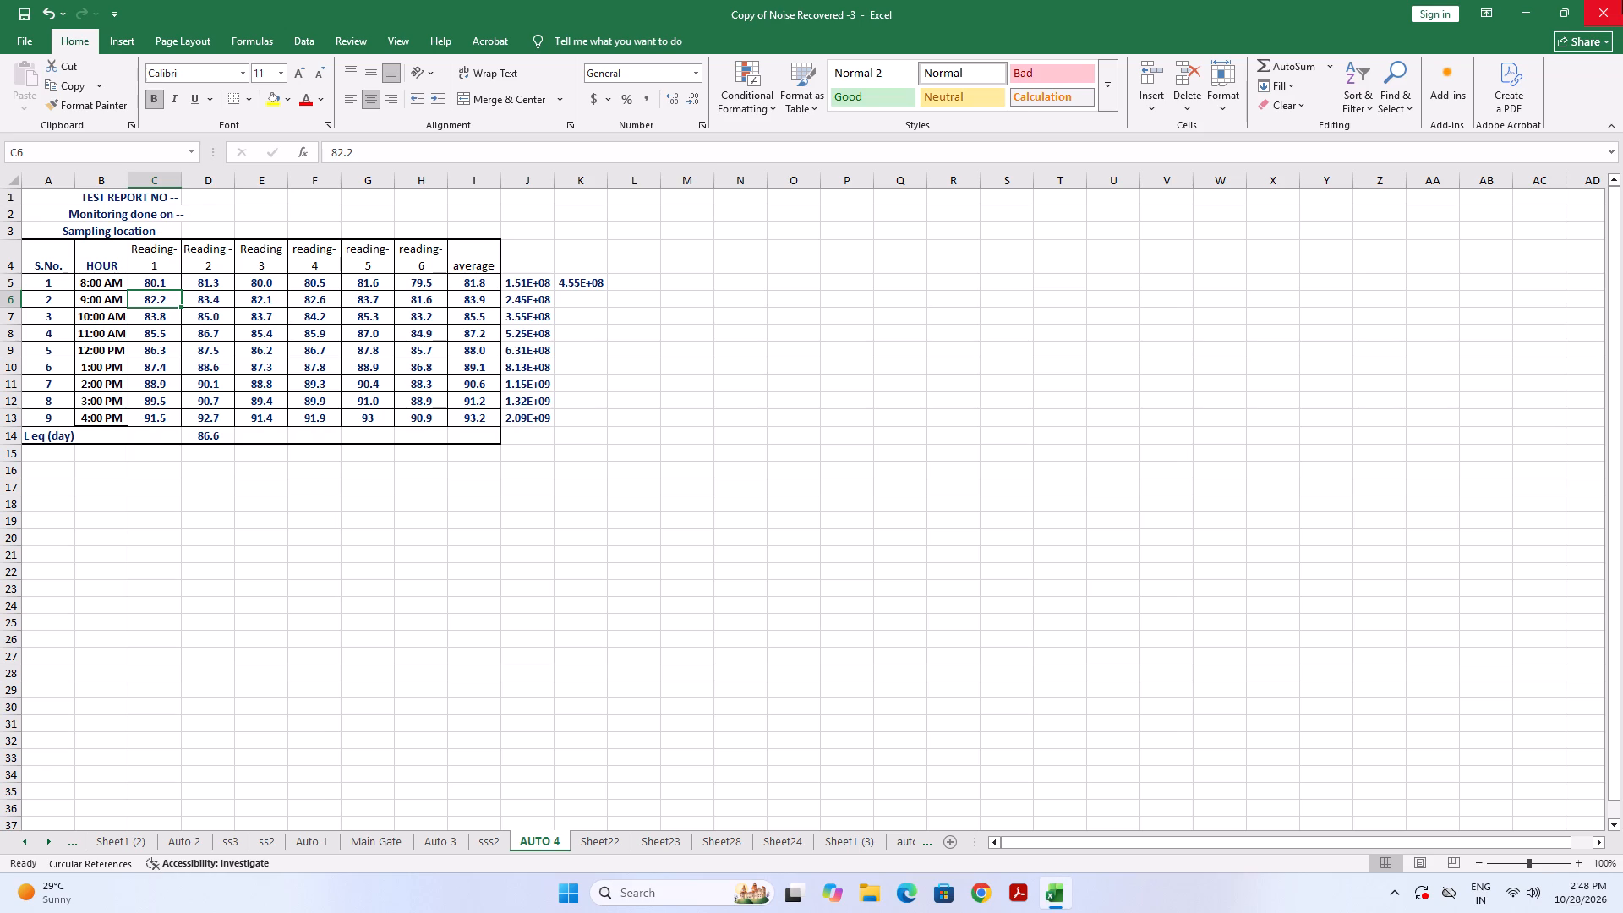
key(8)
text(1.)
key(5)
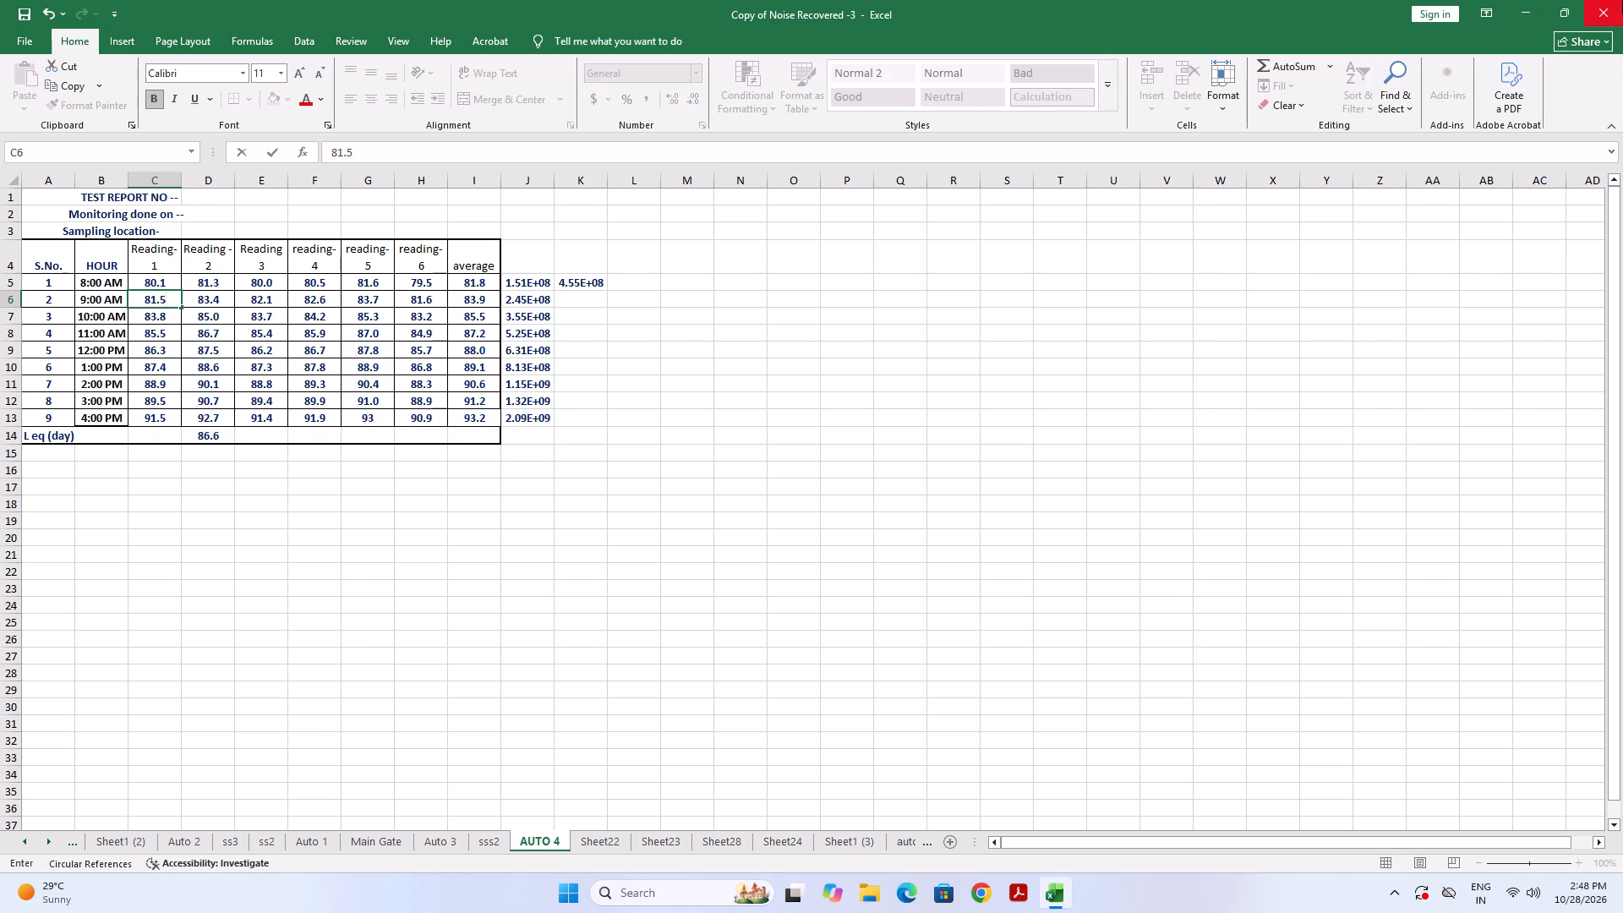
key(Right)
Set the Reading-1 values to 82.9 for 10:00 AM and 83.6 for 11:00 AM, cells C7 and C8.
key(Left)
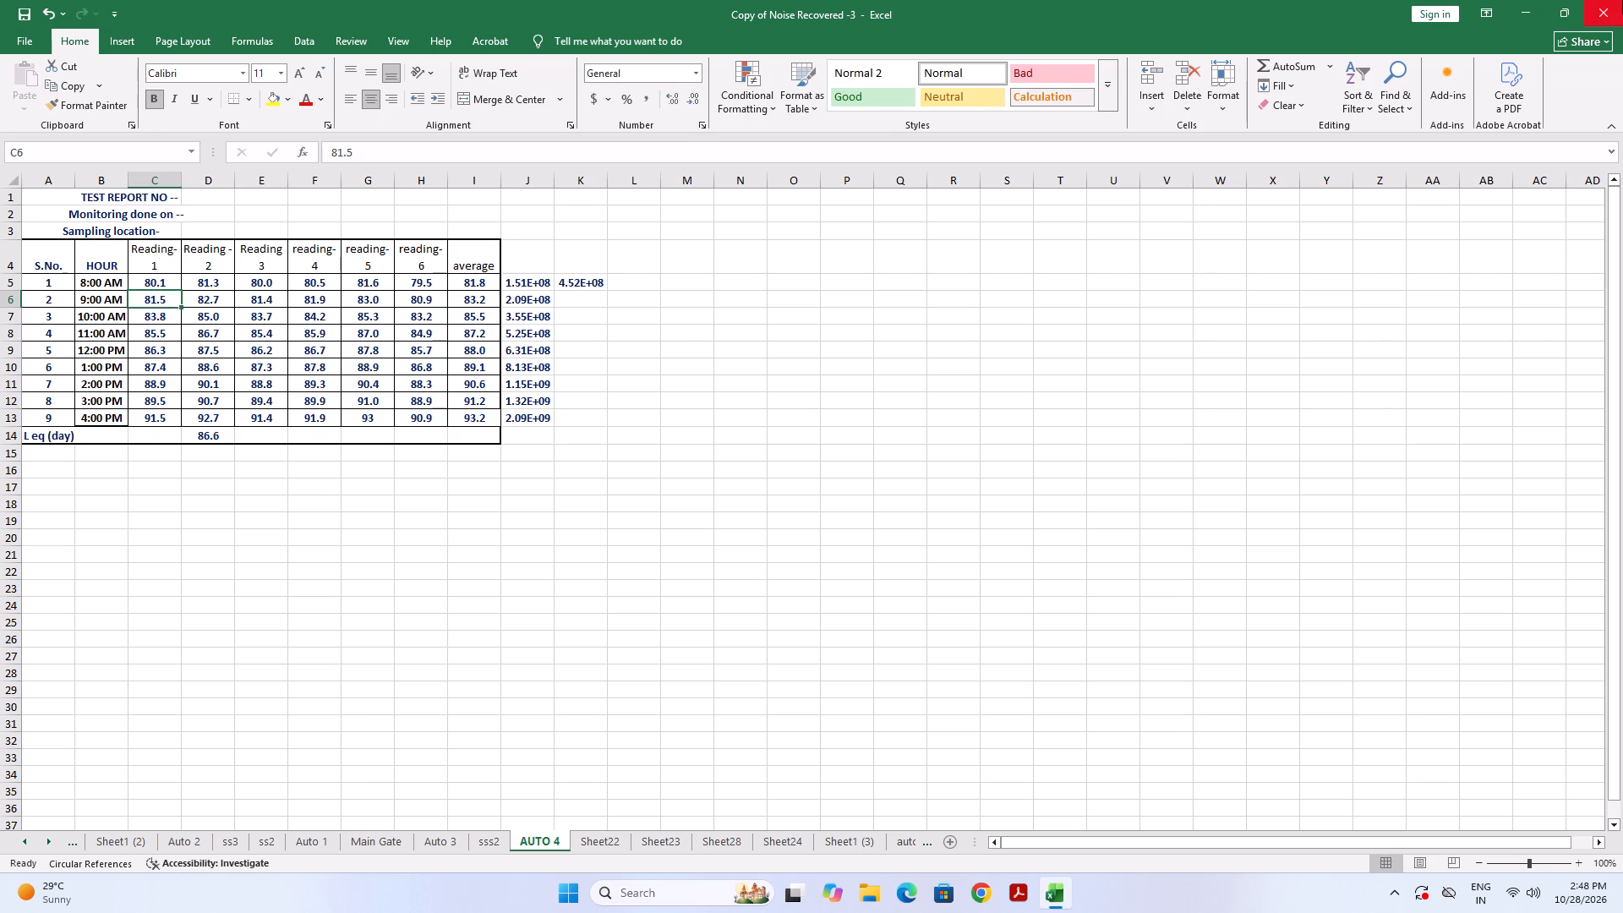
key(Down)
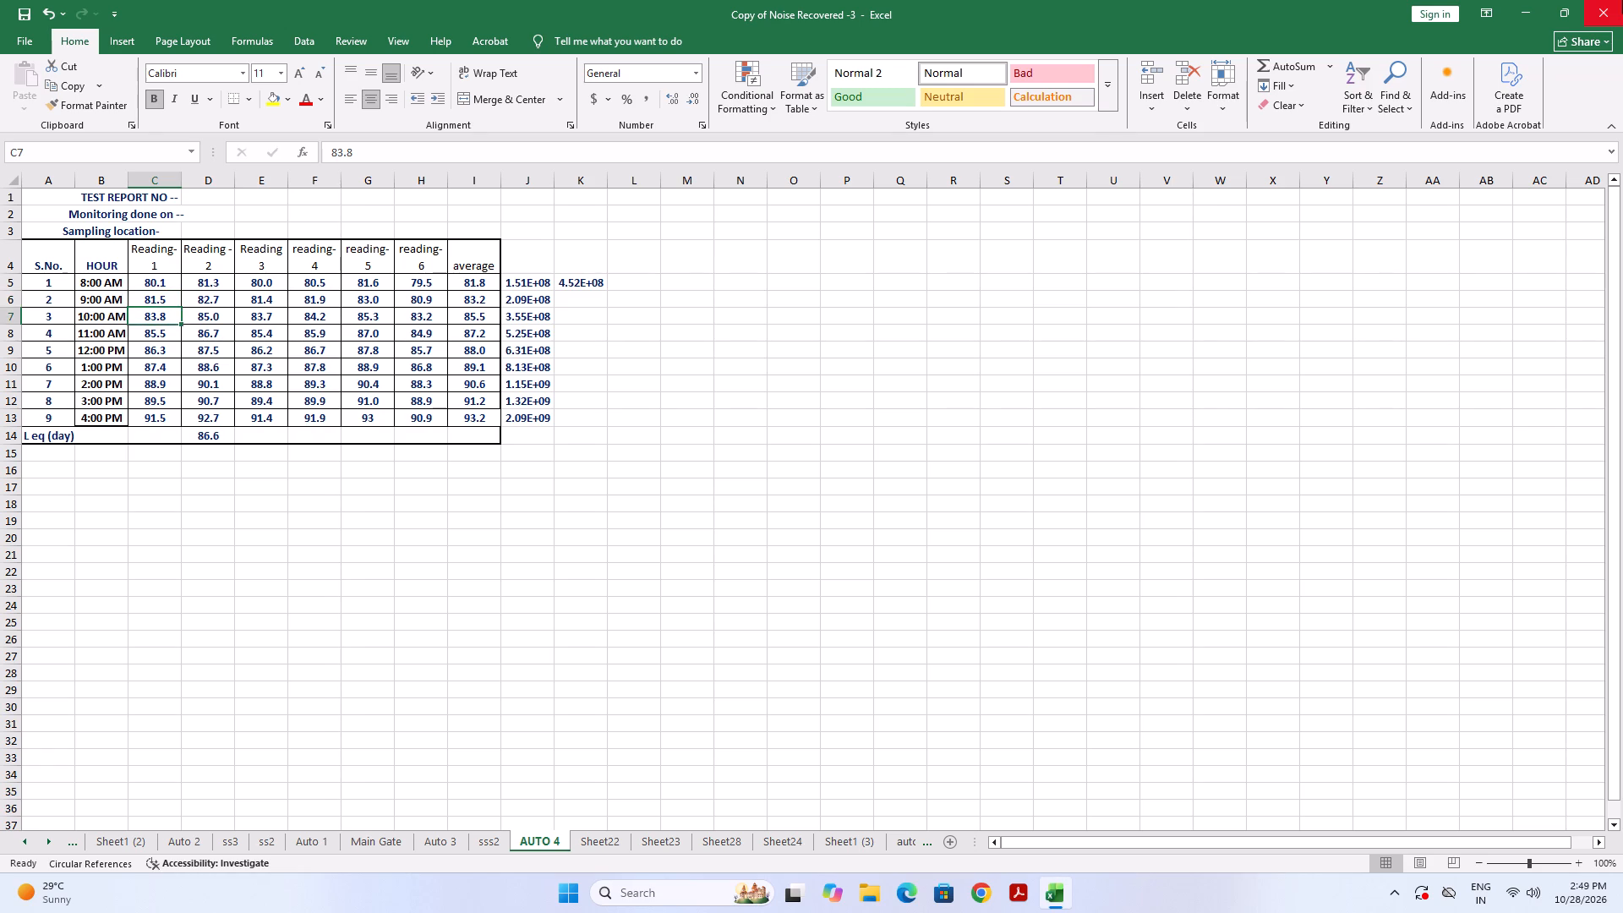
key(8)
text(2.)
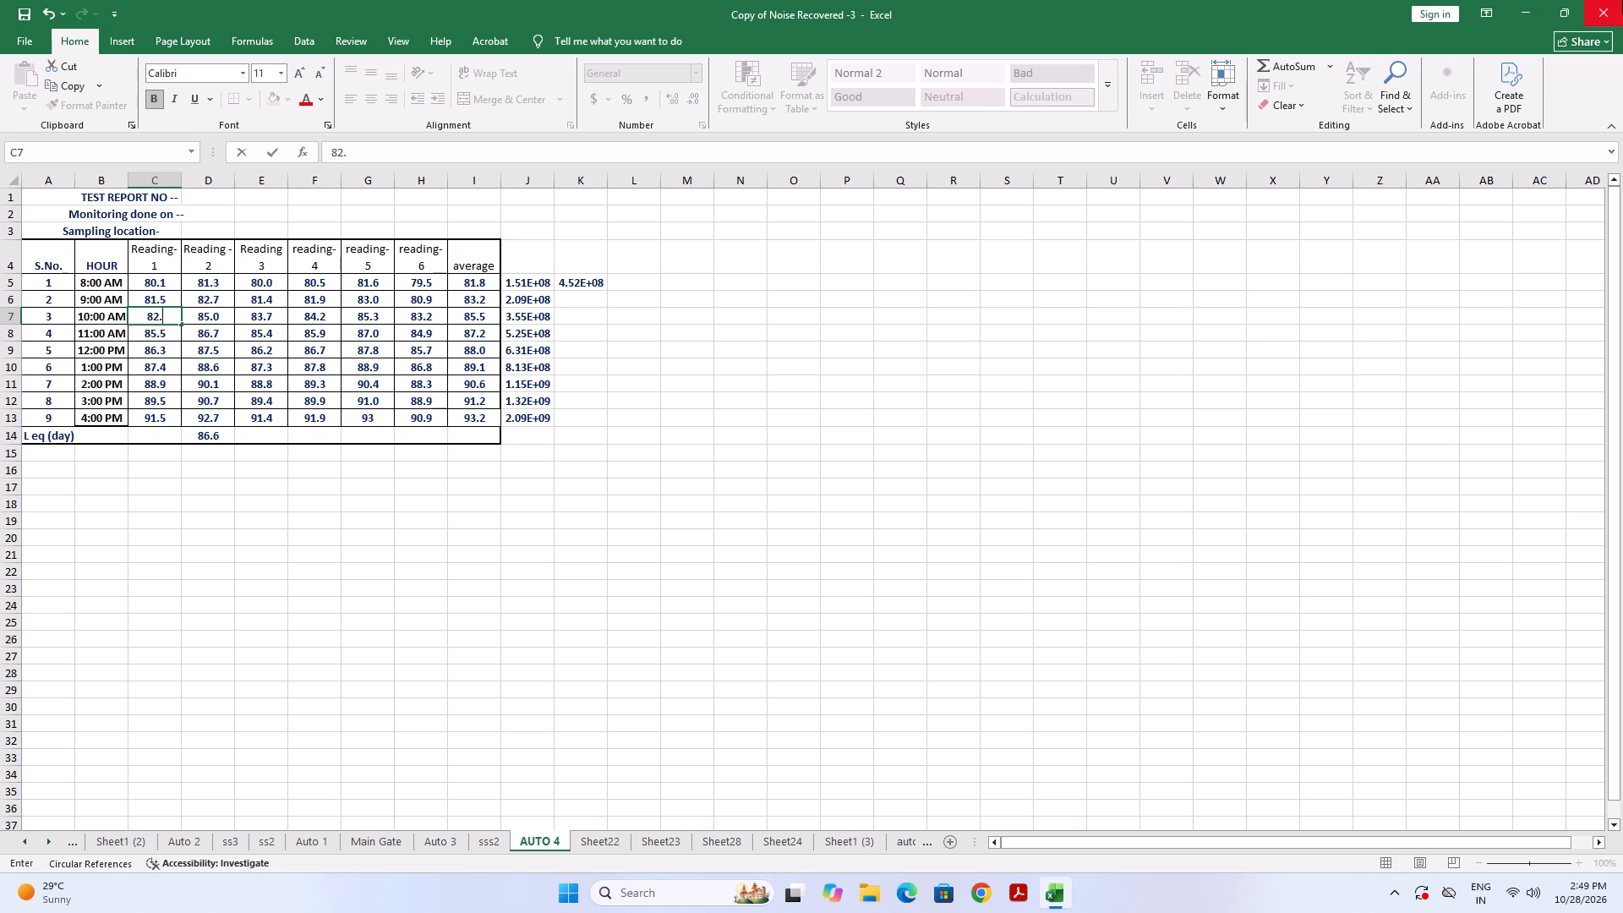
key(9)
key(Right)
key(Down)
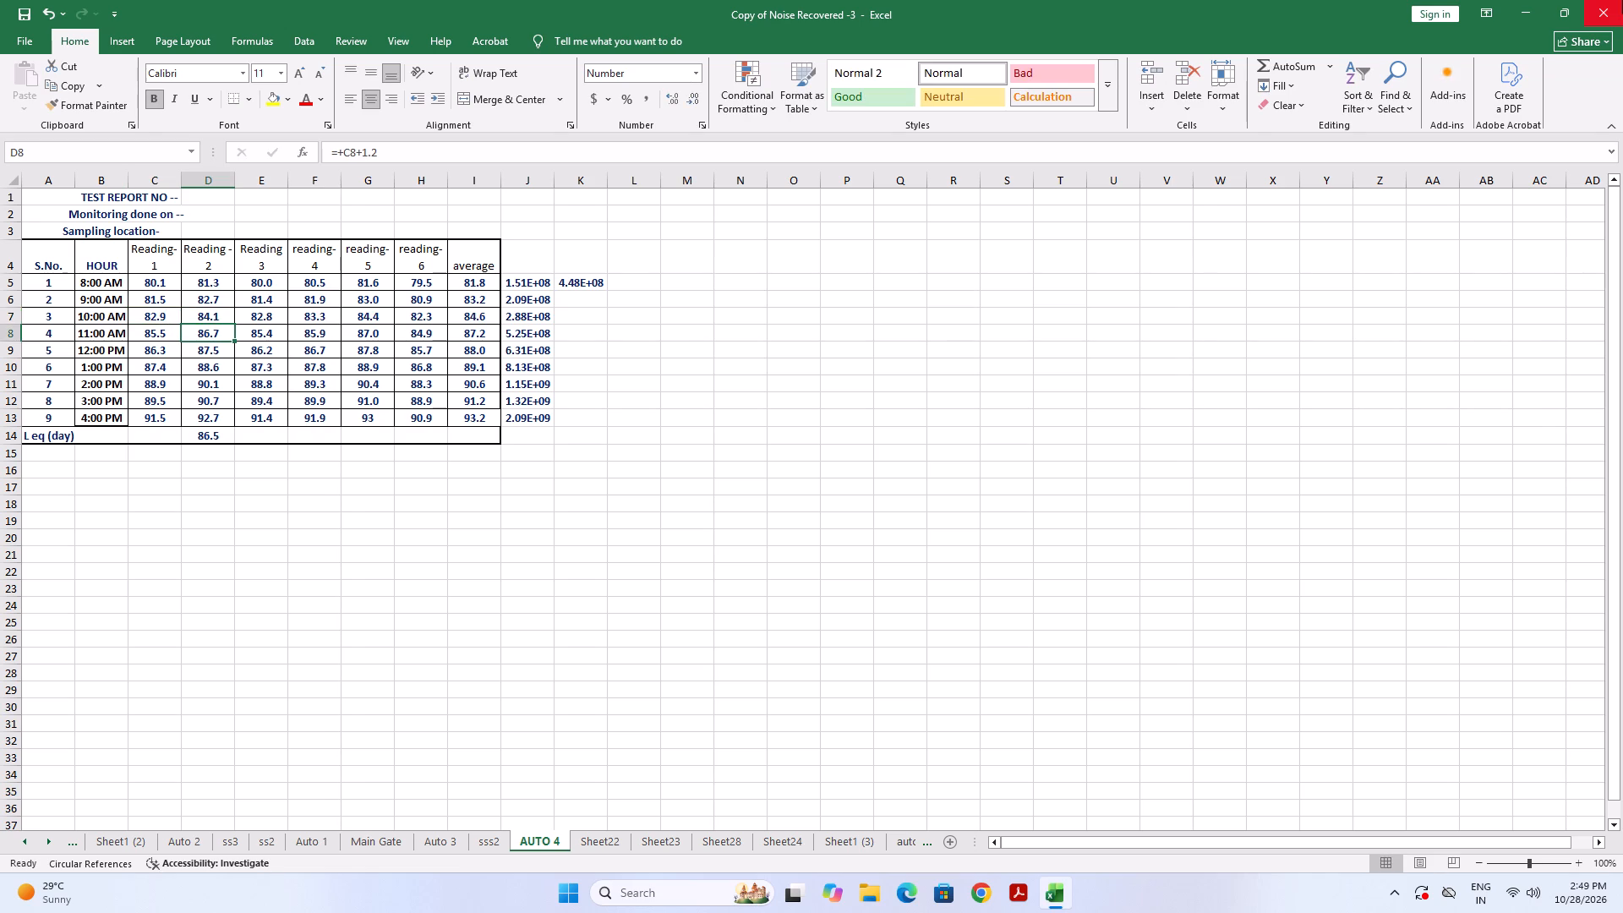
key(Left)
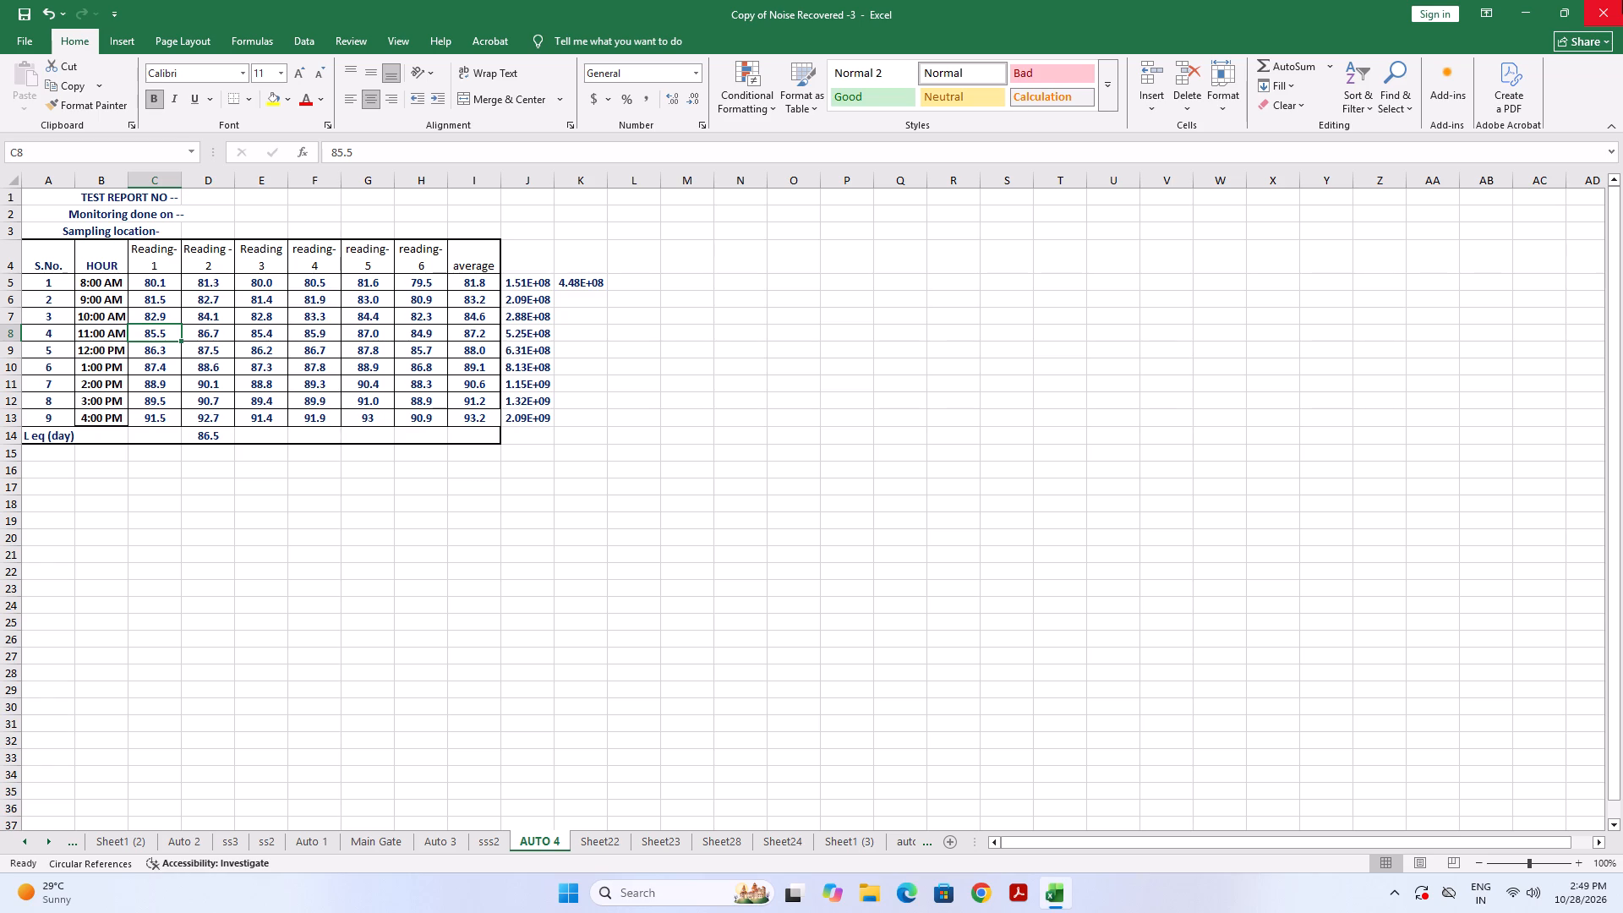
text(83.6)
key(Right)
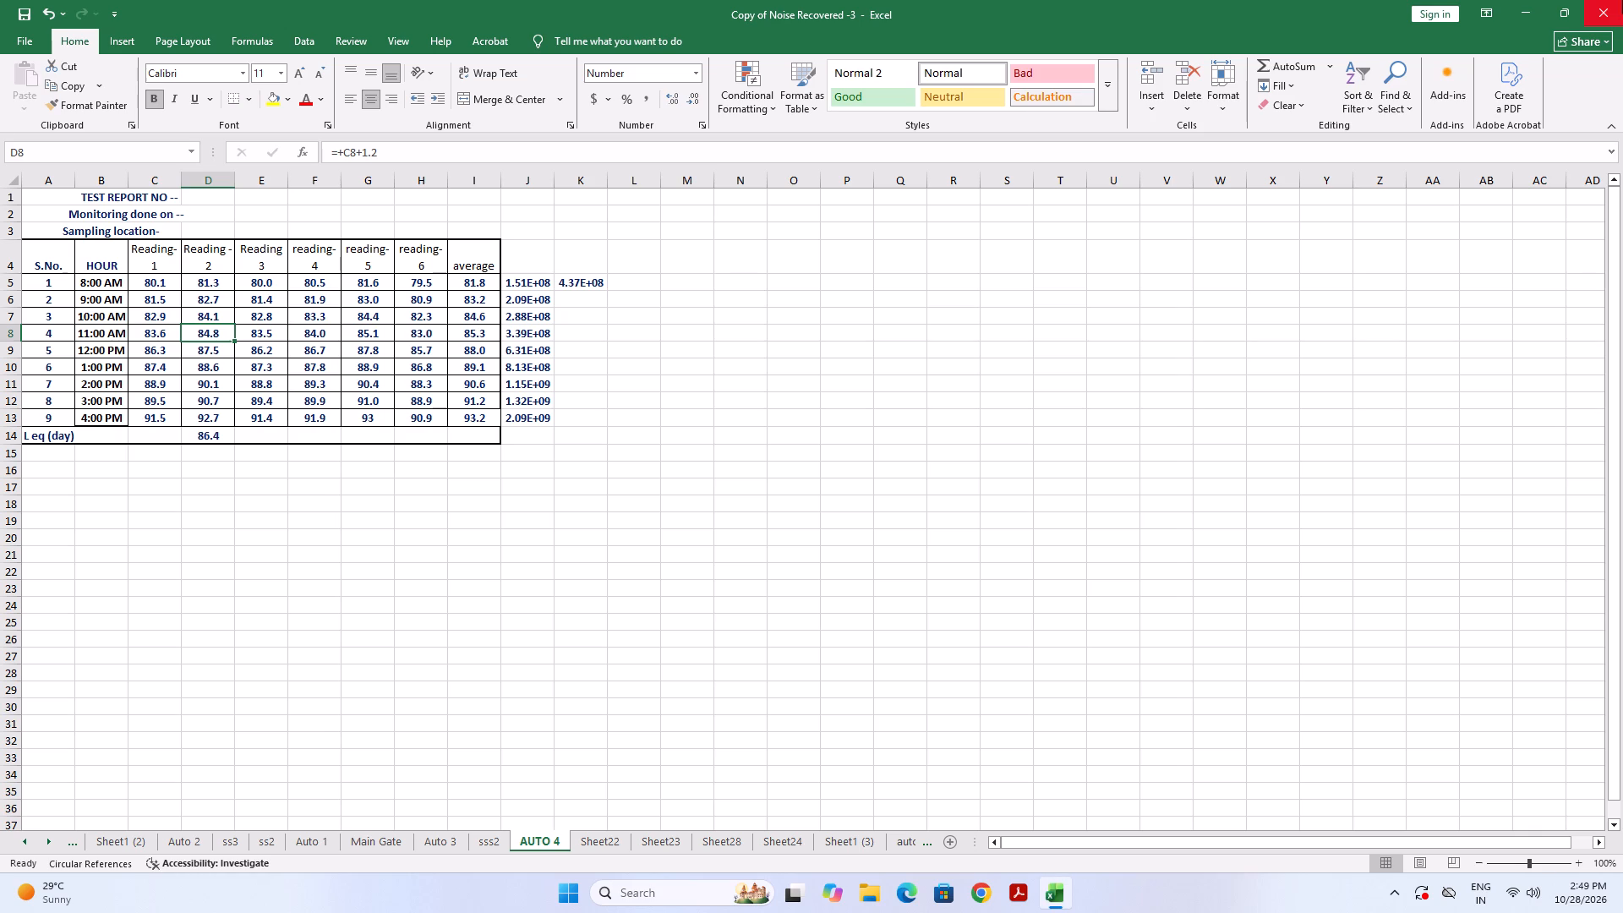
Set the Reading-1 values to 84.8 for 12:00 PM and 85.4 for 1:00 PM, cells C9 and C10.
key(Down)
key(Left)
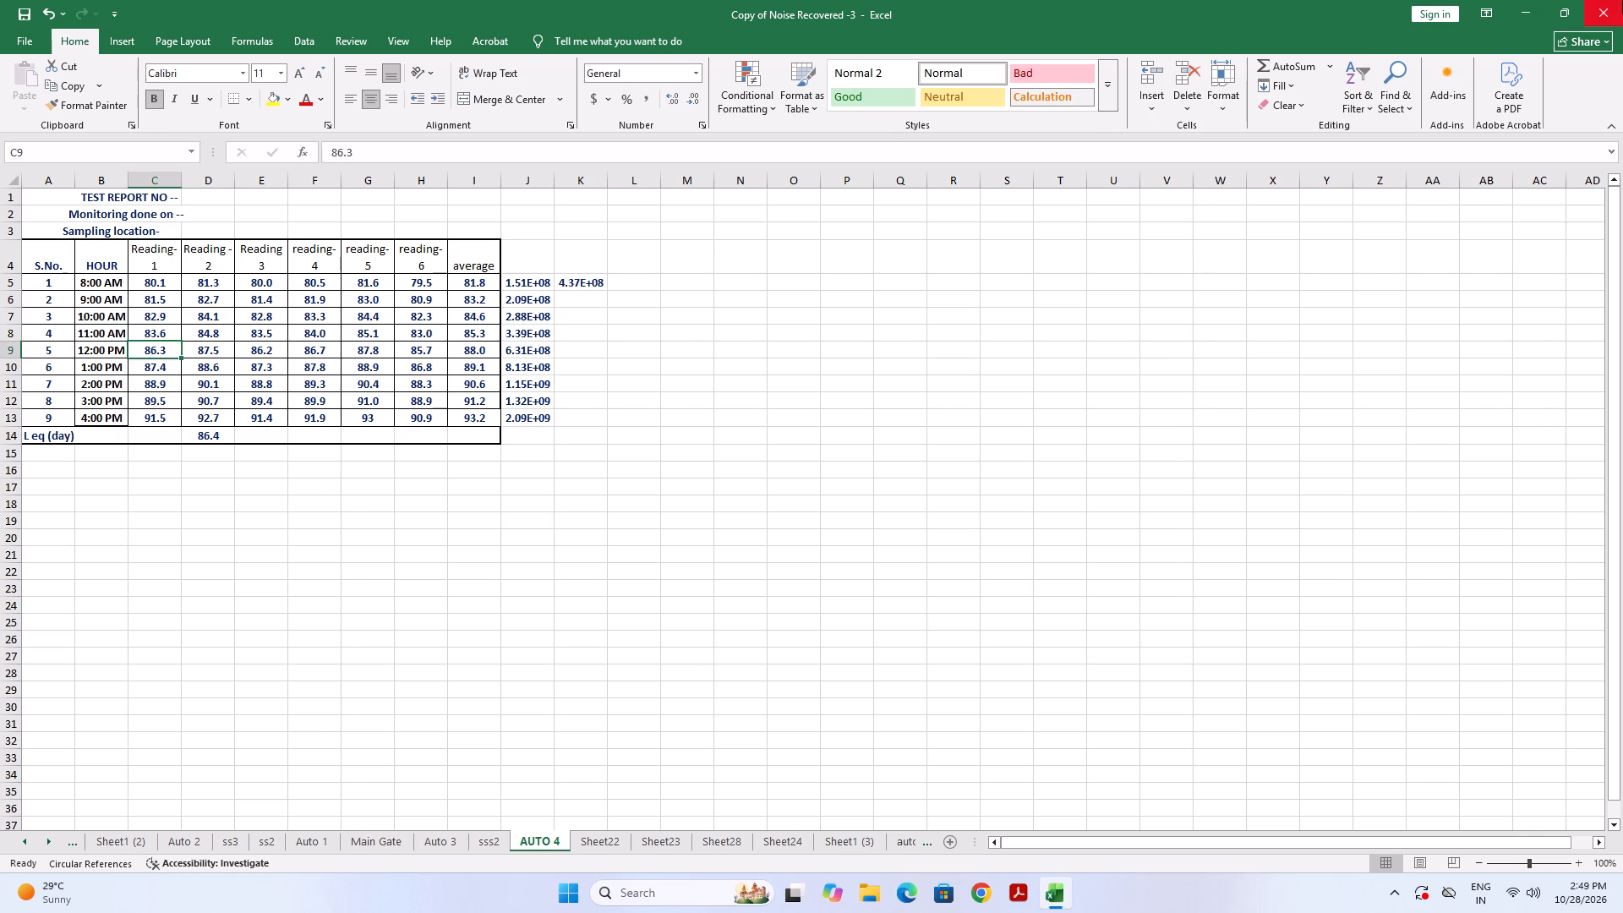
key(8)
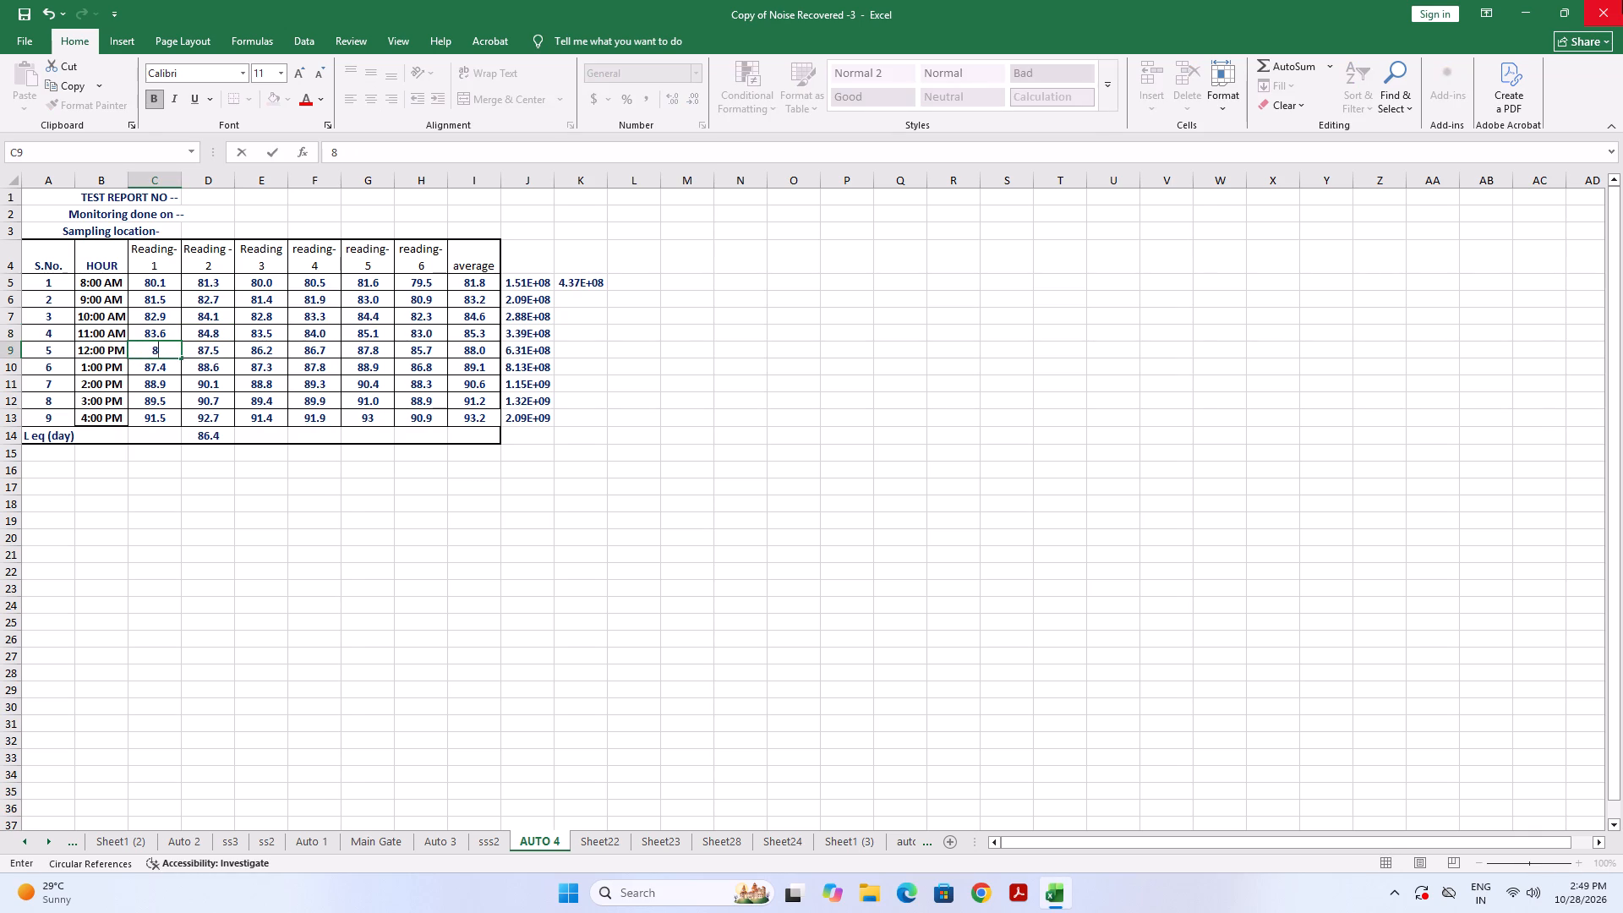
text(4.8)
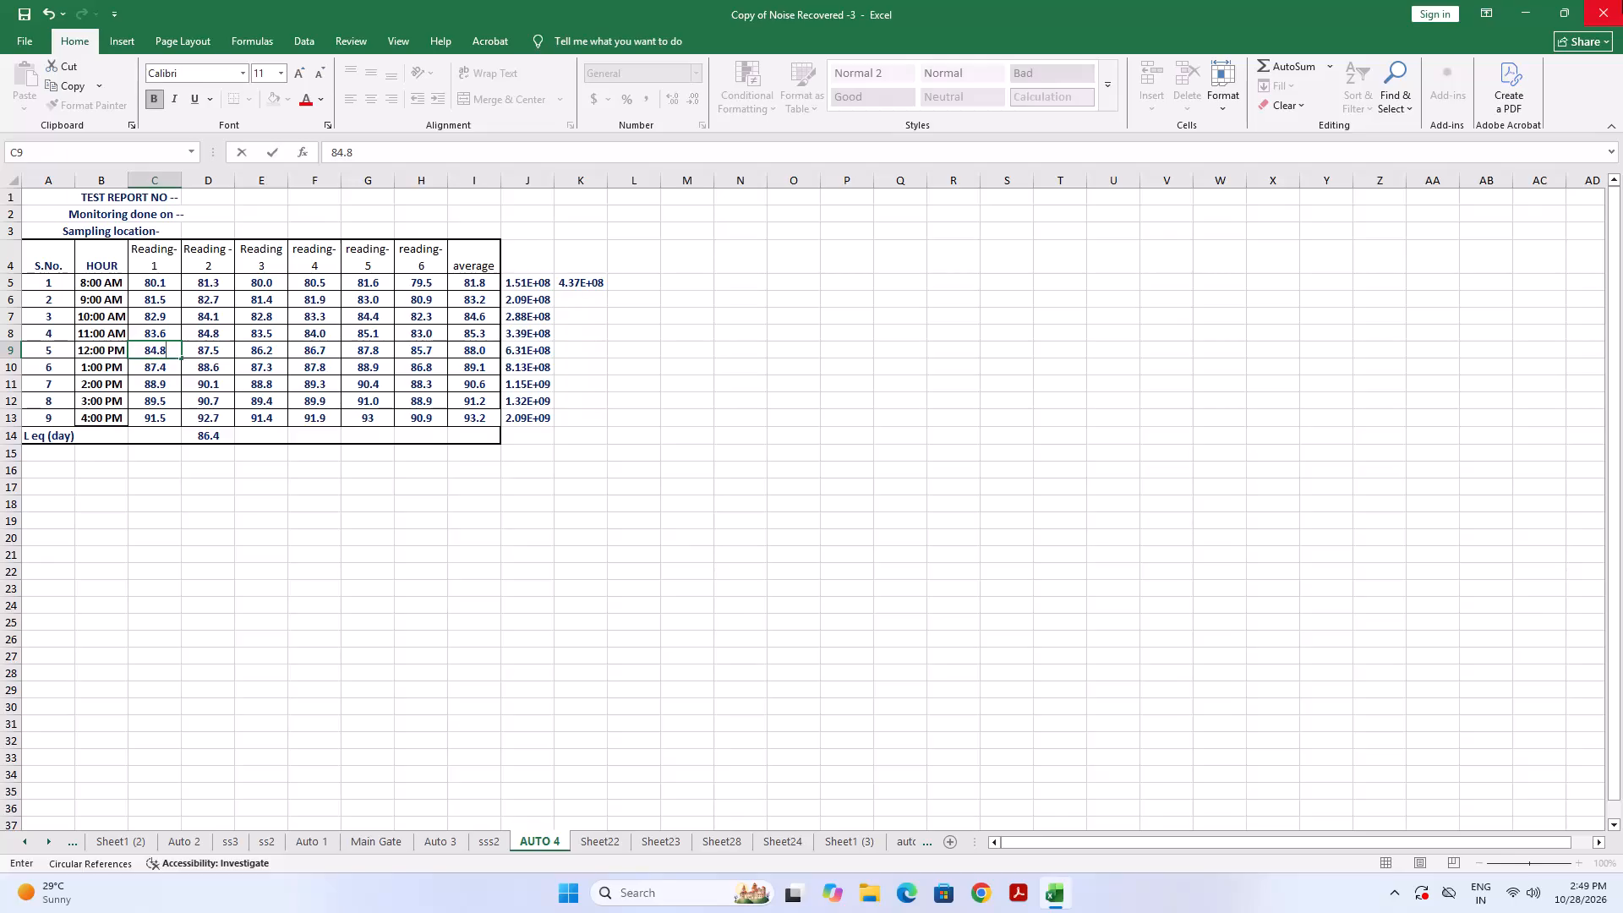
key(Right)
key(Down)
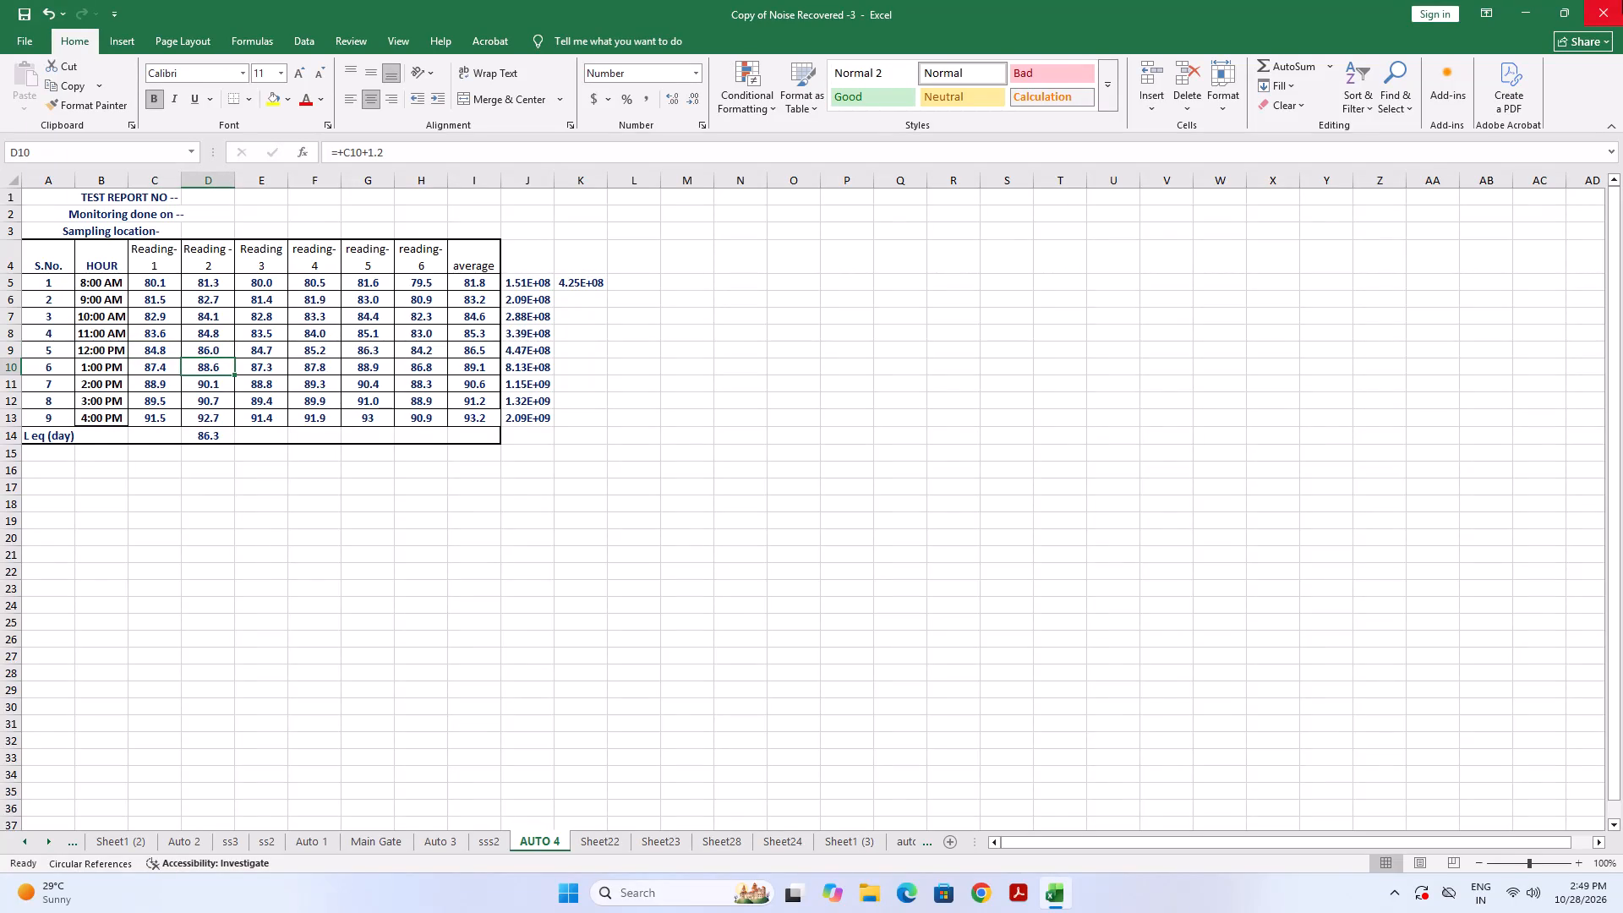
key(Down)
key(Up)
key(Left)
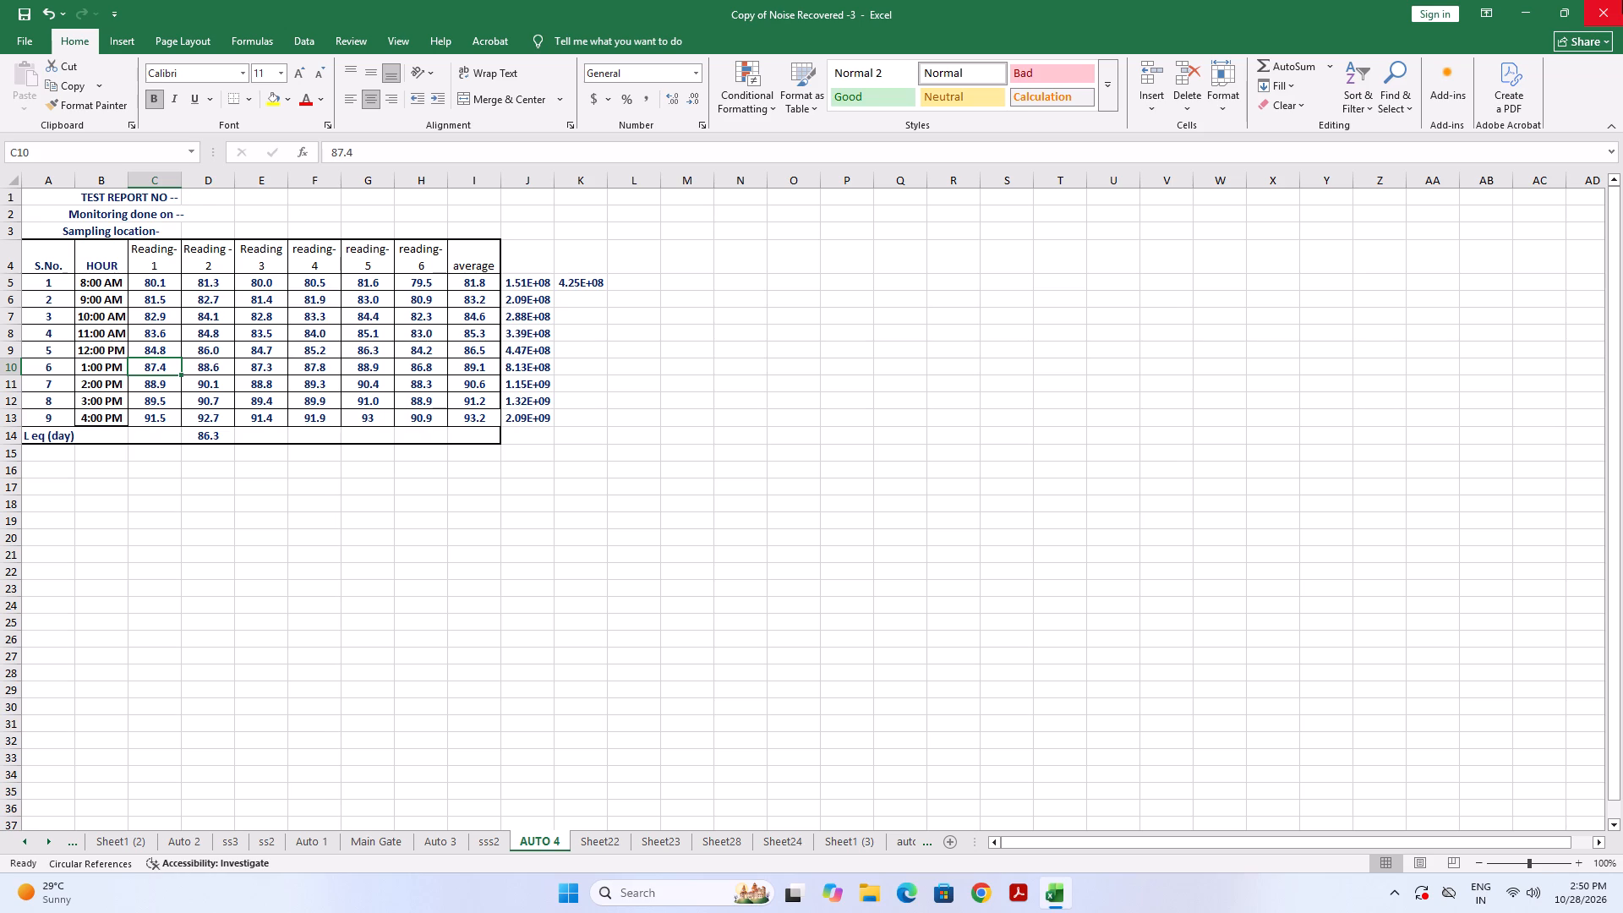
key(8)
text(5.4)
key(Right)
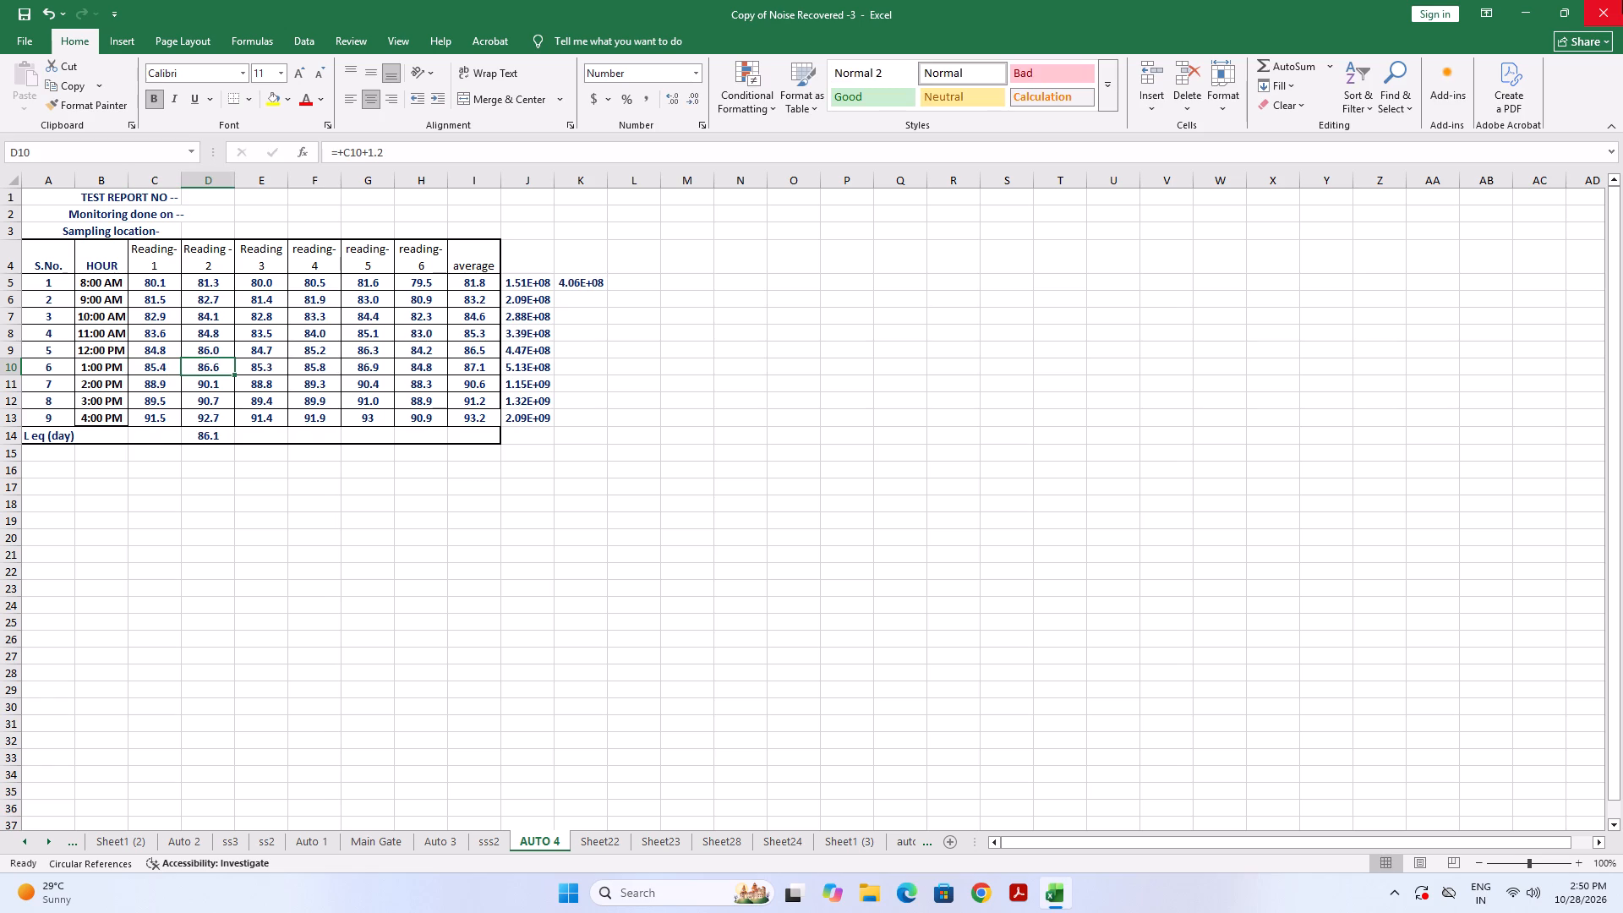
Set the Reading-1 values to 86.7 for 2:00 PM and 85.4 for 3:00 PM, cells C11 and C12.
key(Down)
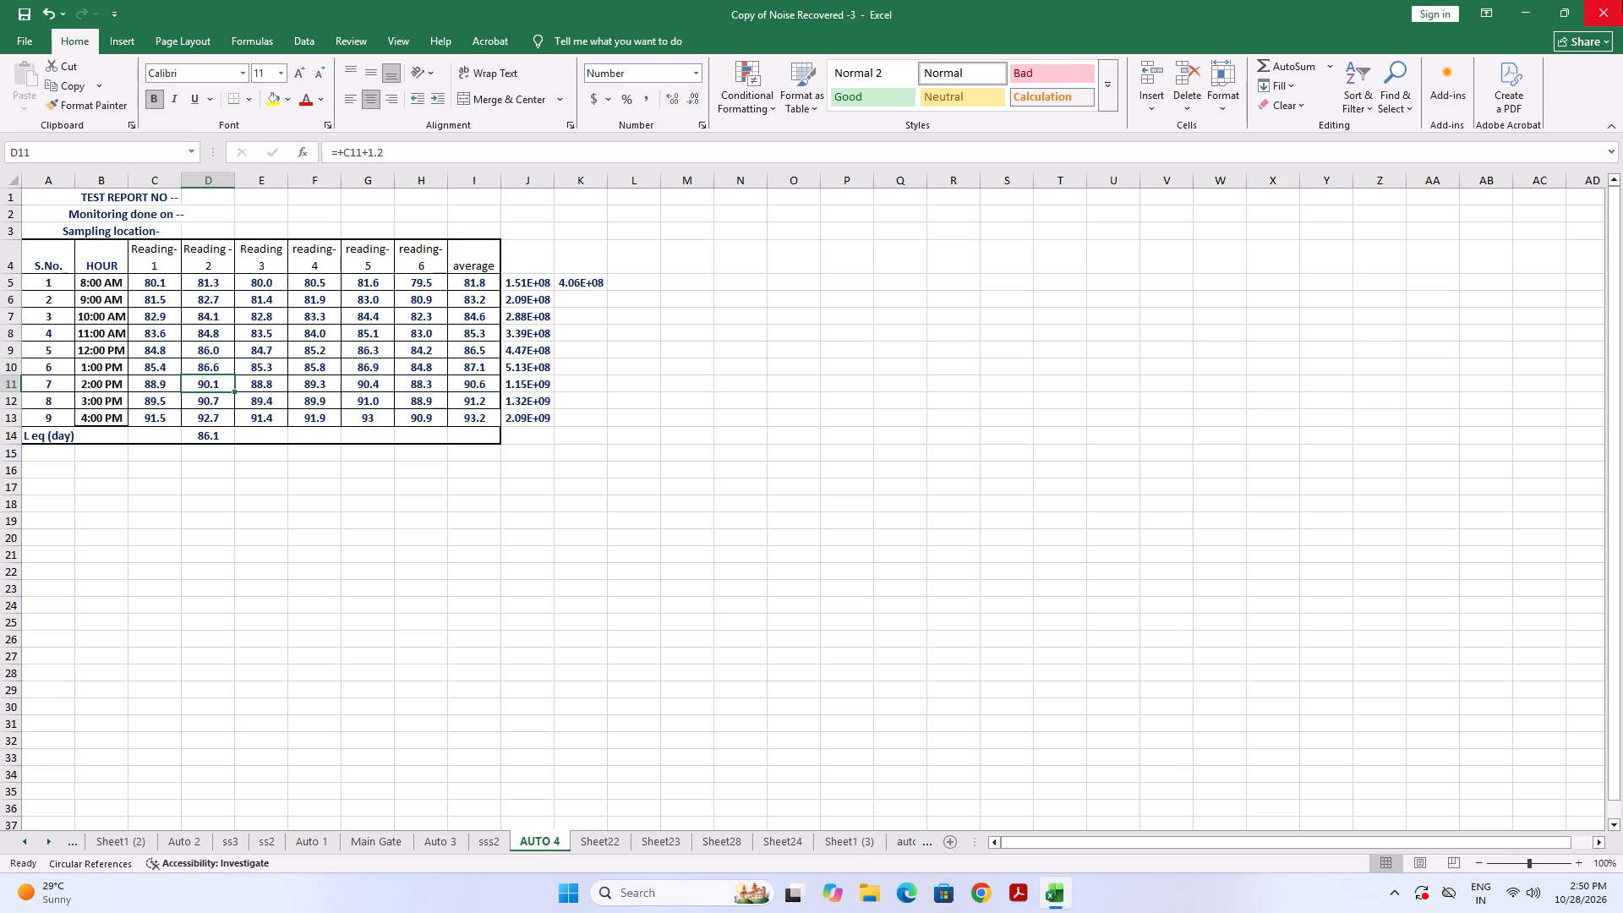
key(Left)
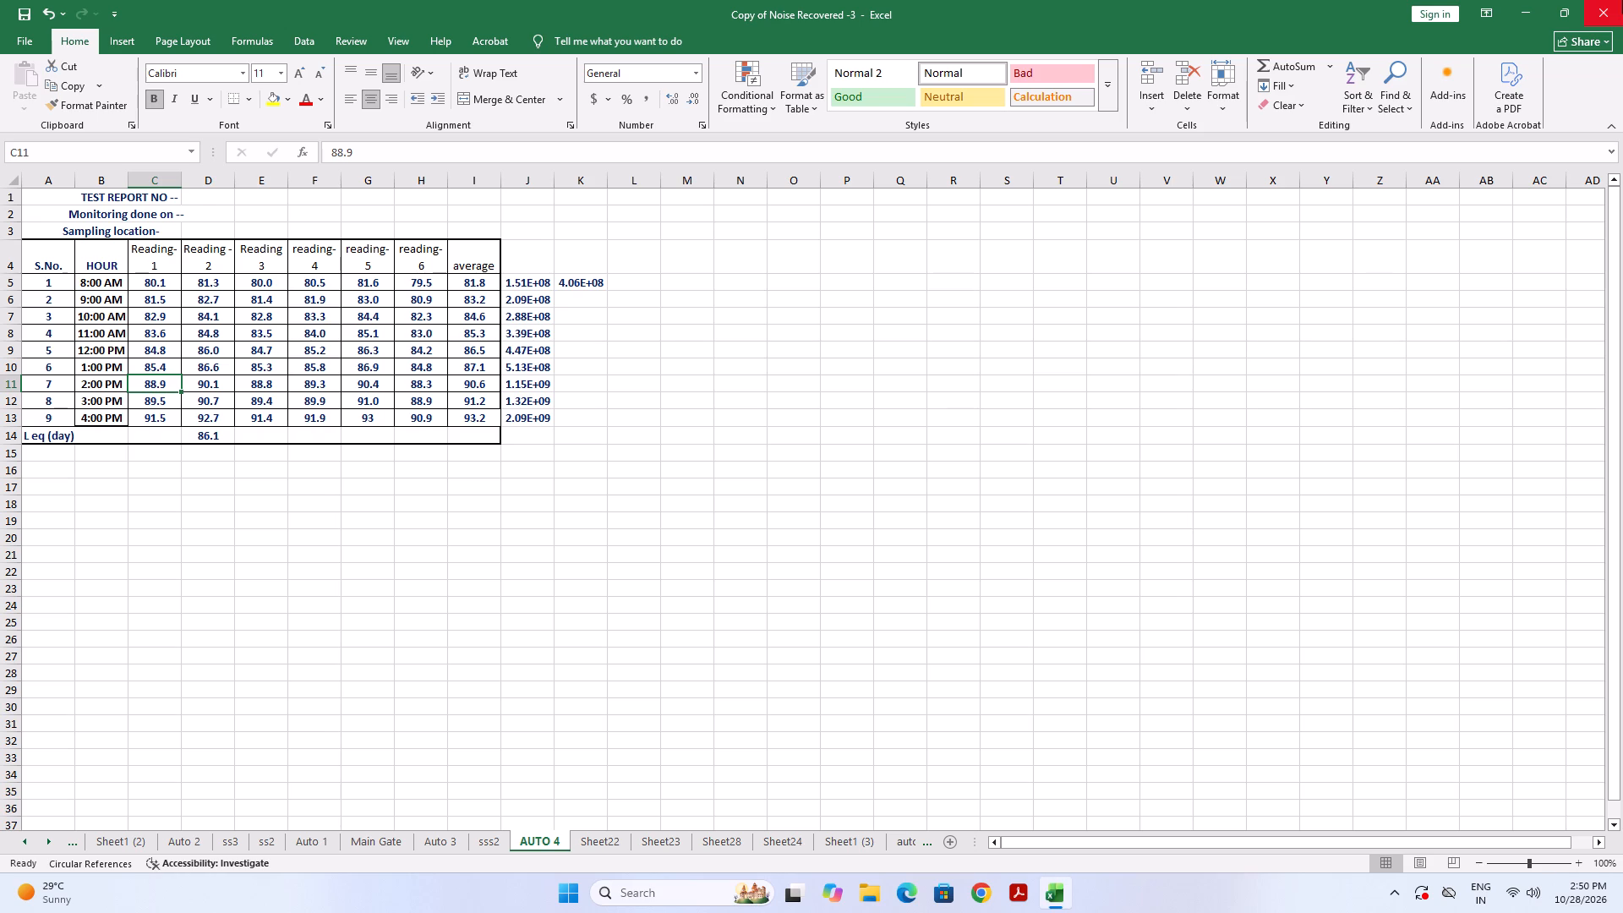
text(86.)
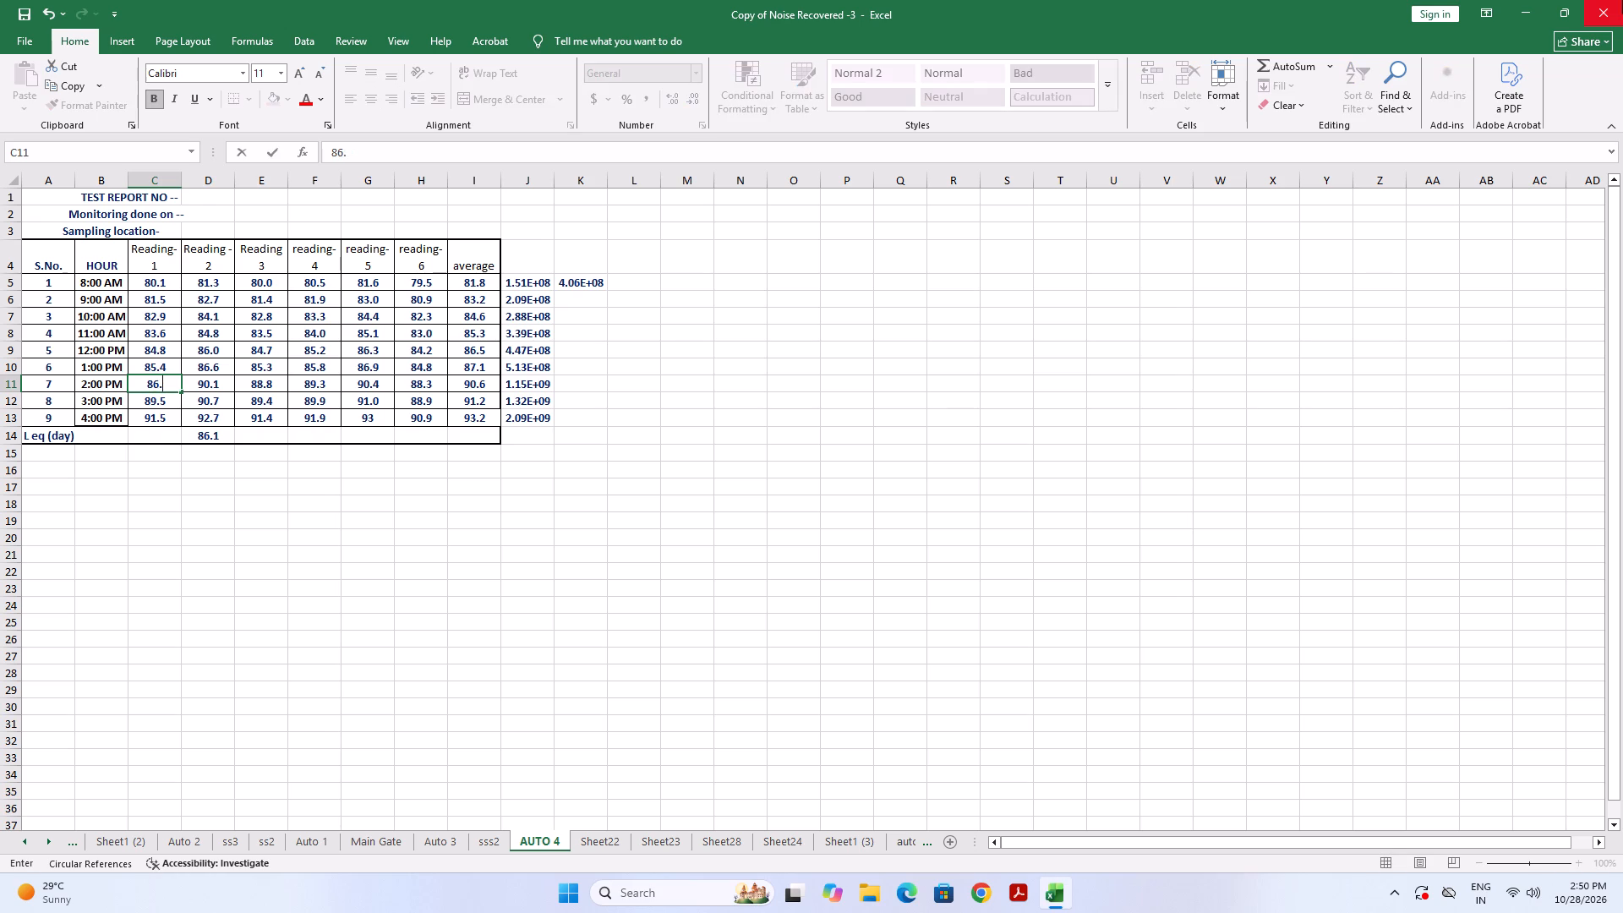
key(2)
key(BackSpace)
key(7)
key(Right)
key(Down)
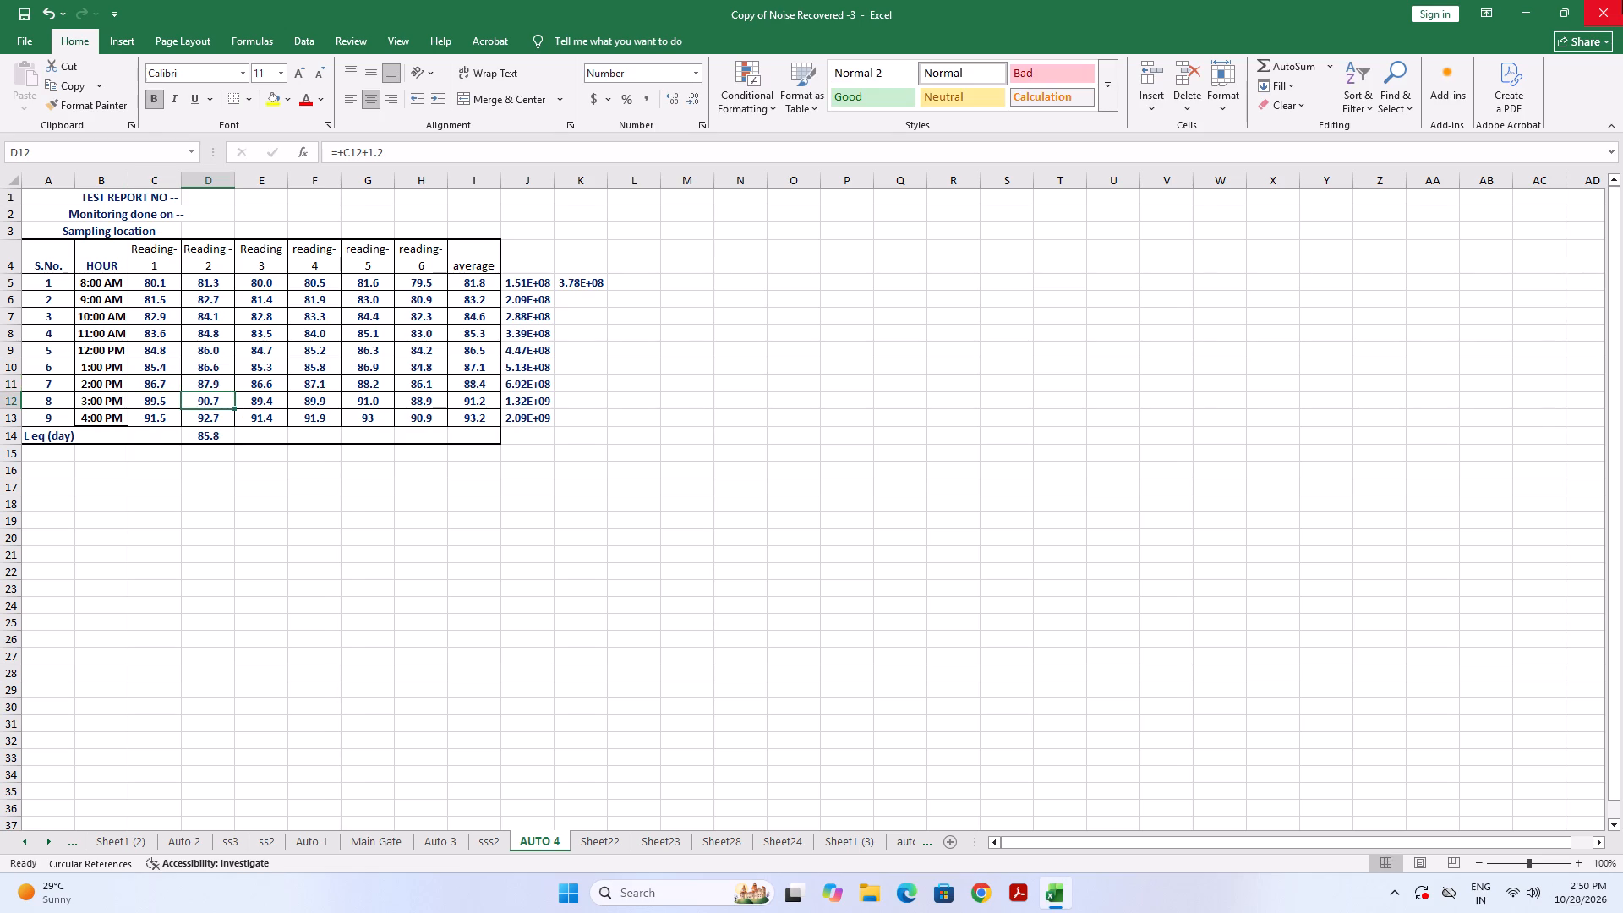
key(Left)
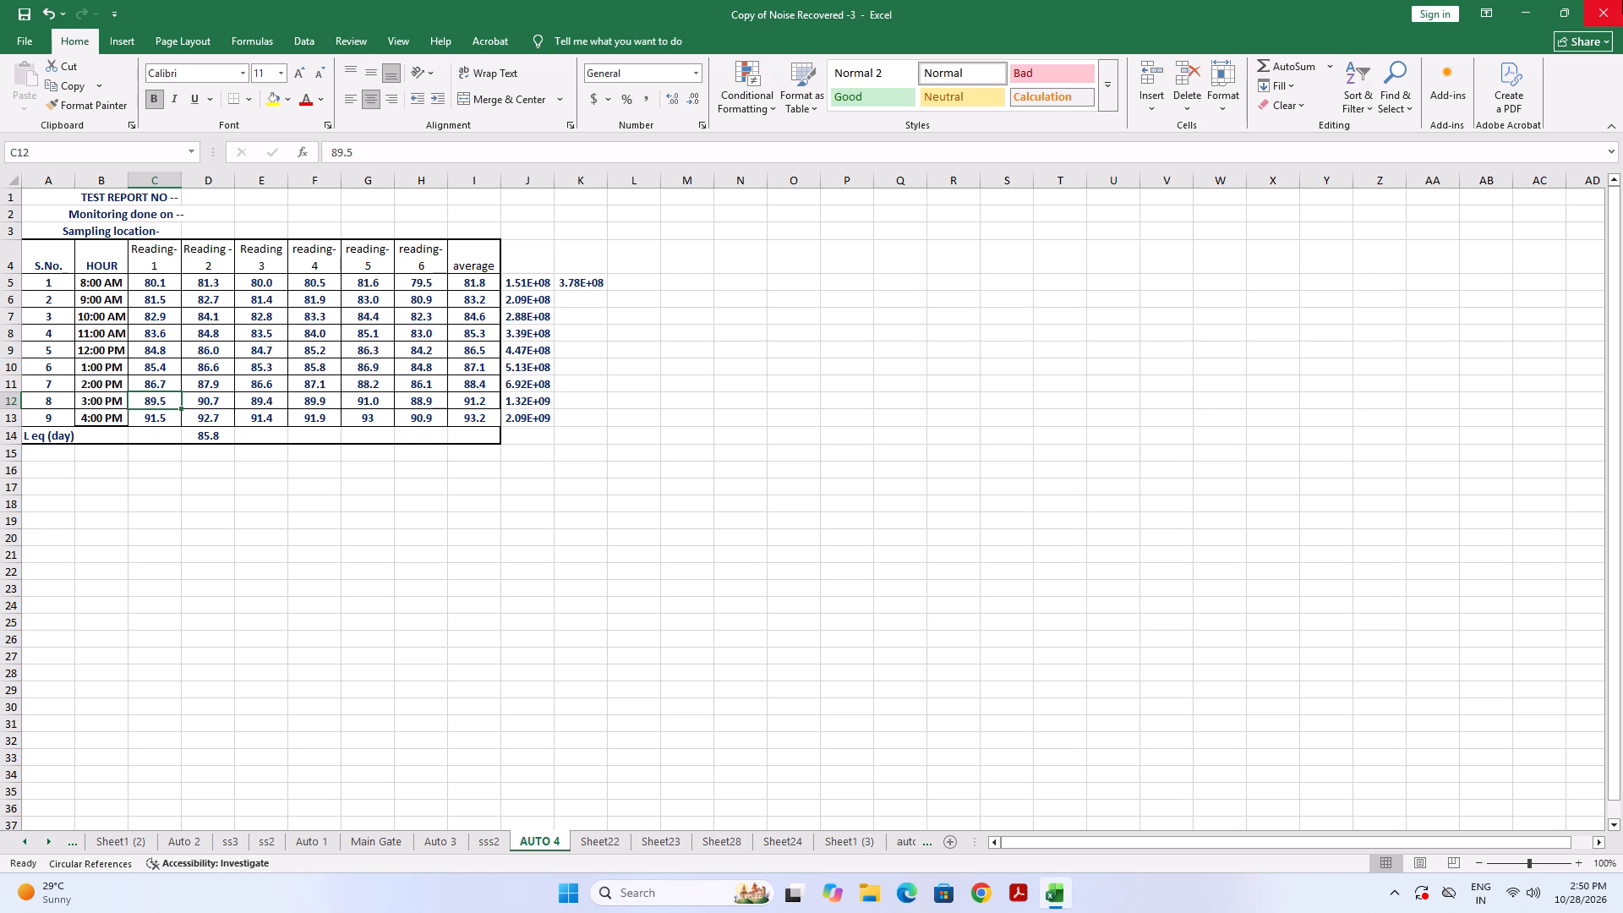
text(85.4)
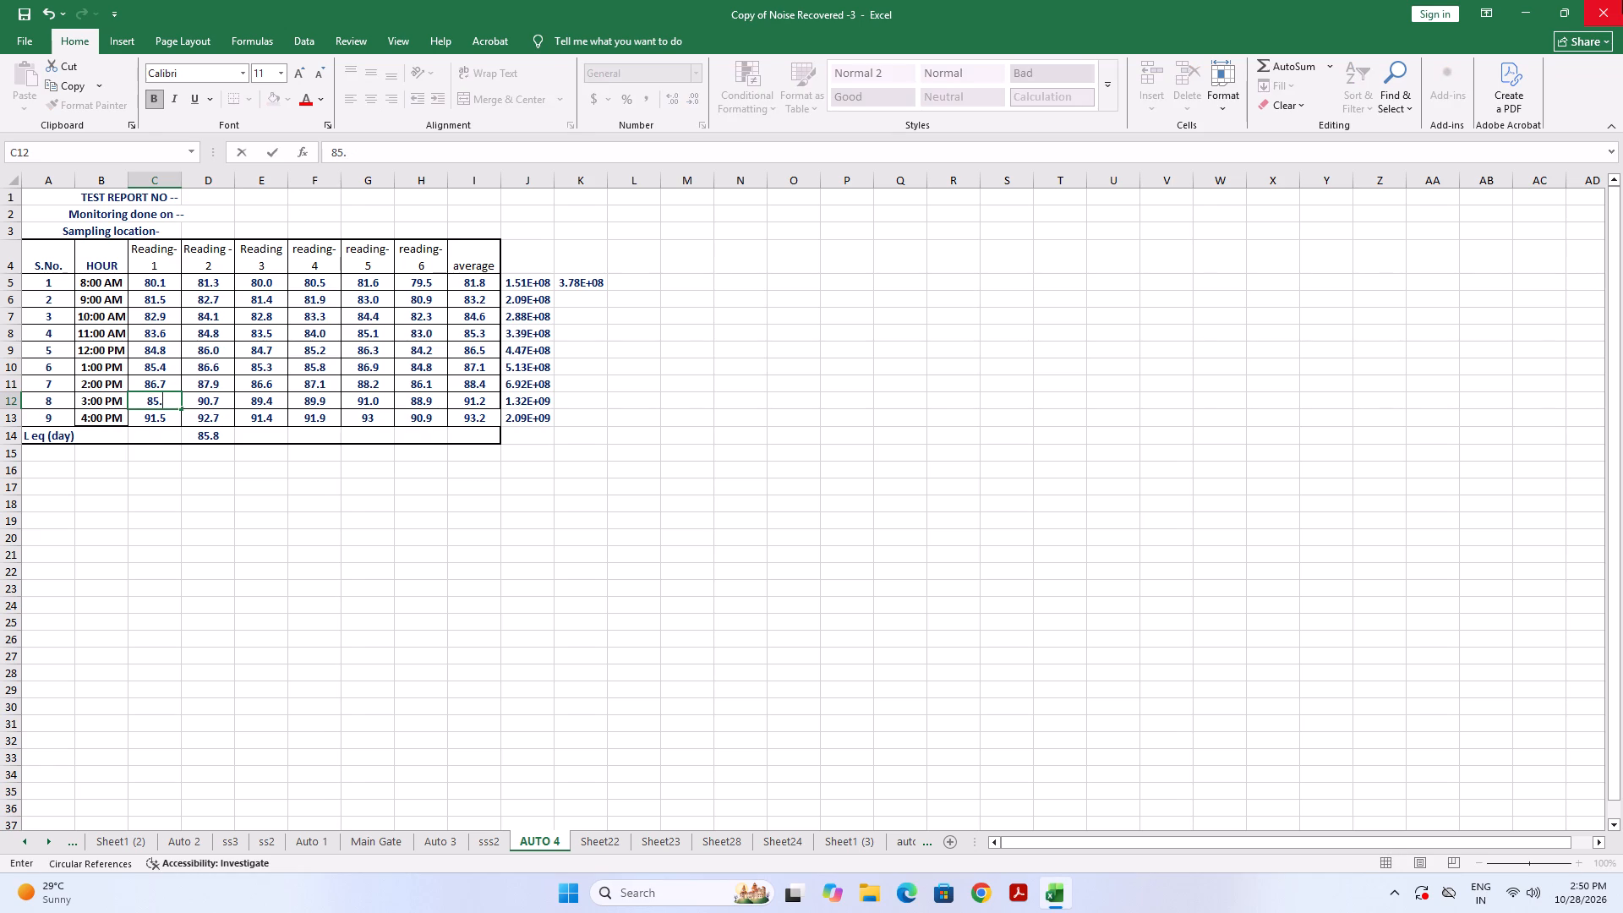
key(Right)
Set the Reading-1 value for 4:00 PM, cell C13, to 86.9.
key(Down)
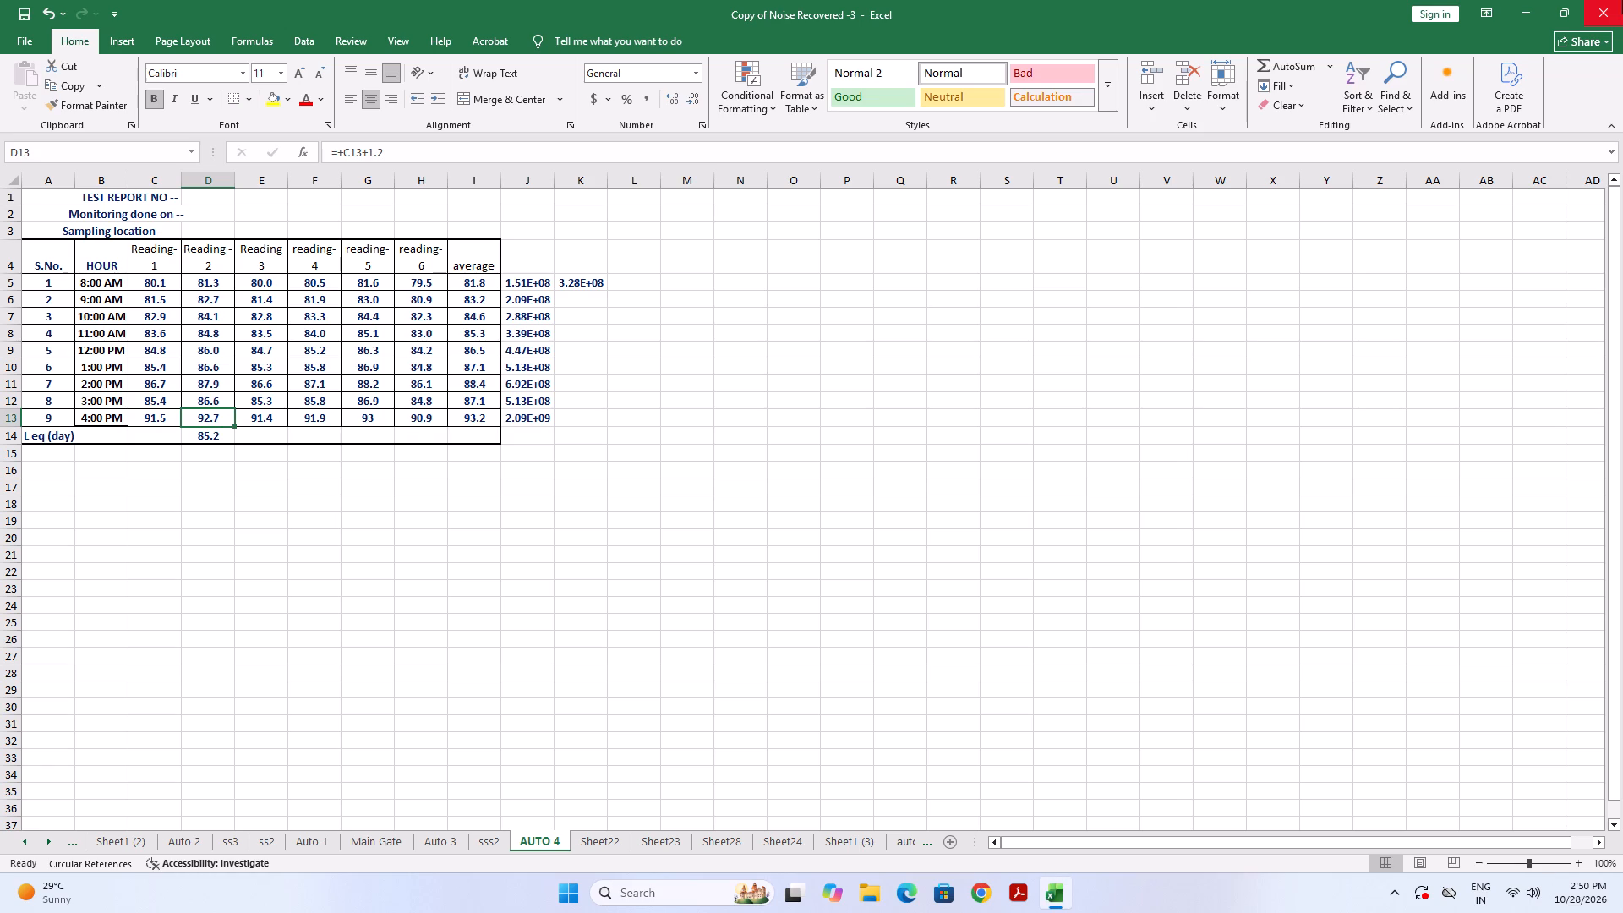
key(Left)
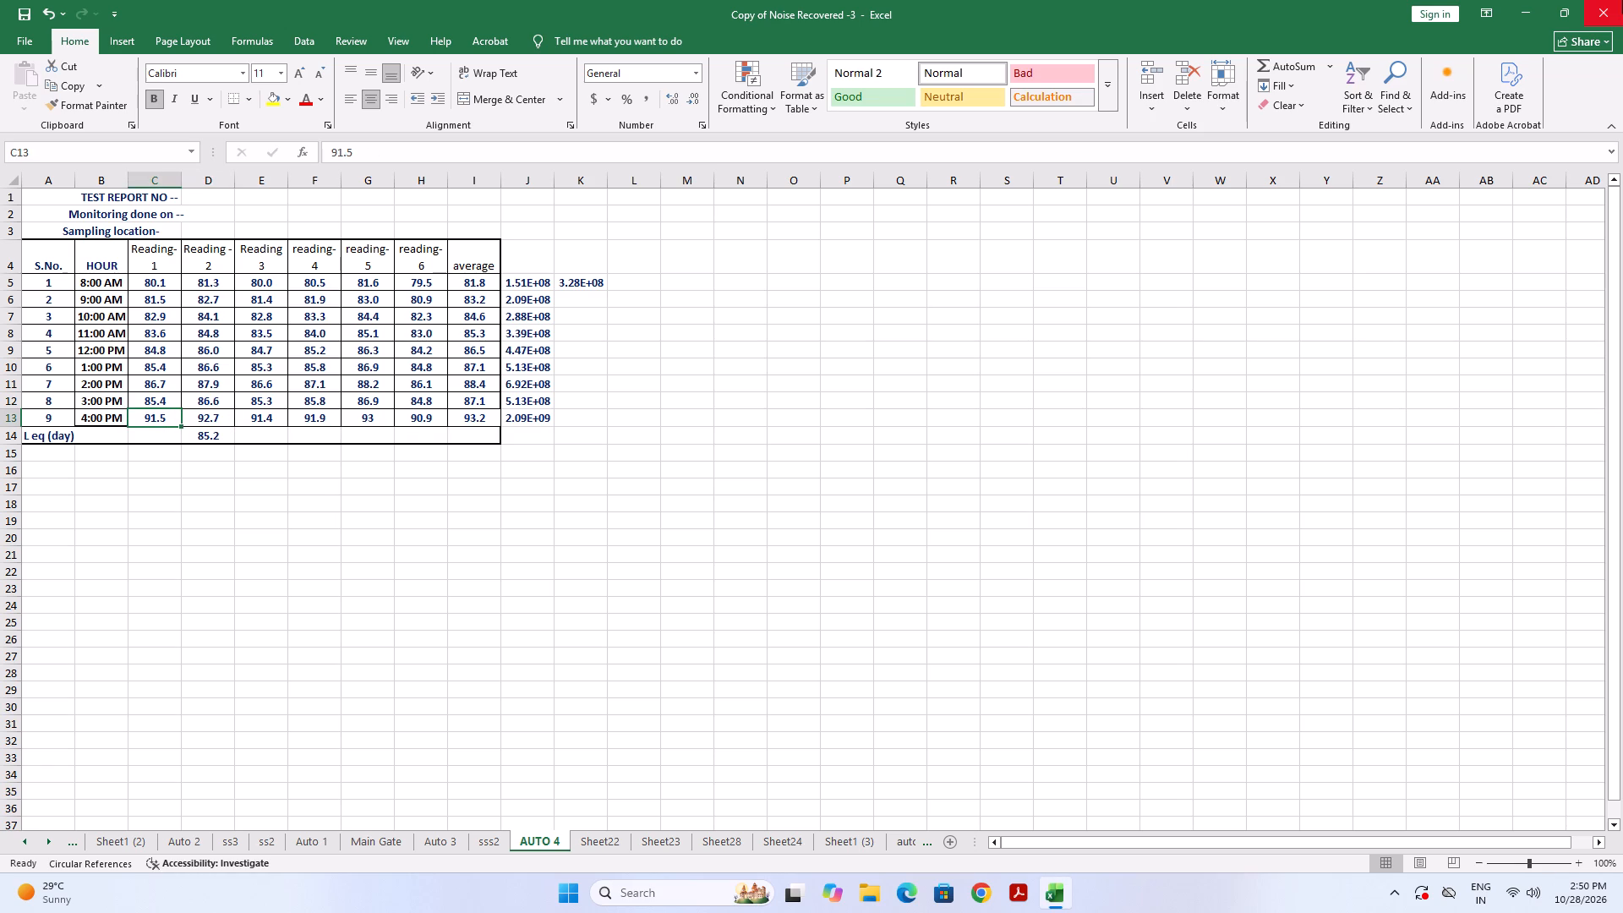
key(8)
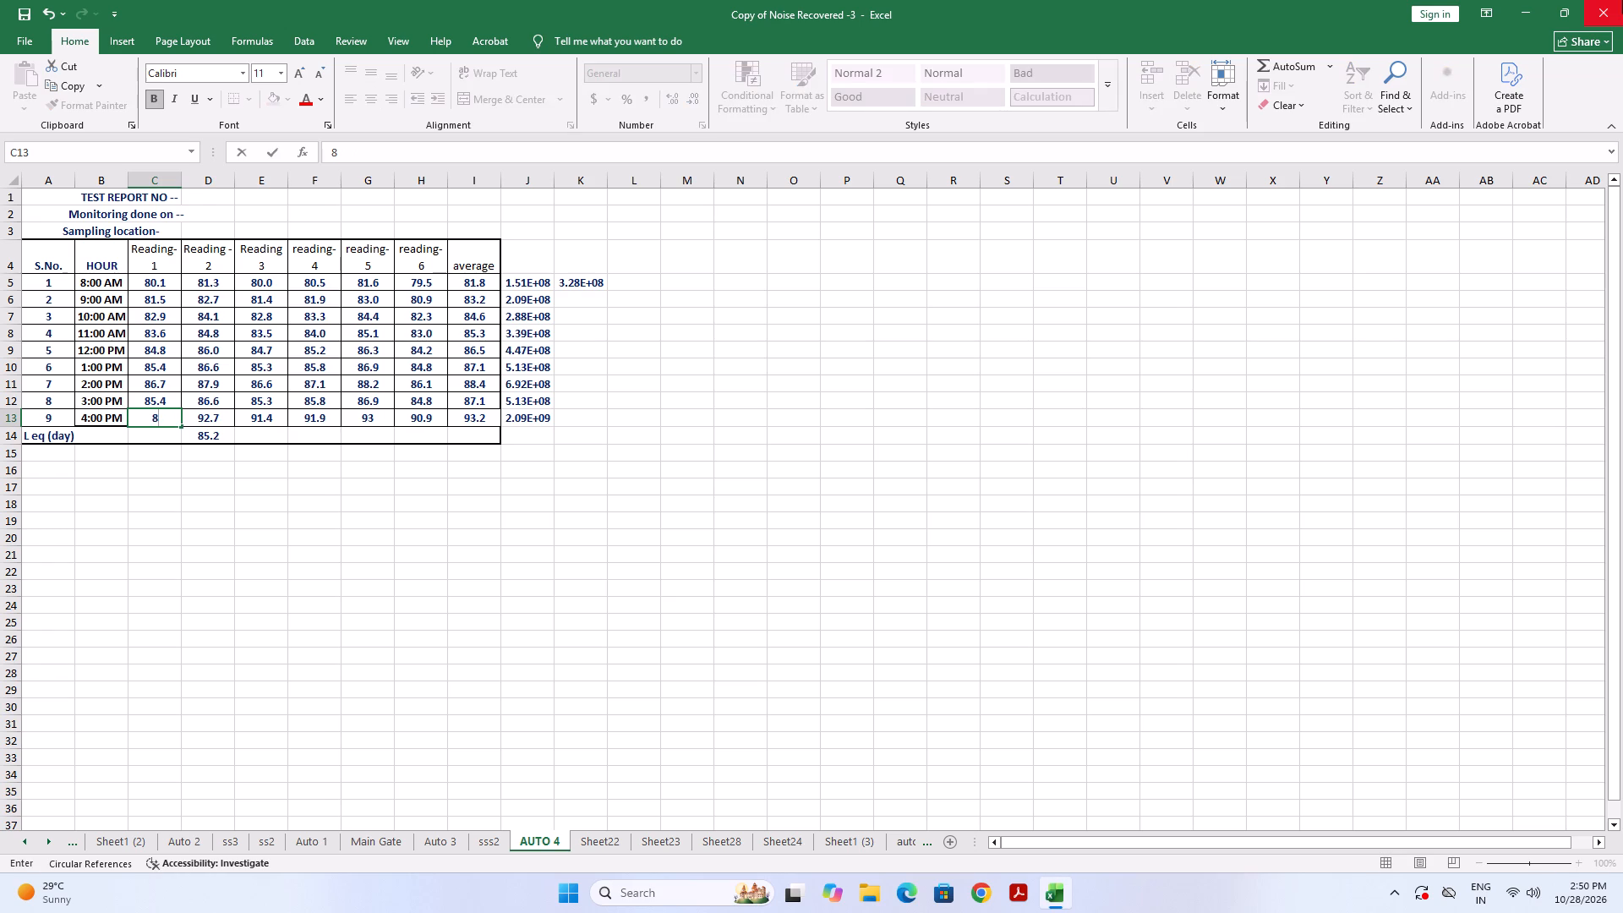
text(6.9)
key(Right)
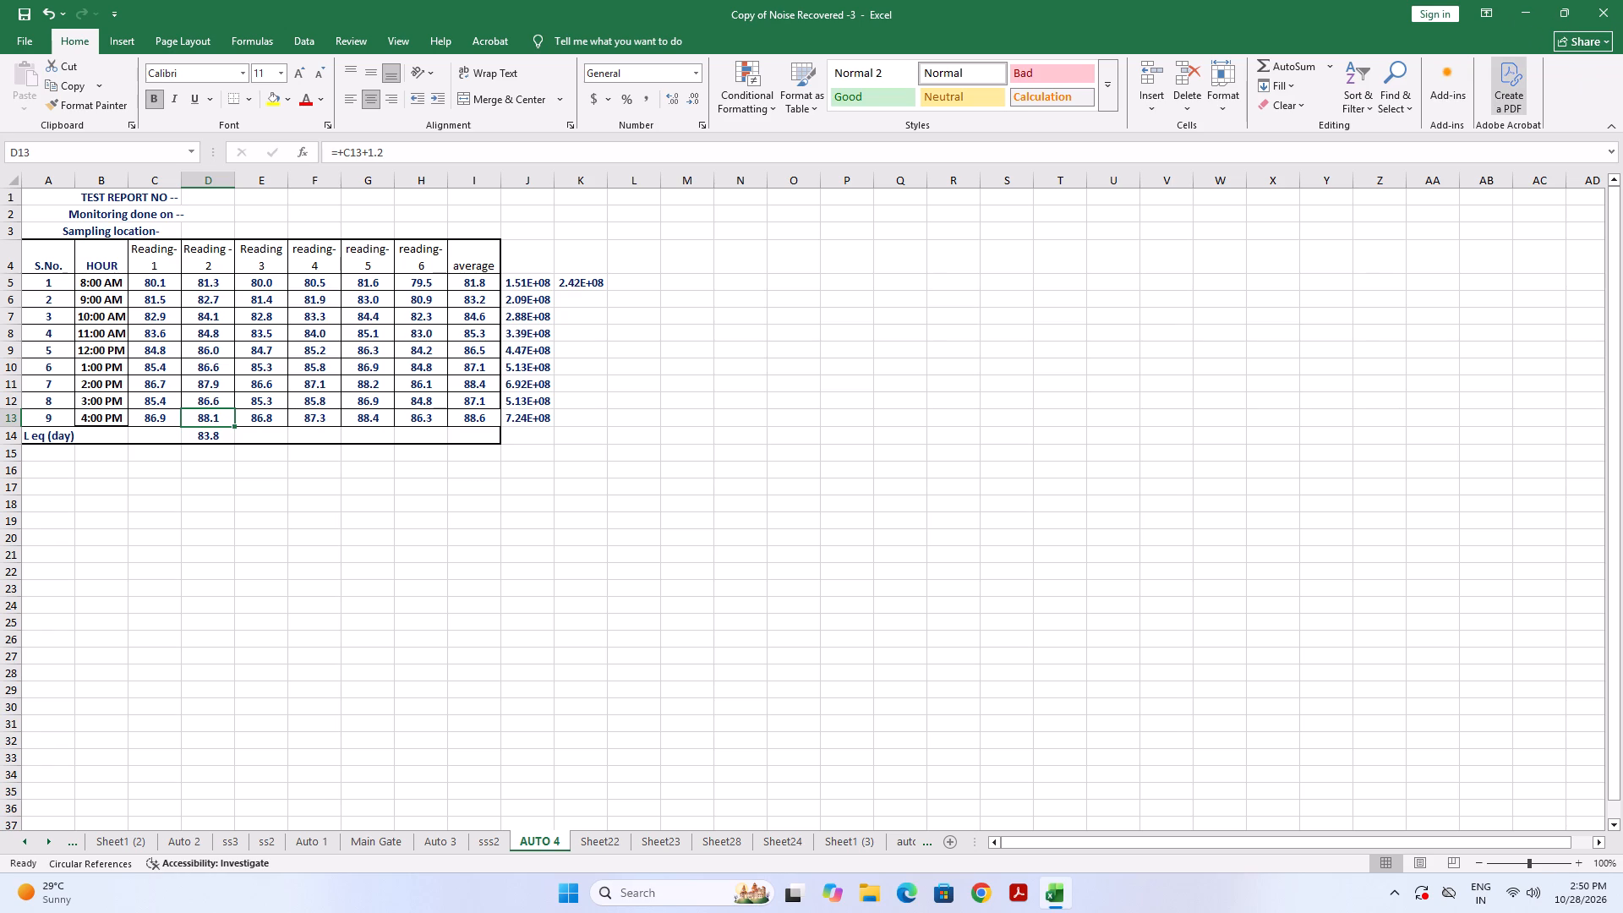
Revise the Reading-1 values to 82.2 for 8:00 AM and 83.6 for 9:00 AM, cells C5 and C6.
click(157, 283)
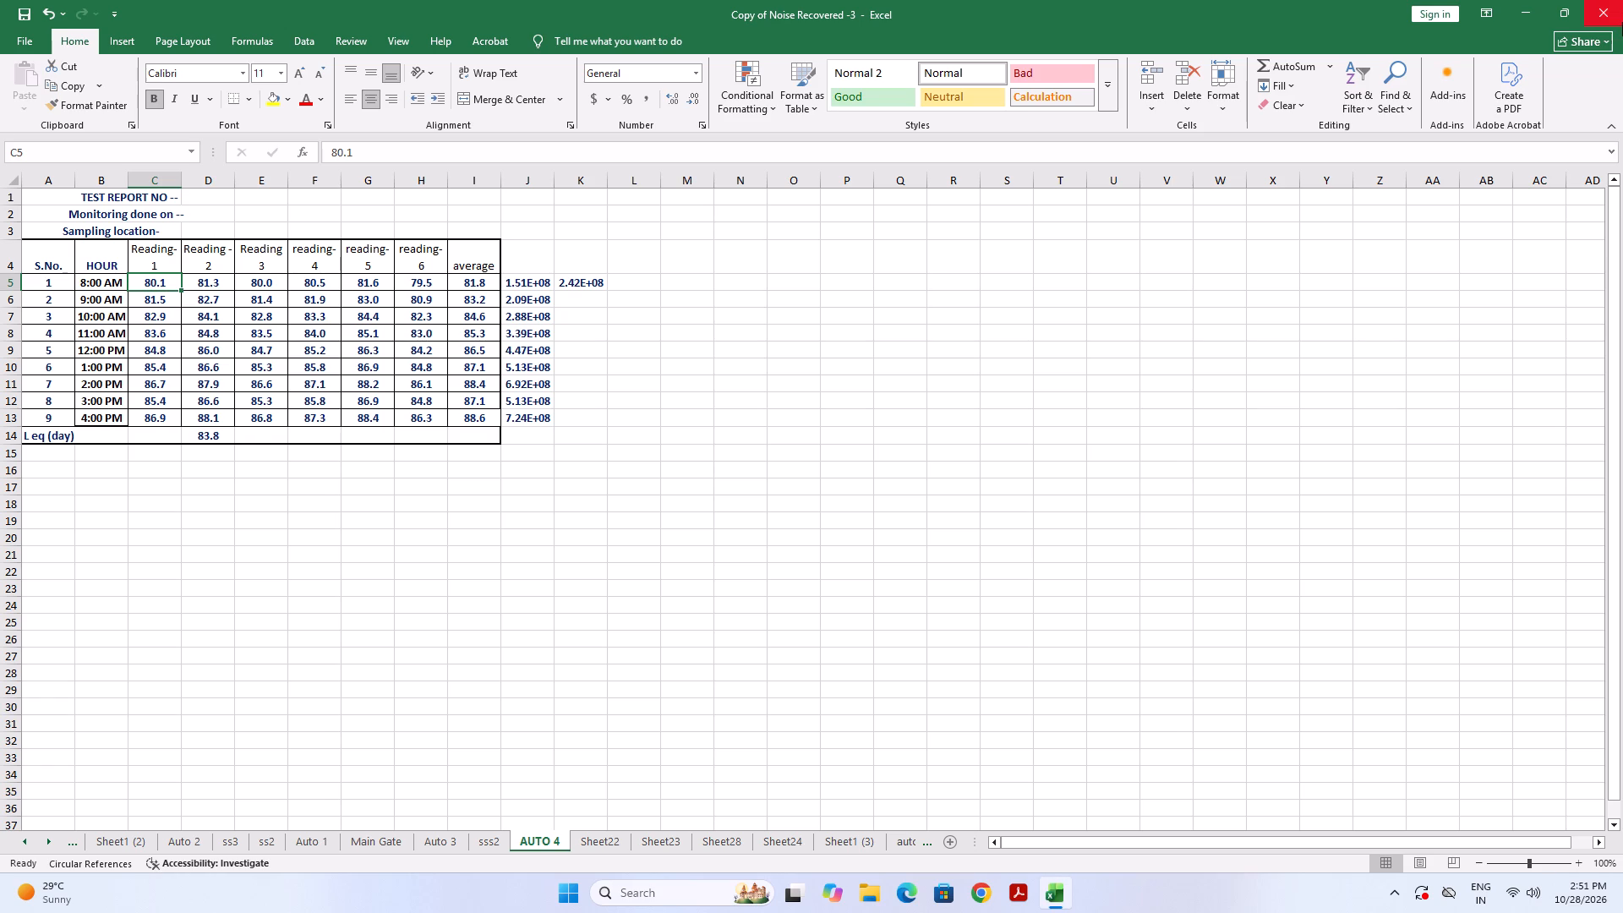
text(82.2)
key(Right)
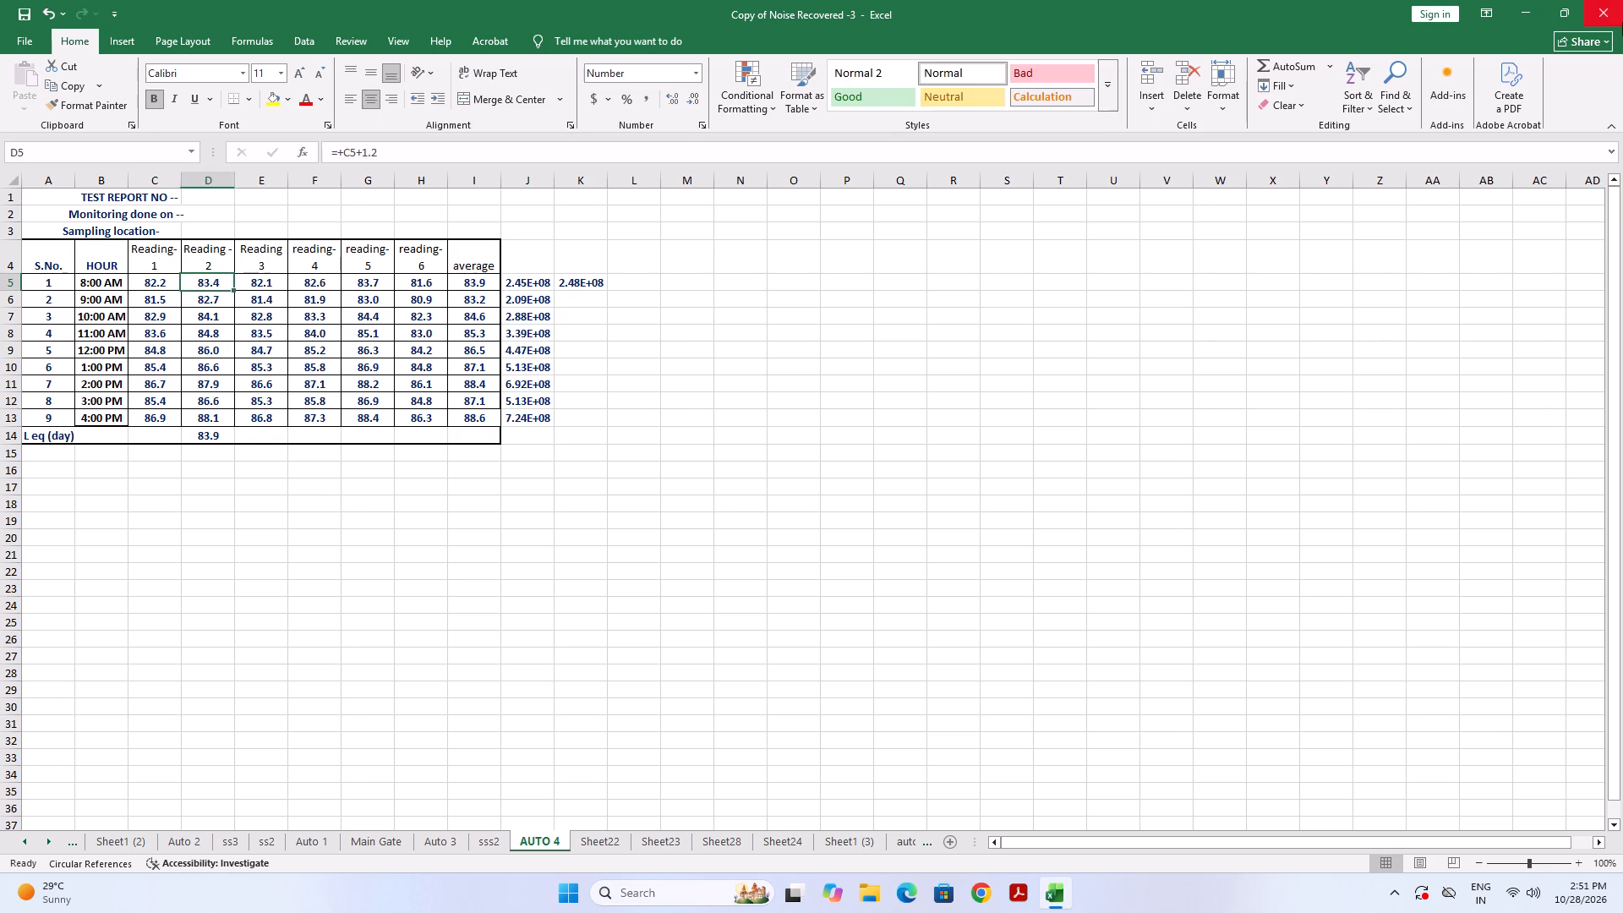
key(Down)
key(Left)
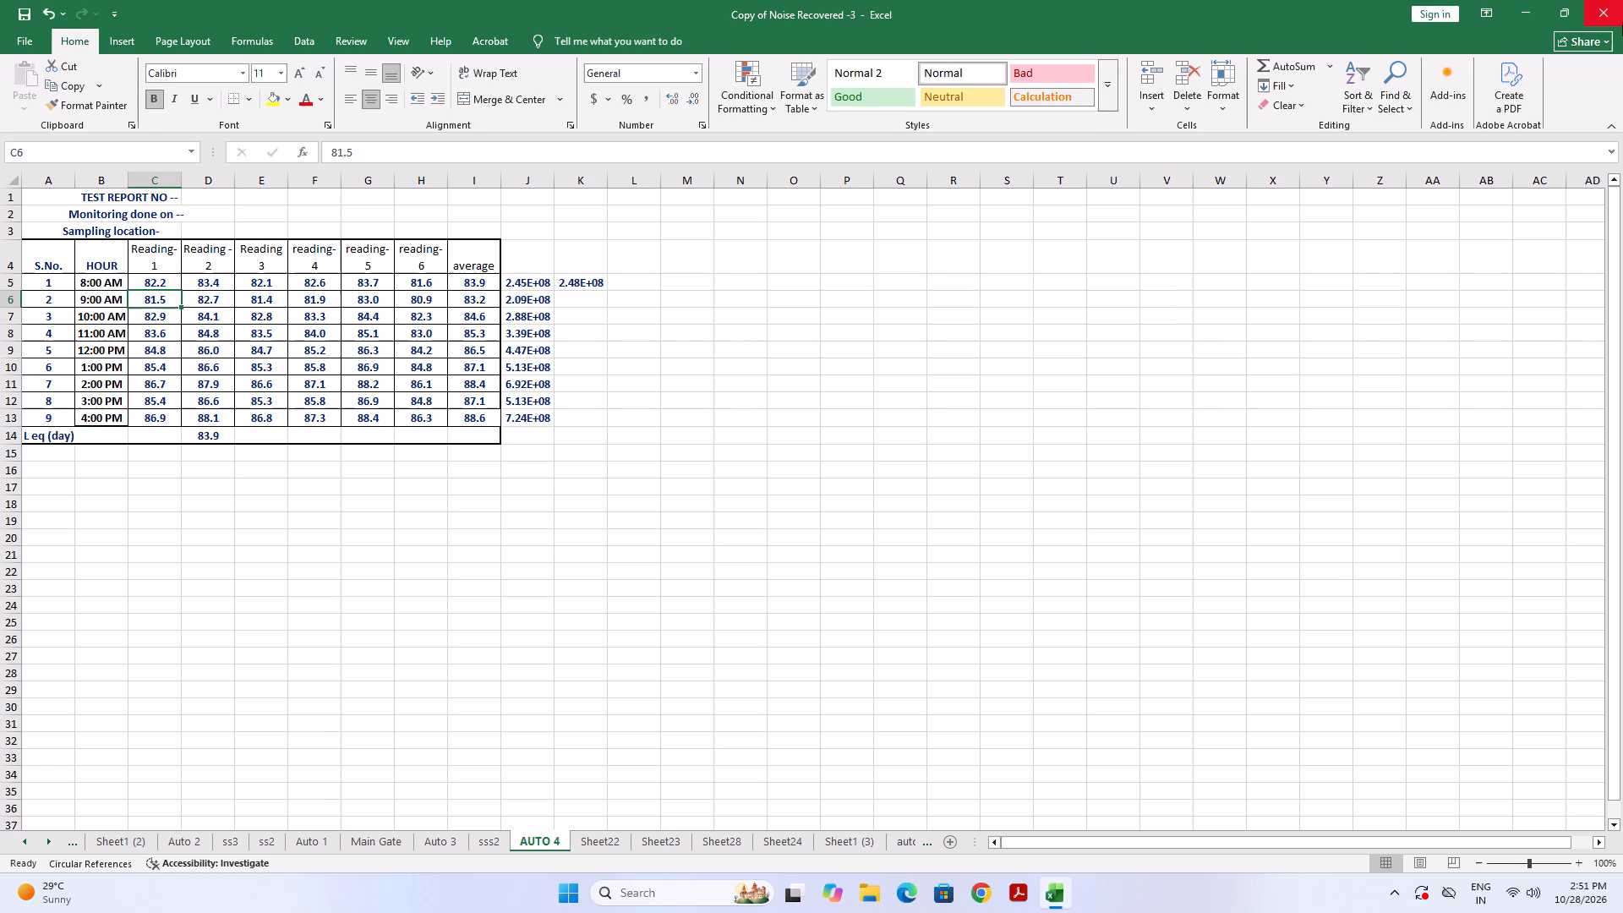
text(83.6)
key(Right)
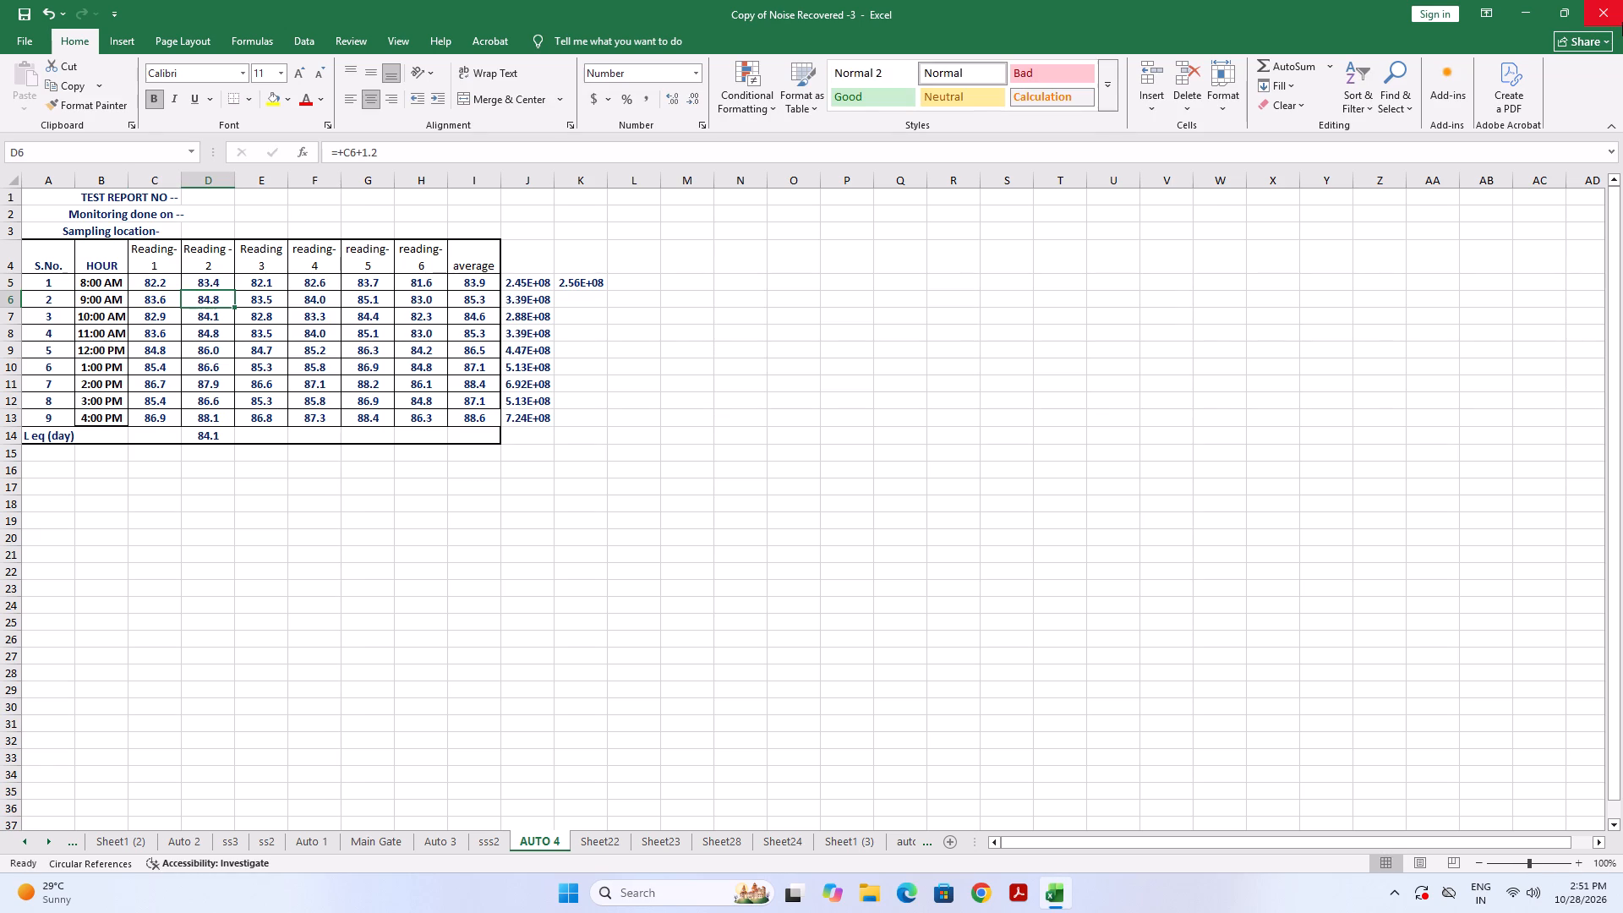
Revise the Reading-1 values to 84.9 for 10:00 AM and 85.7 for 11:00 AM, cells C7 and C8.
key(Down)
key(Left)
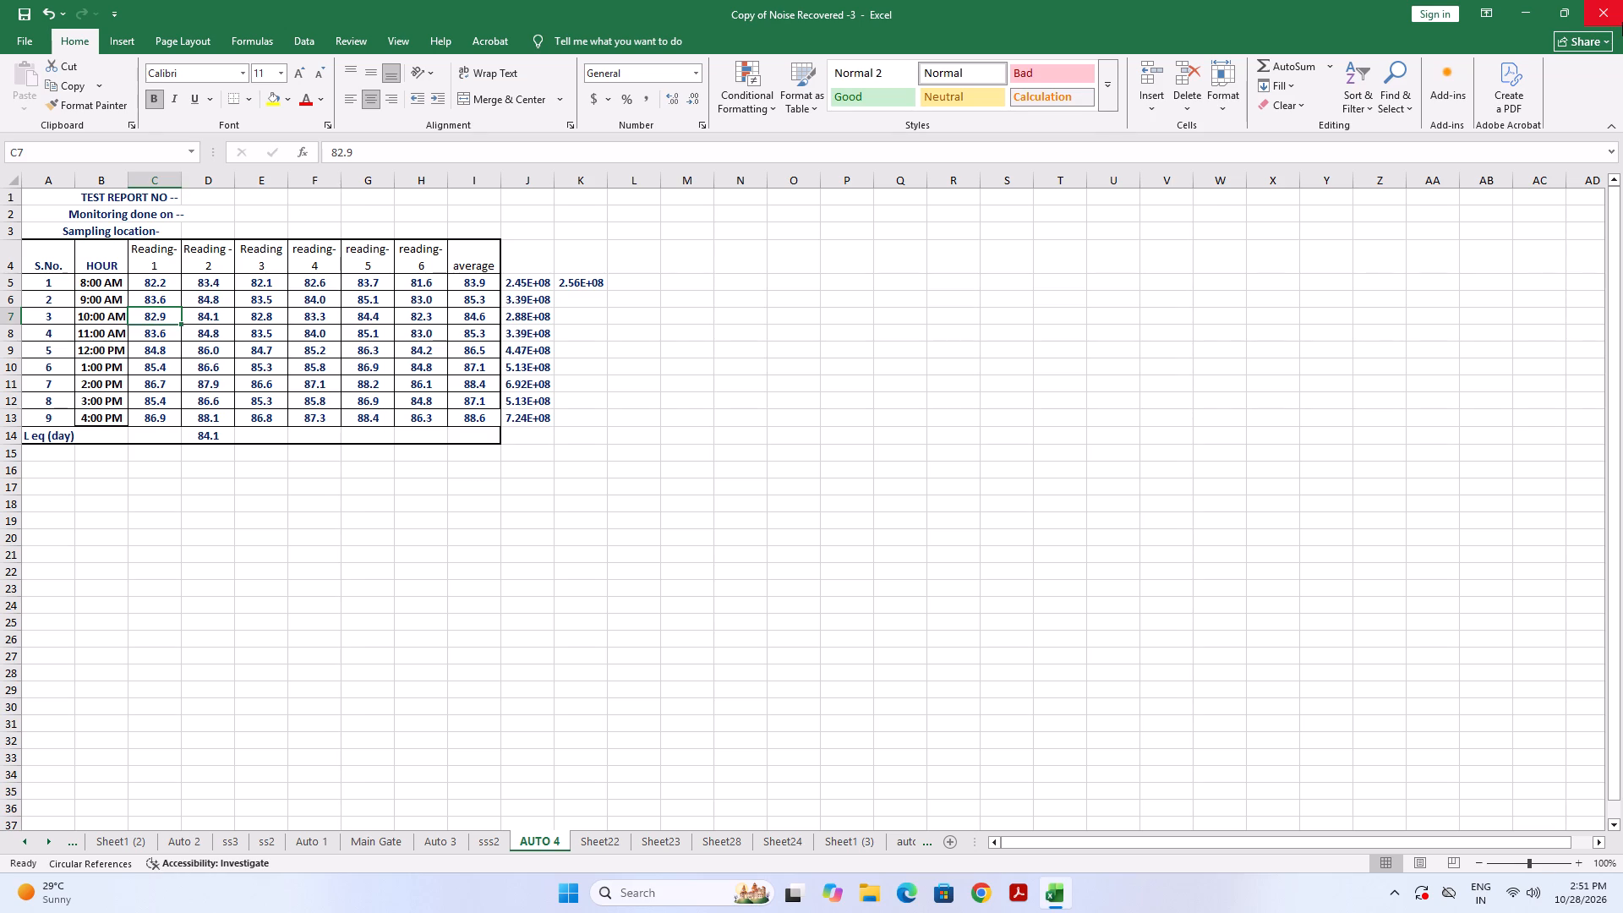
text(84.9)
key(Right)
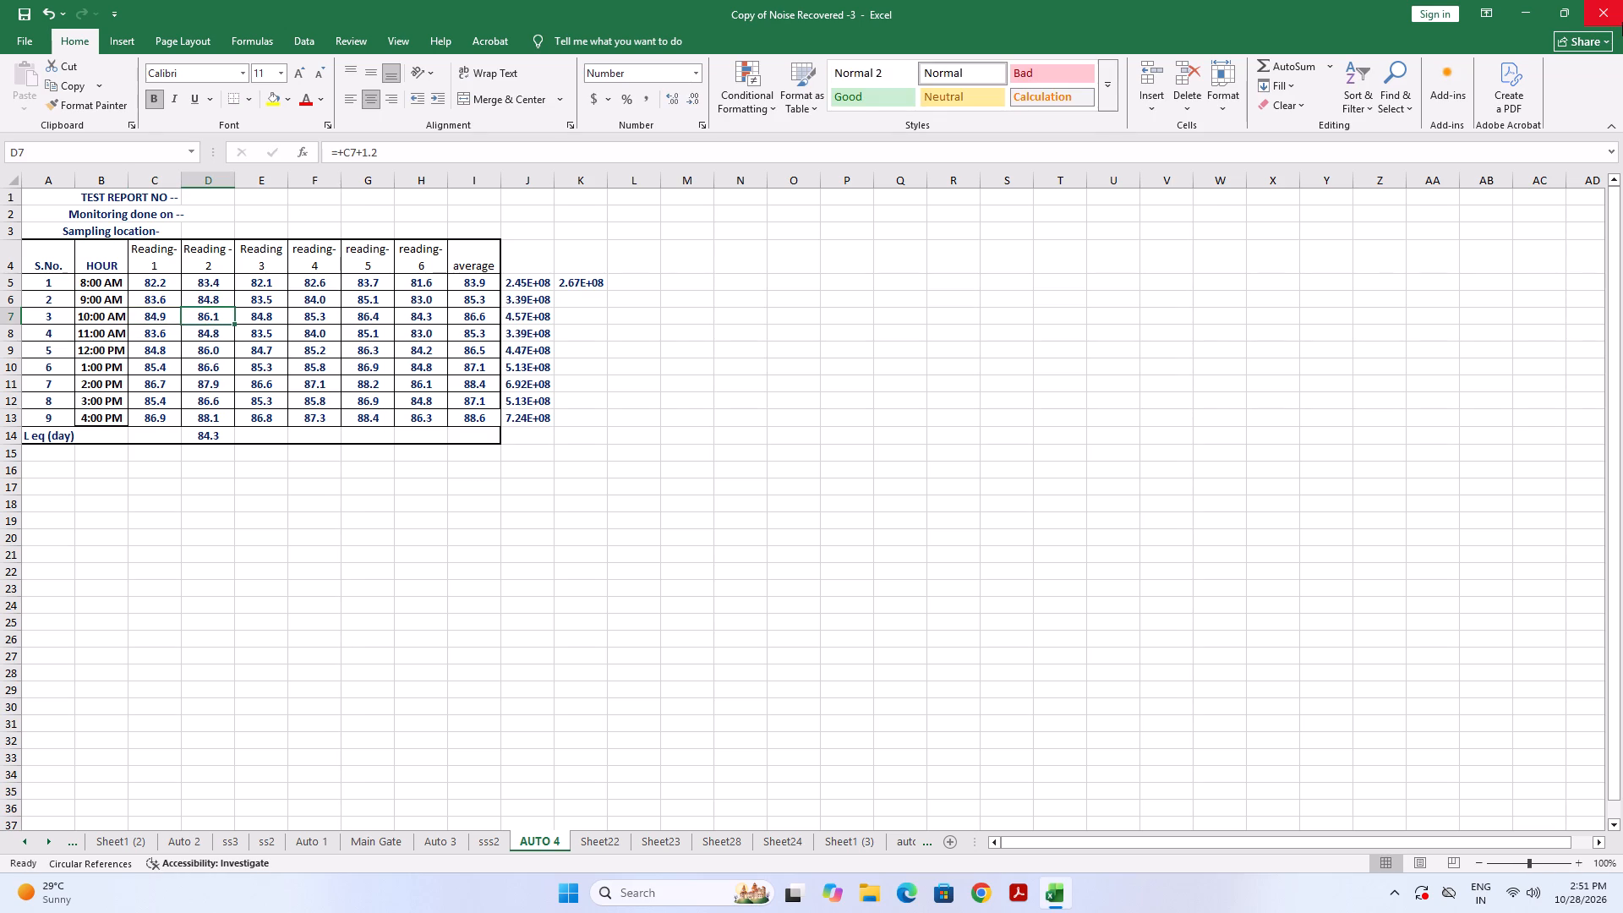
key(Down)
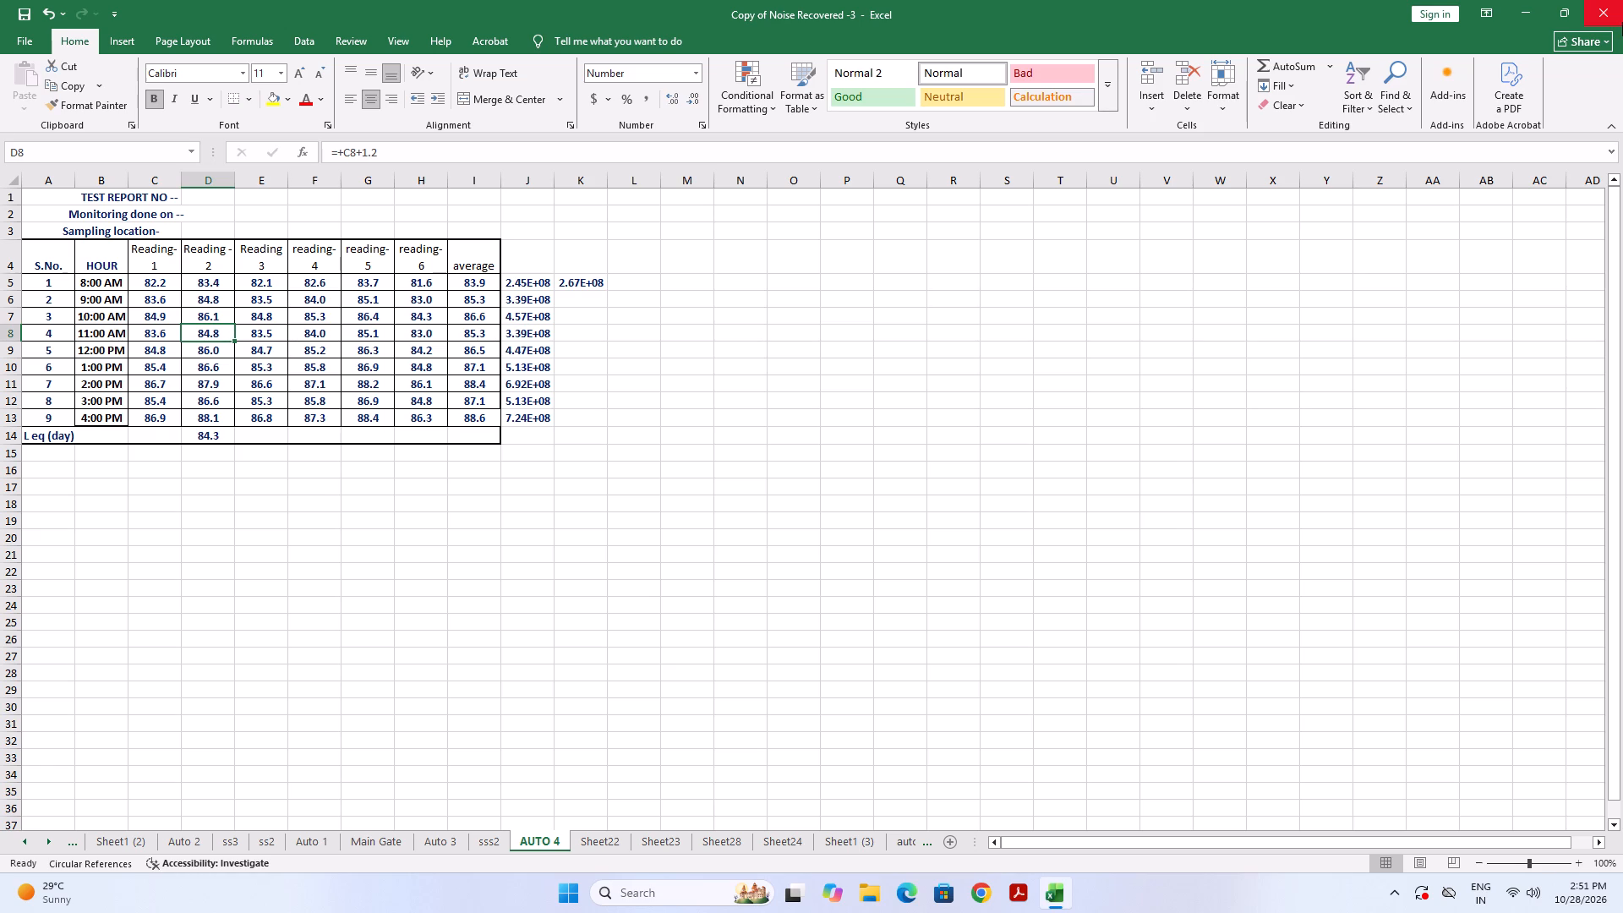
key(Left)
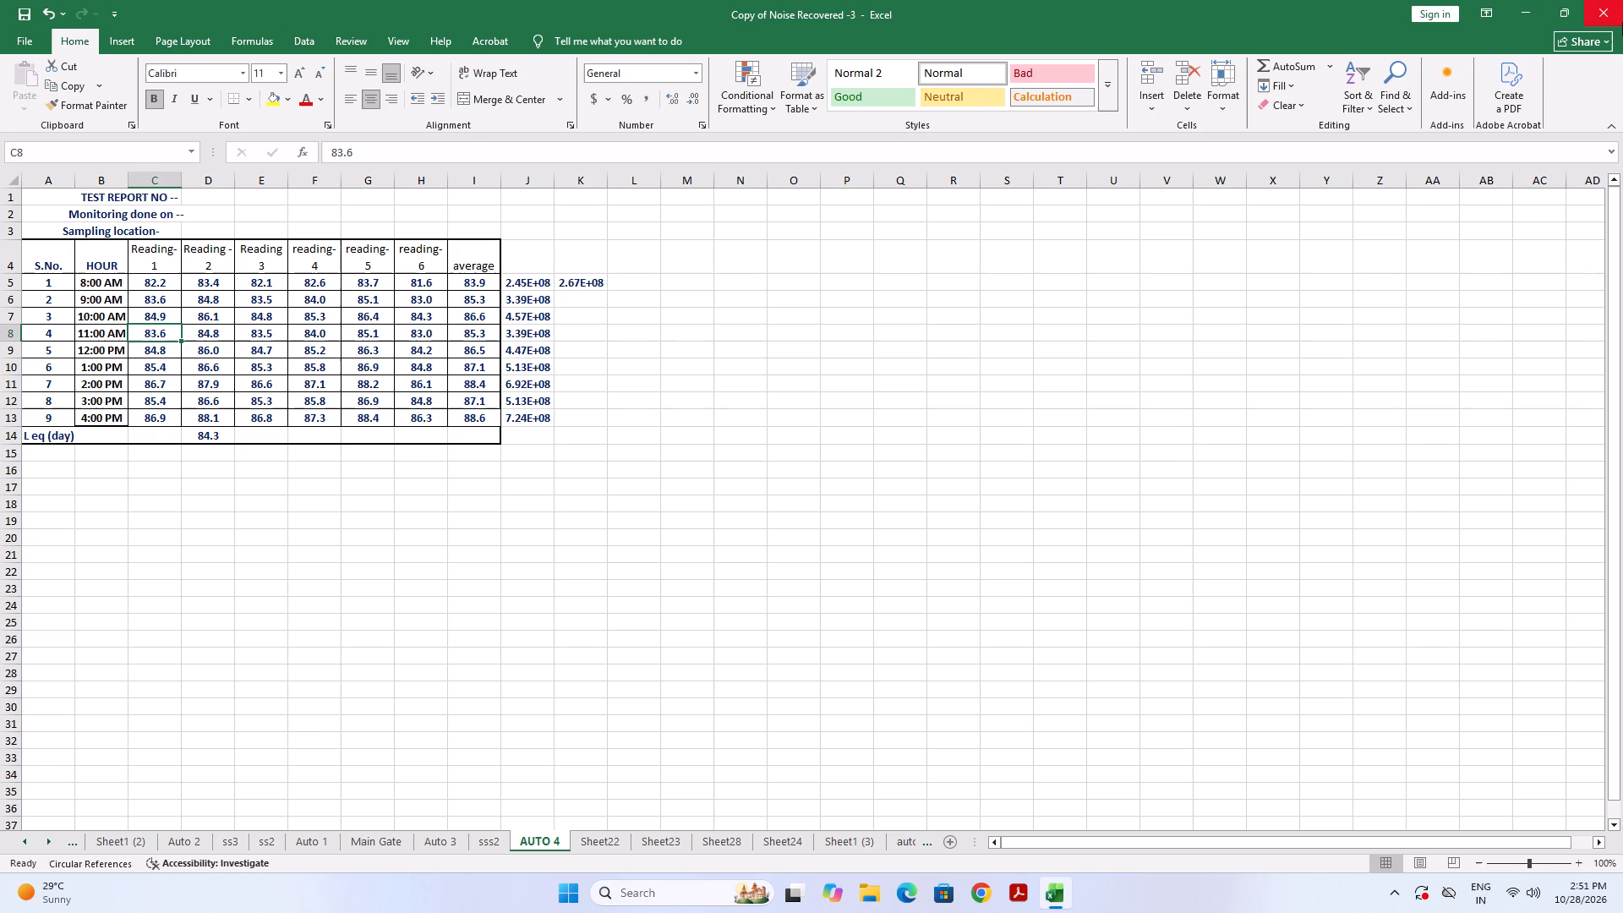
key(8)
text(5.7)
key(Right)
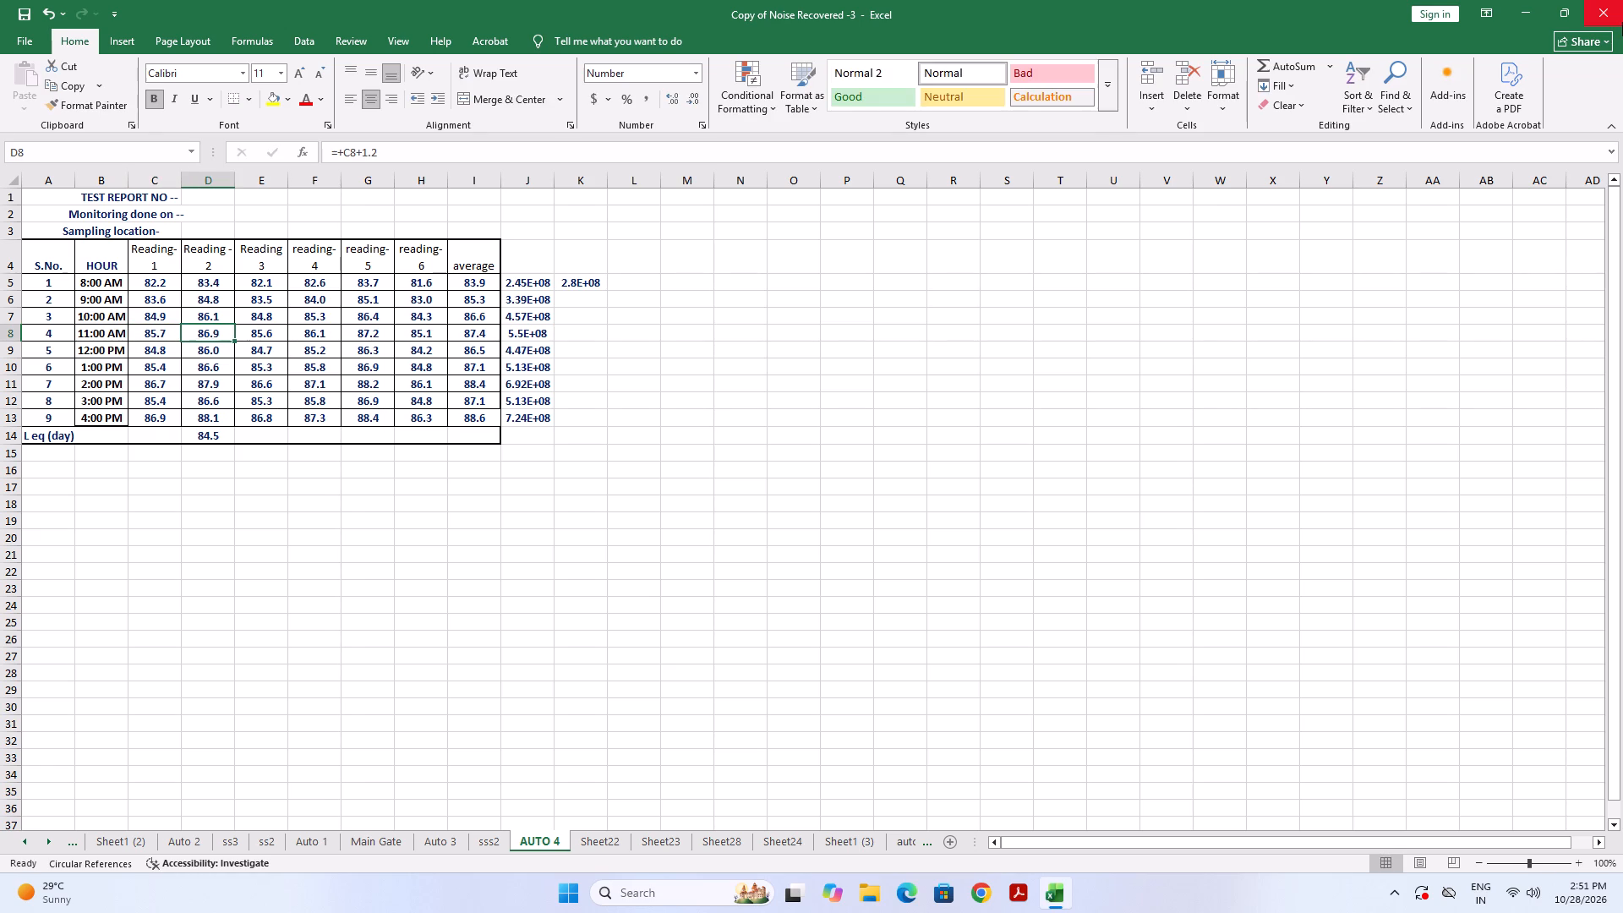
Revise the Reading-1 values to 85.9 for 12:00 PM and 86.5 for 1:00 PM, cells C9 and C10.
key(Down)
key(Left)
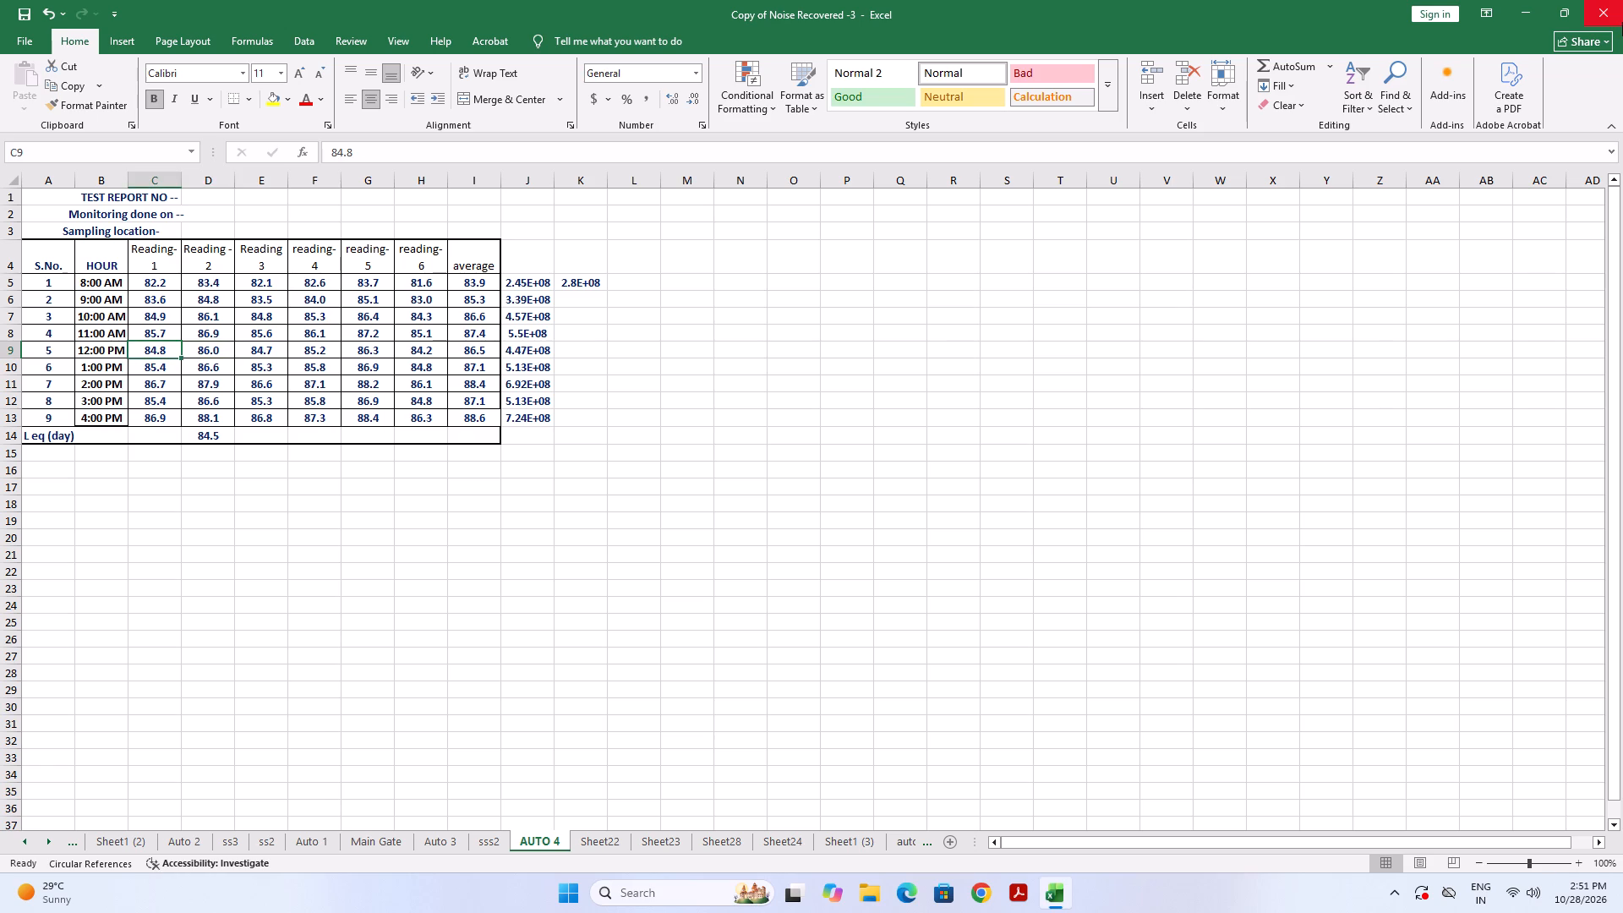
text(85.9)
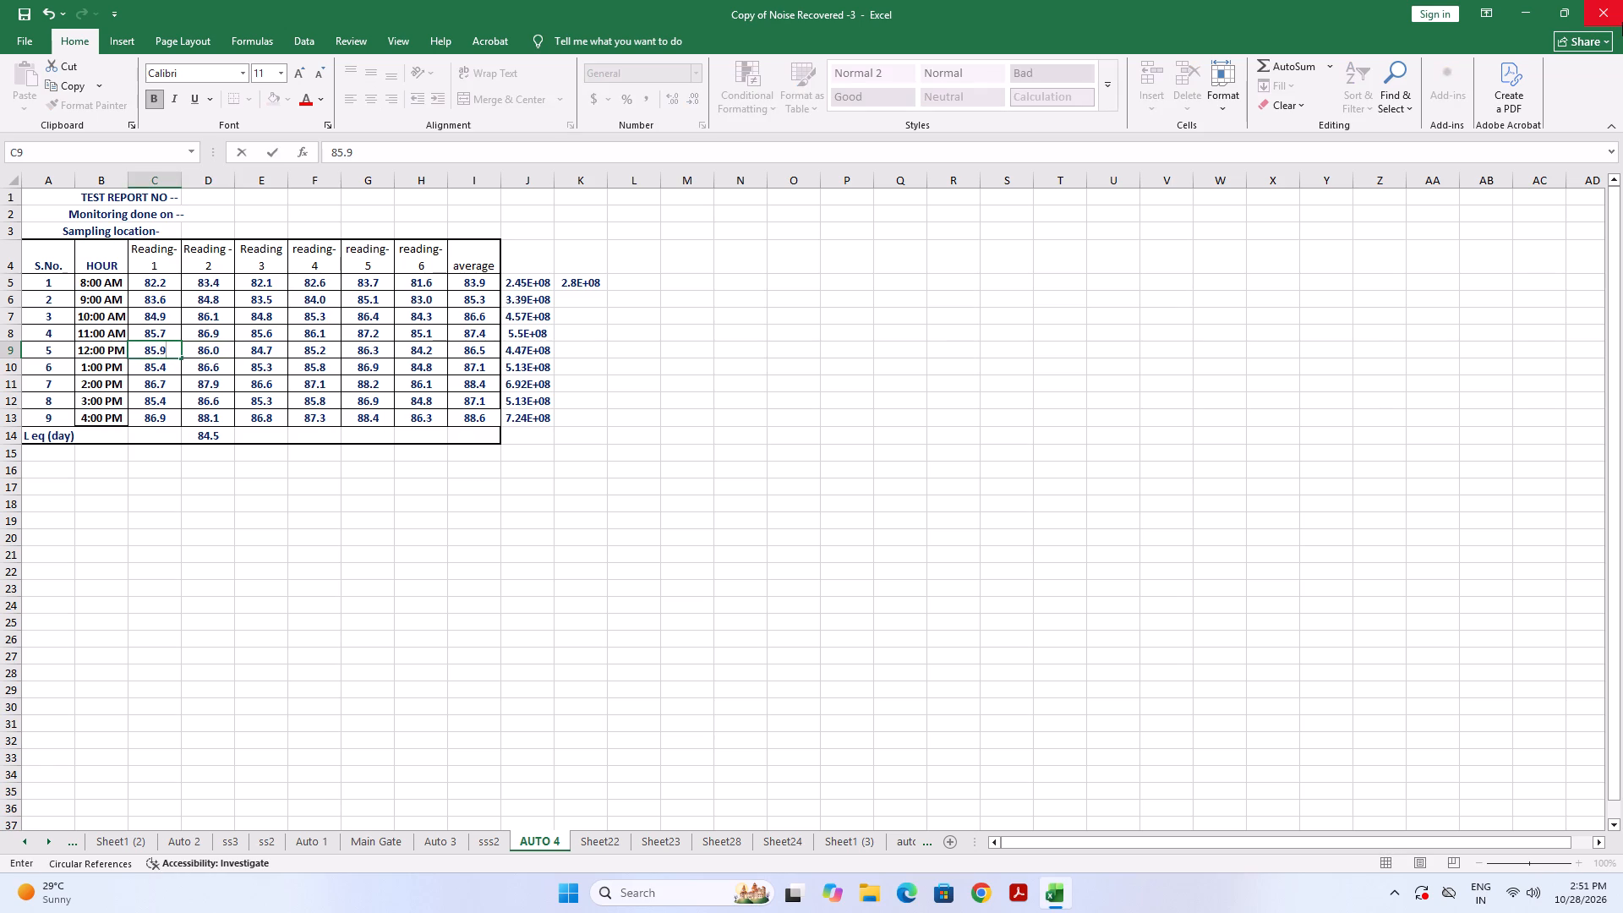
key(Right)
key(Down)
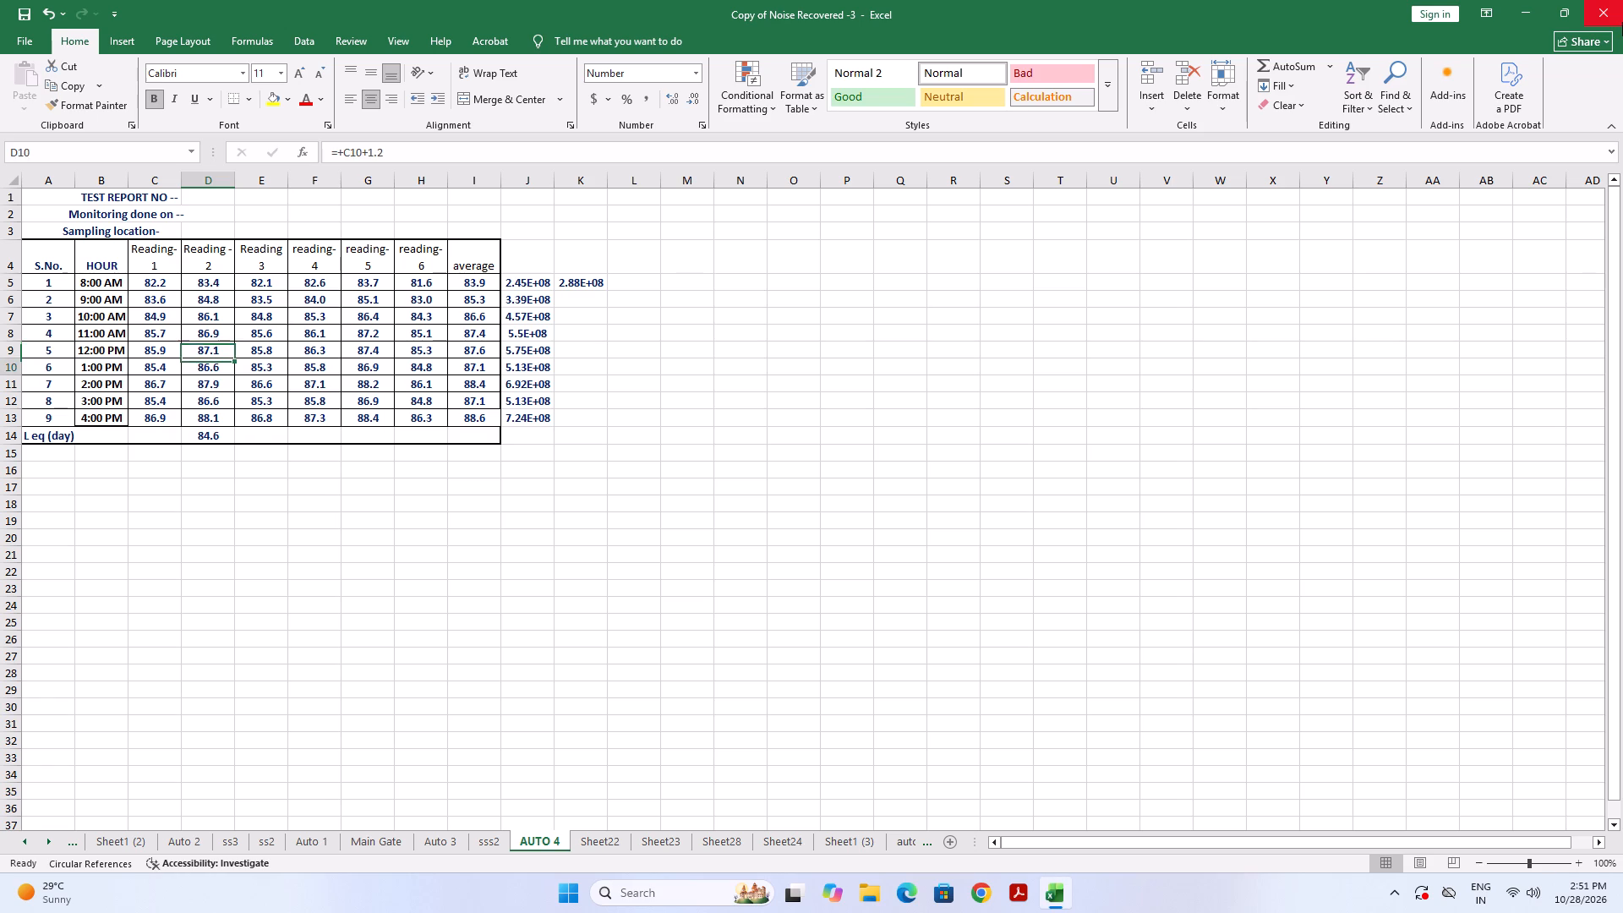
key(Left)
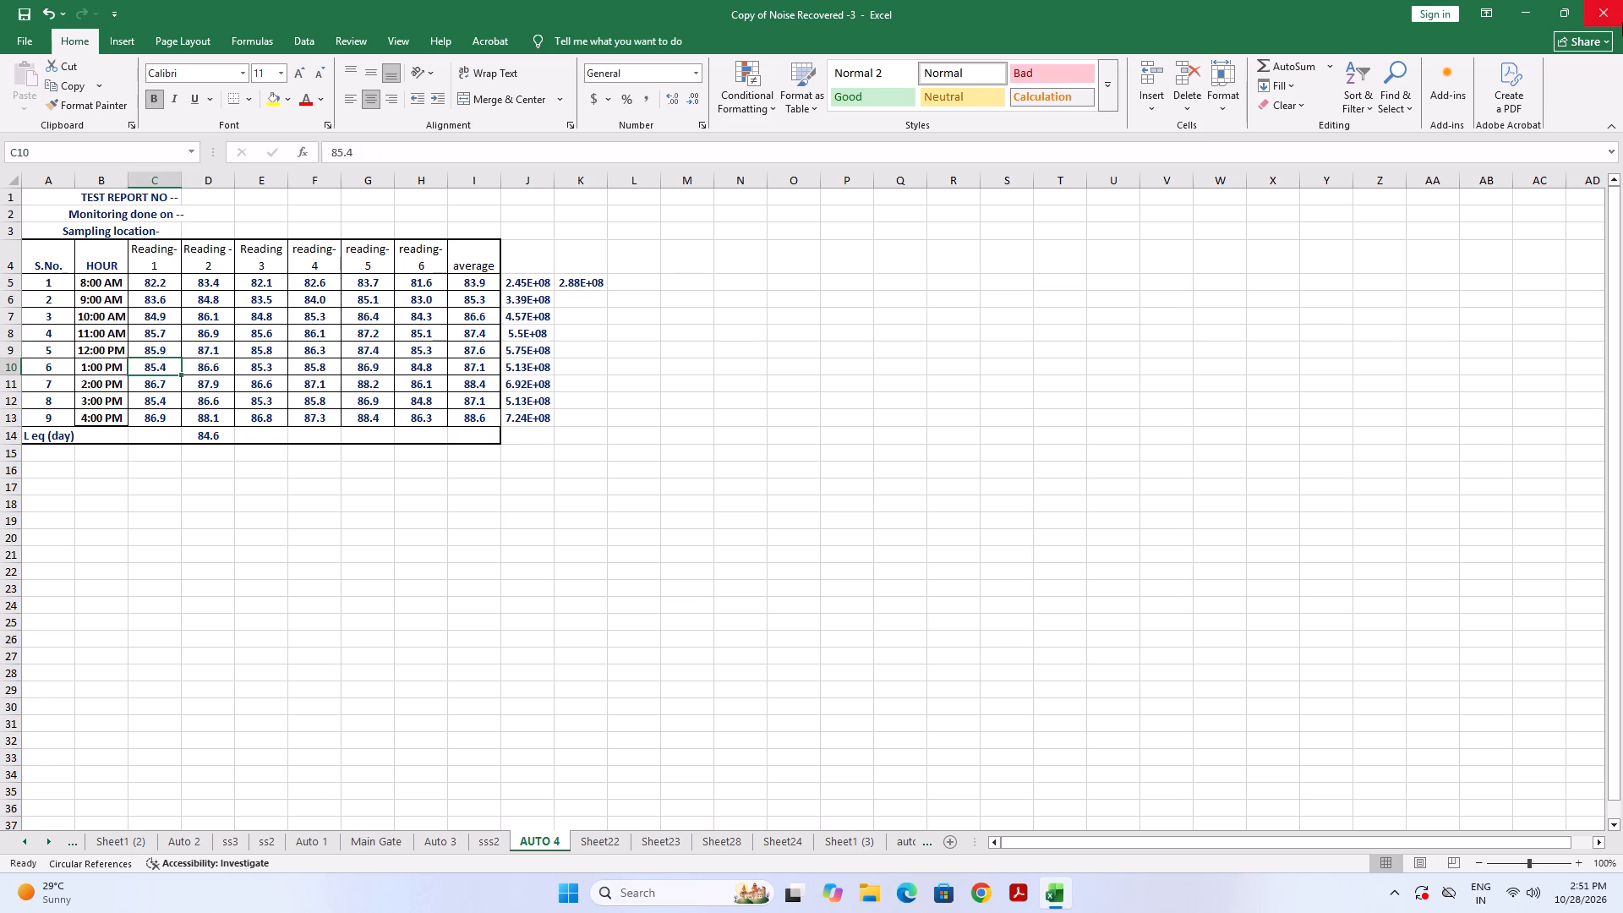
key(8)
text(6.5)
key(Right)
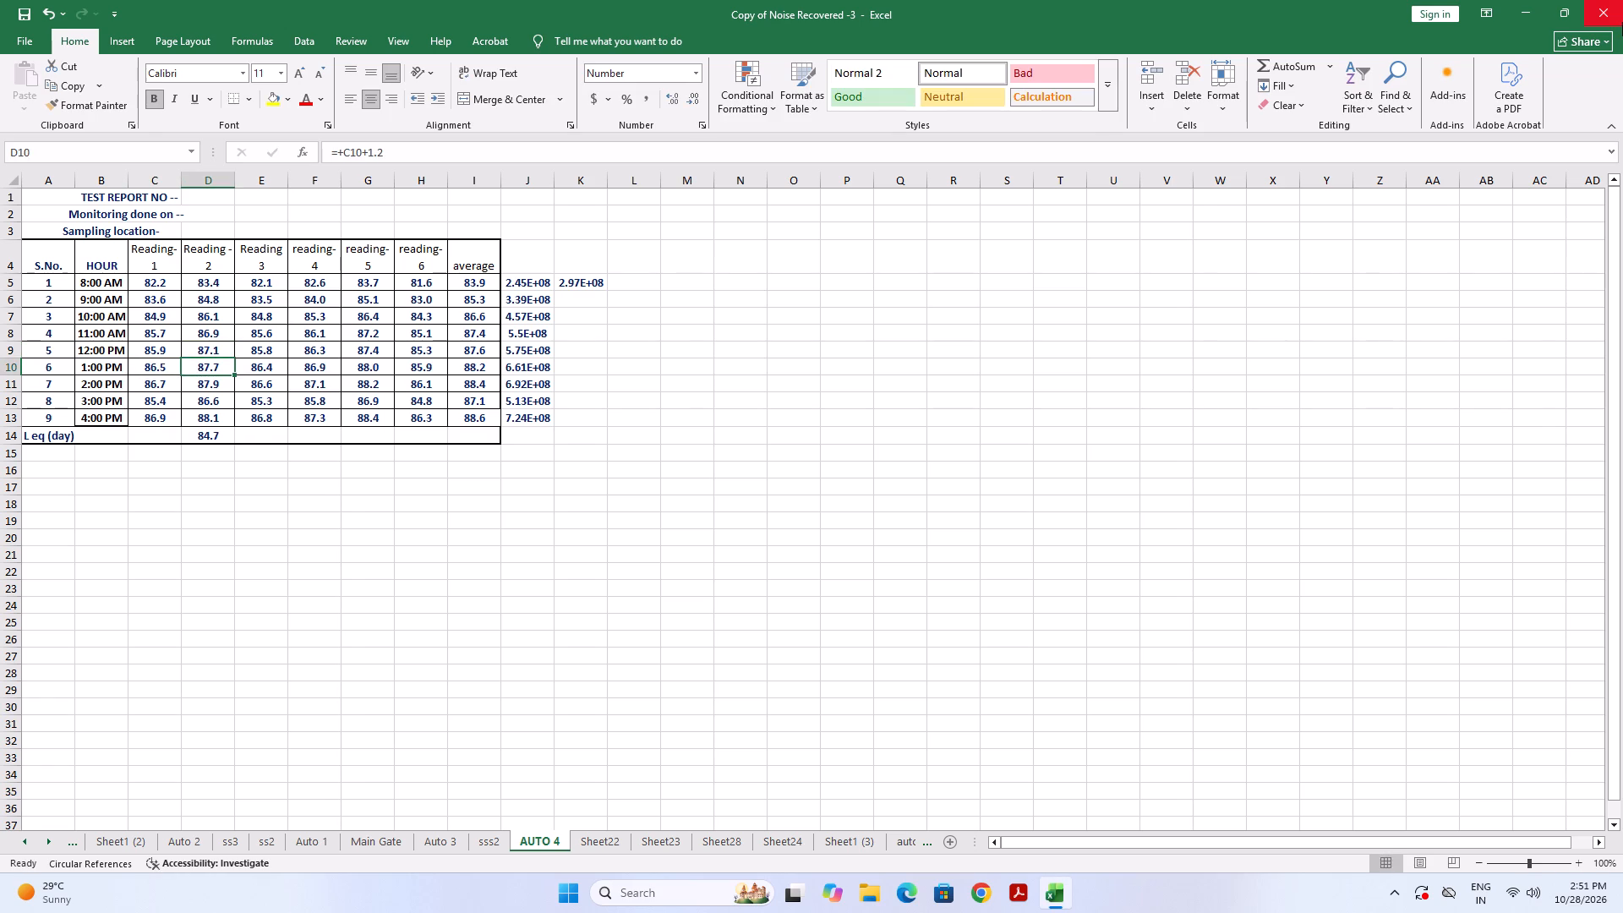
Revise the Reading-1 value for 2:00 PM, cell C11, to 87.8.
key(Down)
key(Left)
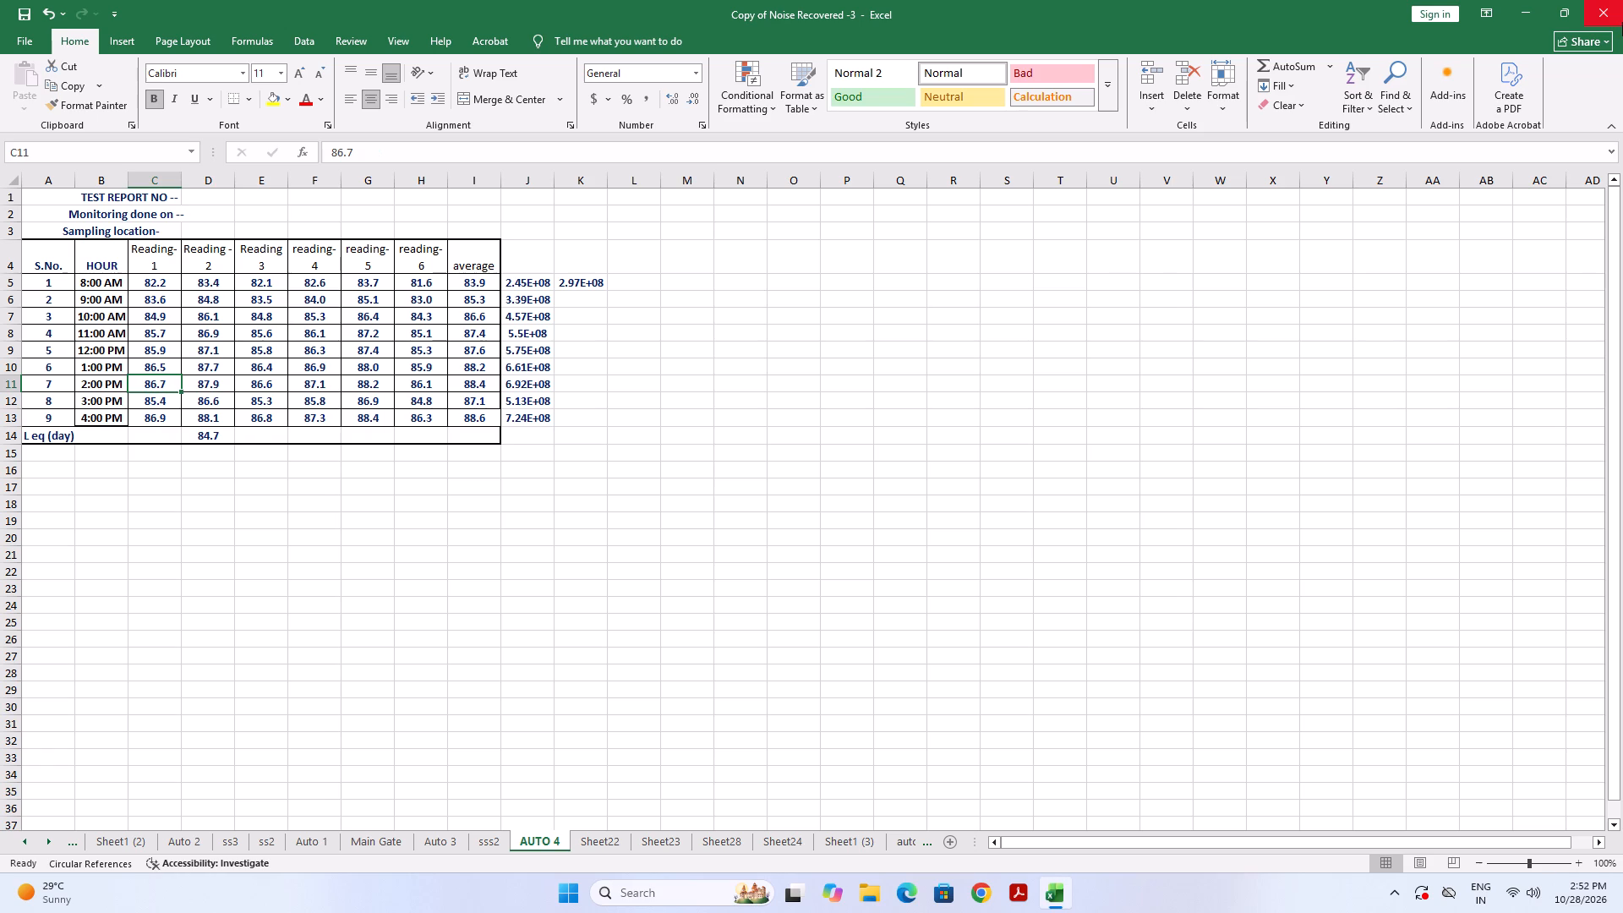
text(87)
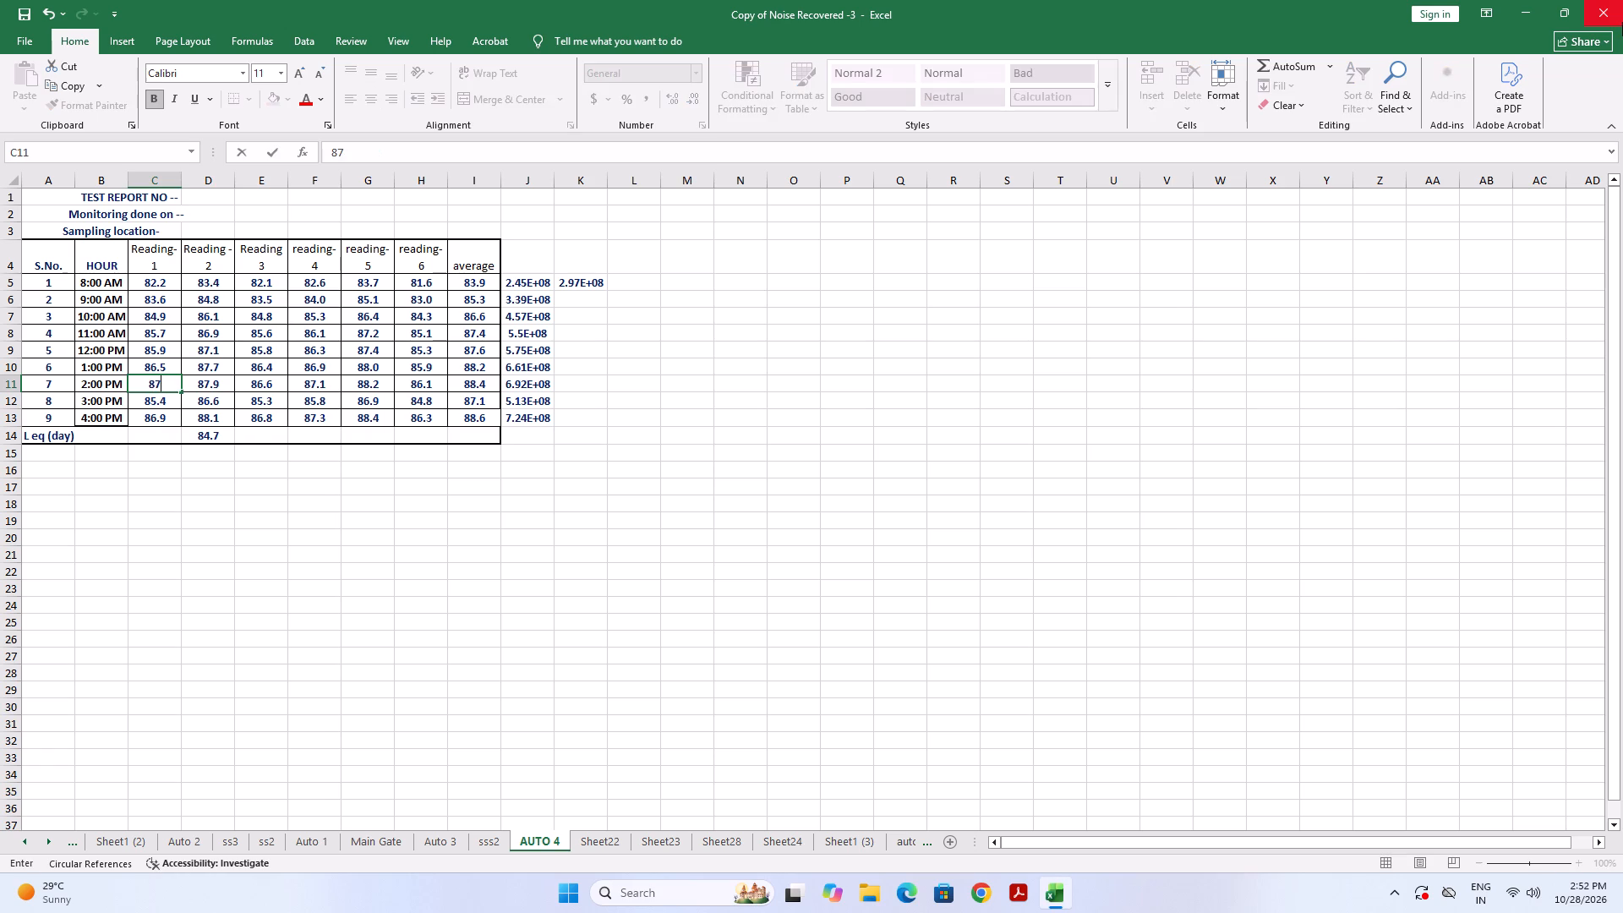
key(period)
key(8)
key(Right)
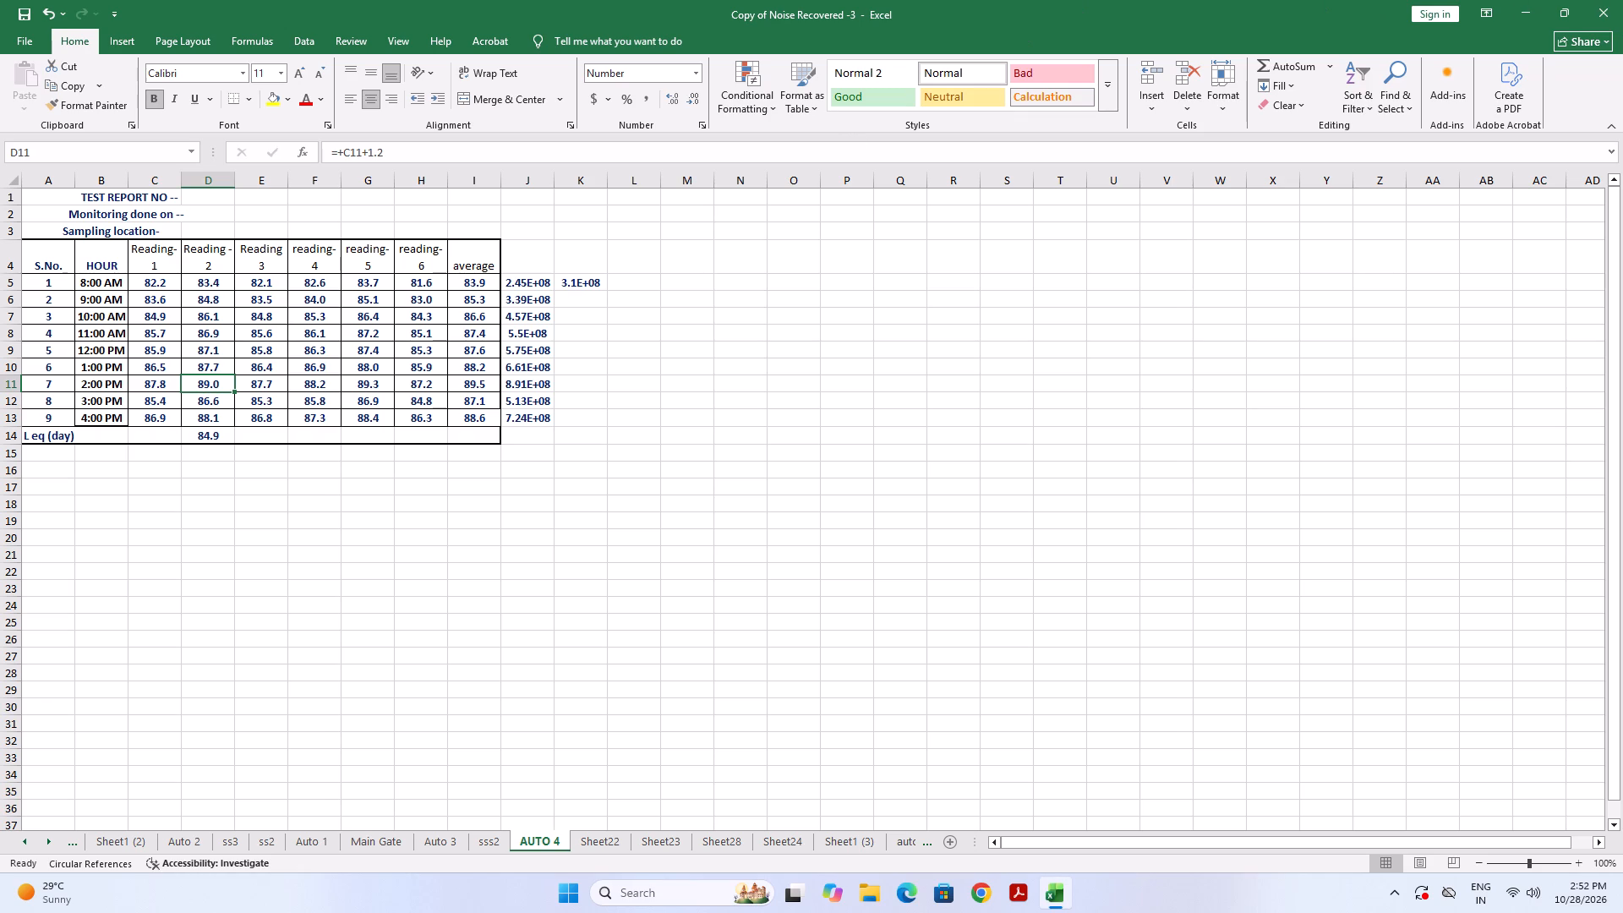
Revise the Reading-1 values to 86.9 for 12:00 PM and 87.5 for 1:00 PM, cells C9 and C10.
click(152, 353)
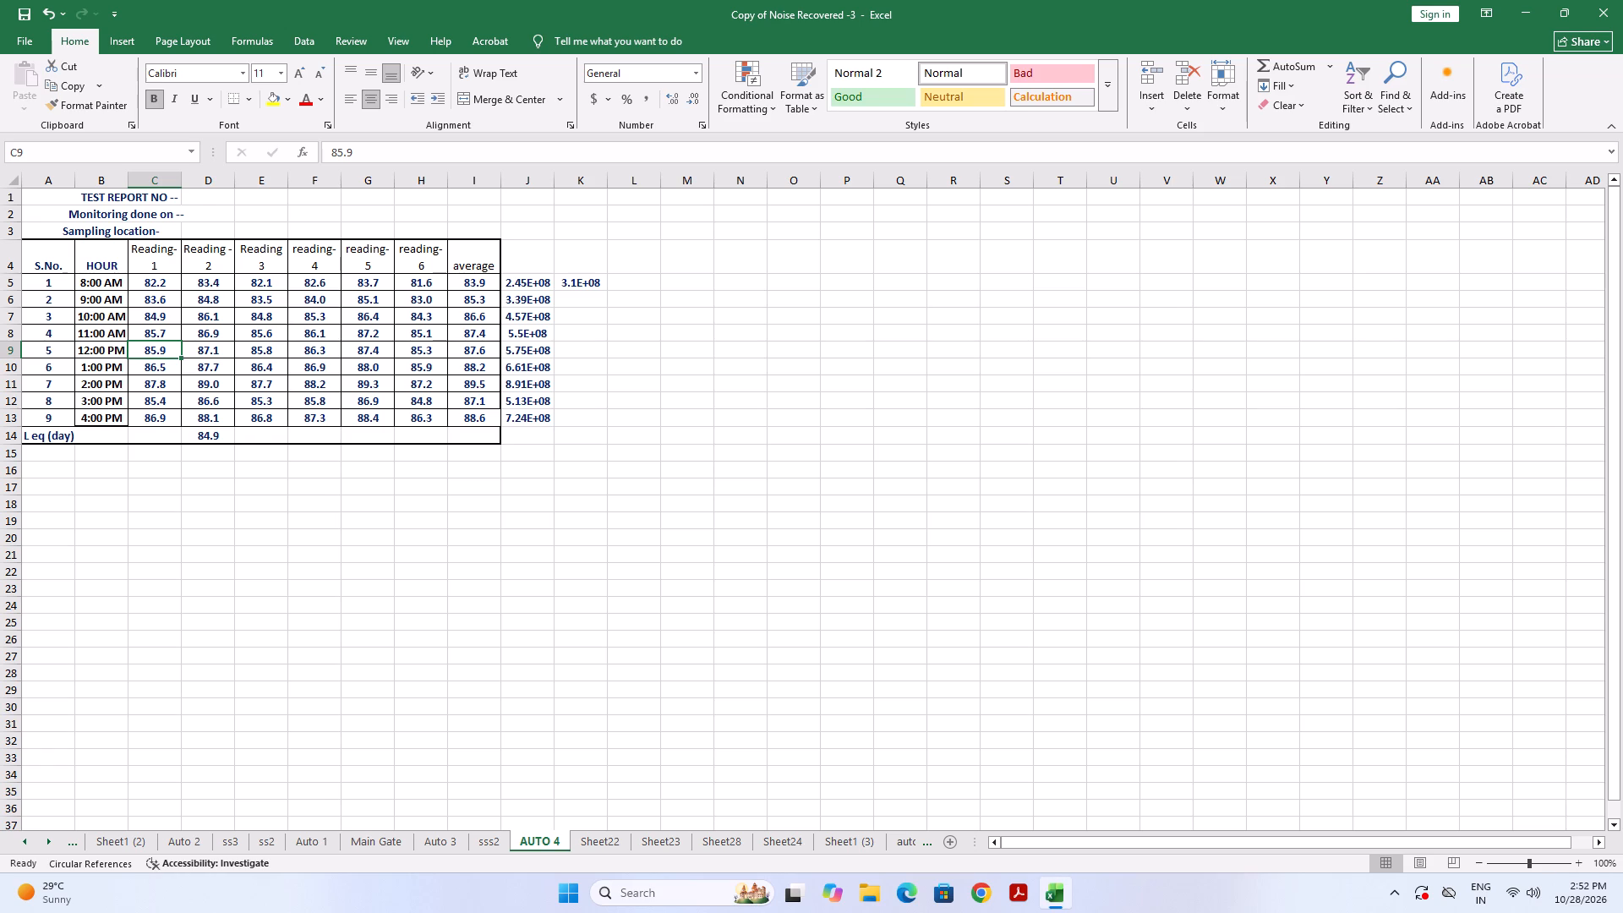
text(86.9)
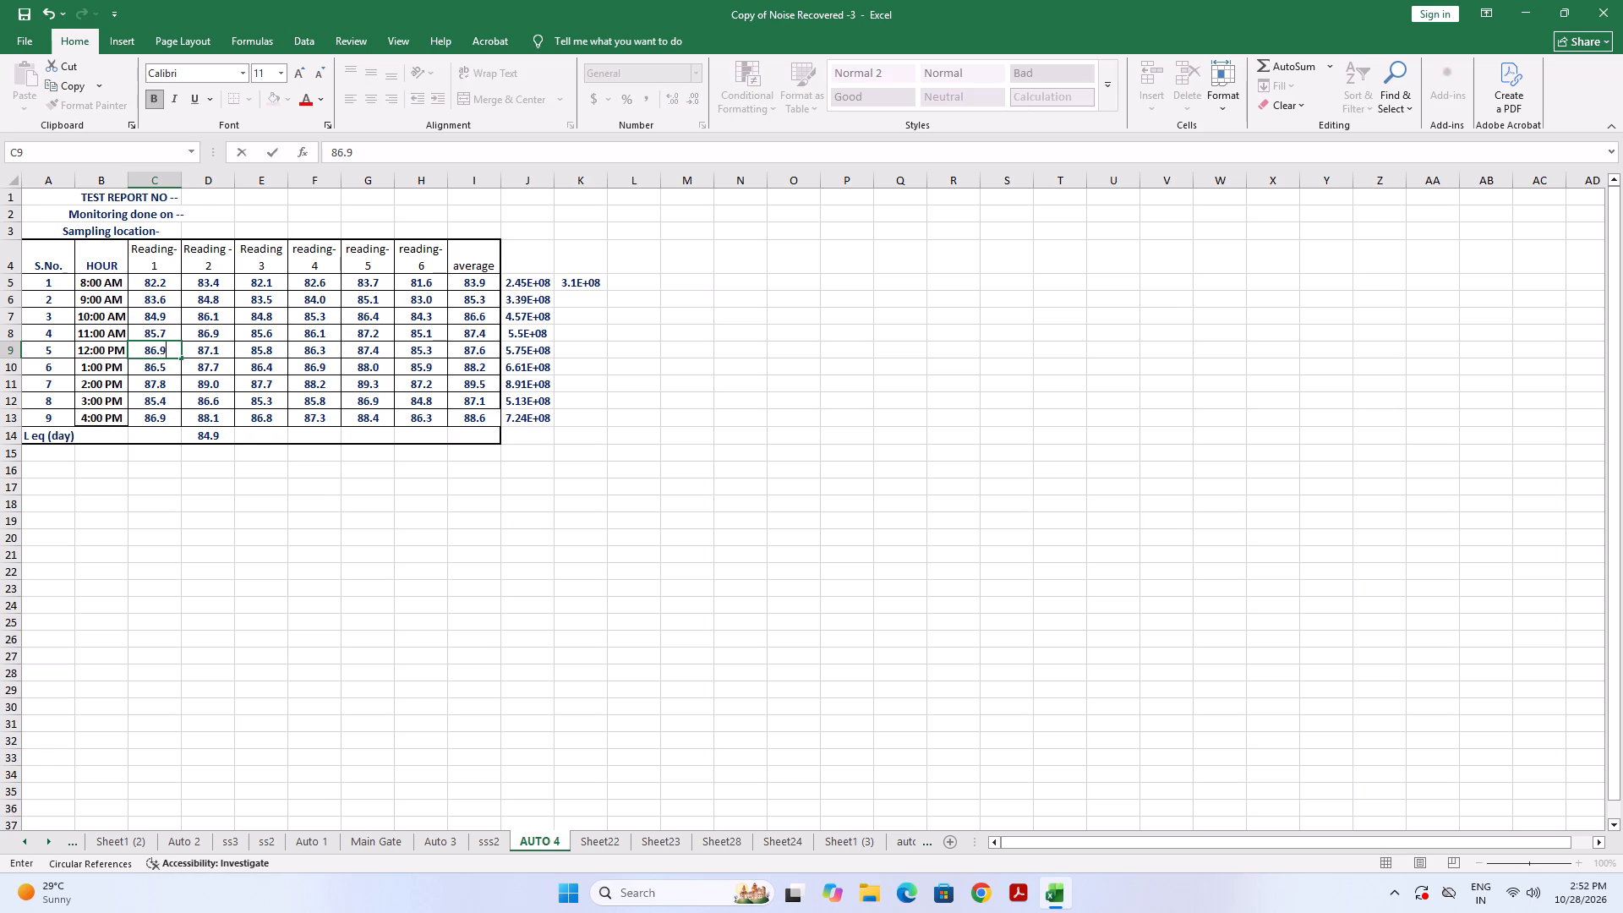
key(Right)
key(Down)
key(Left)
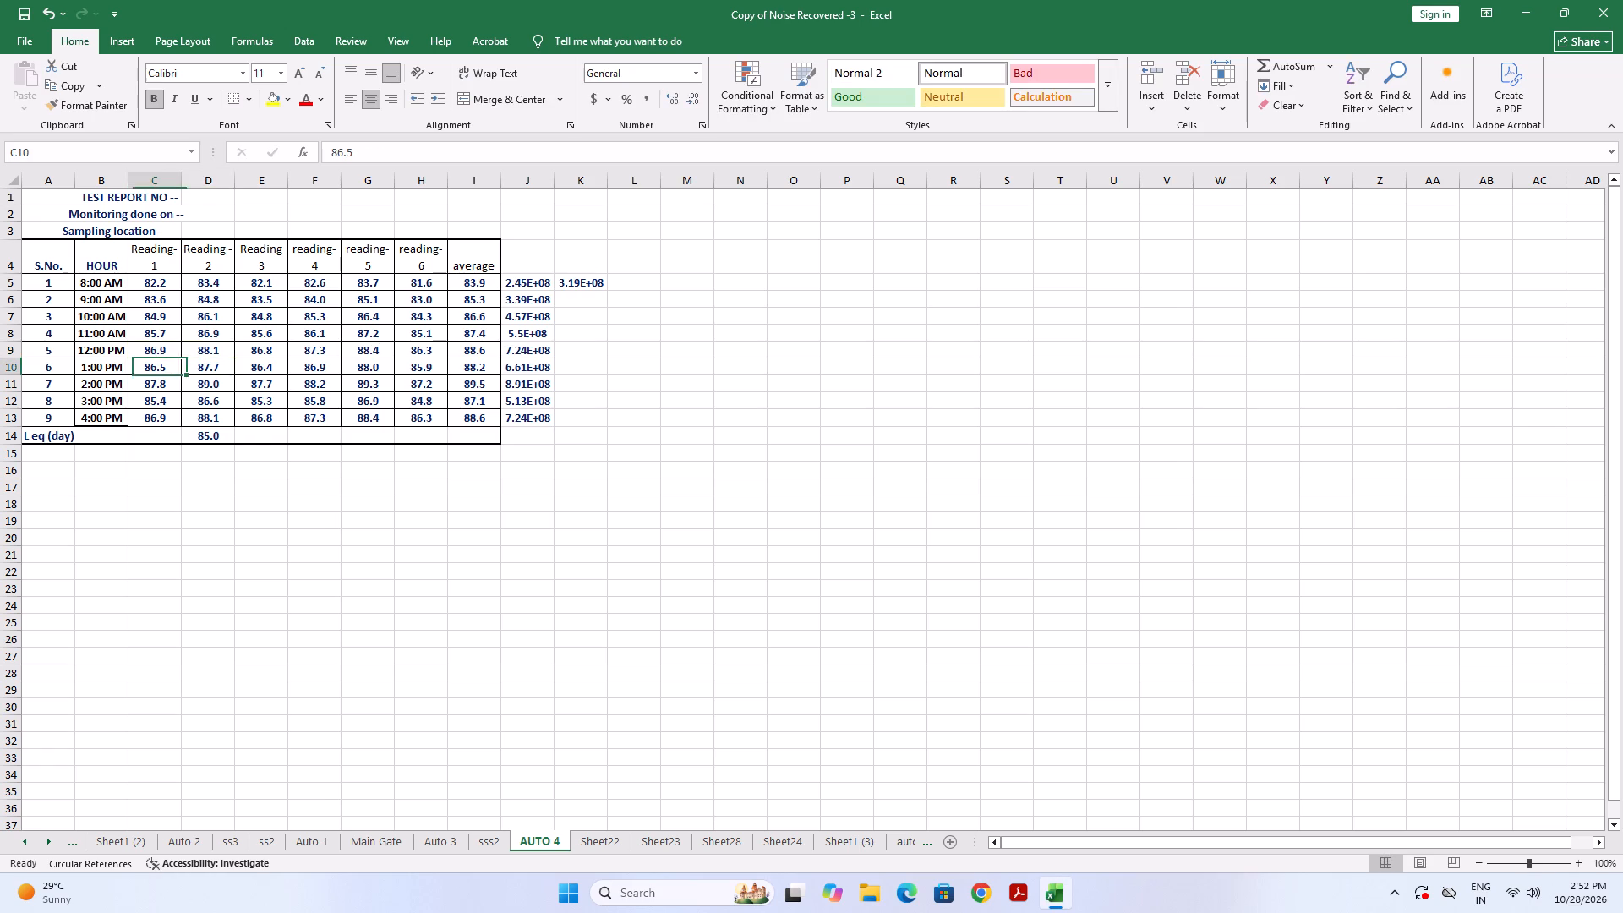
text(87.5)
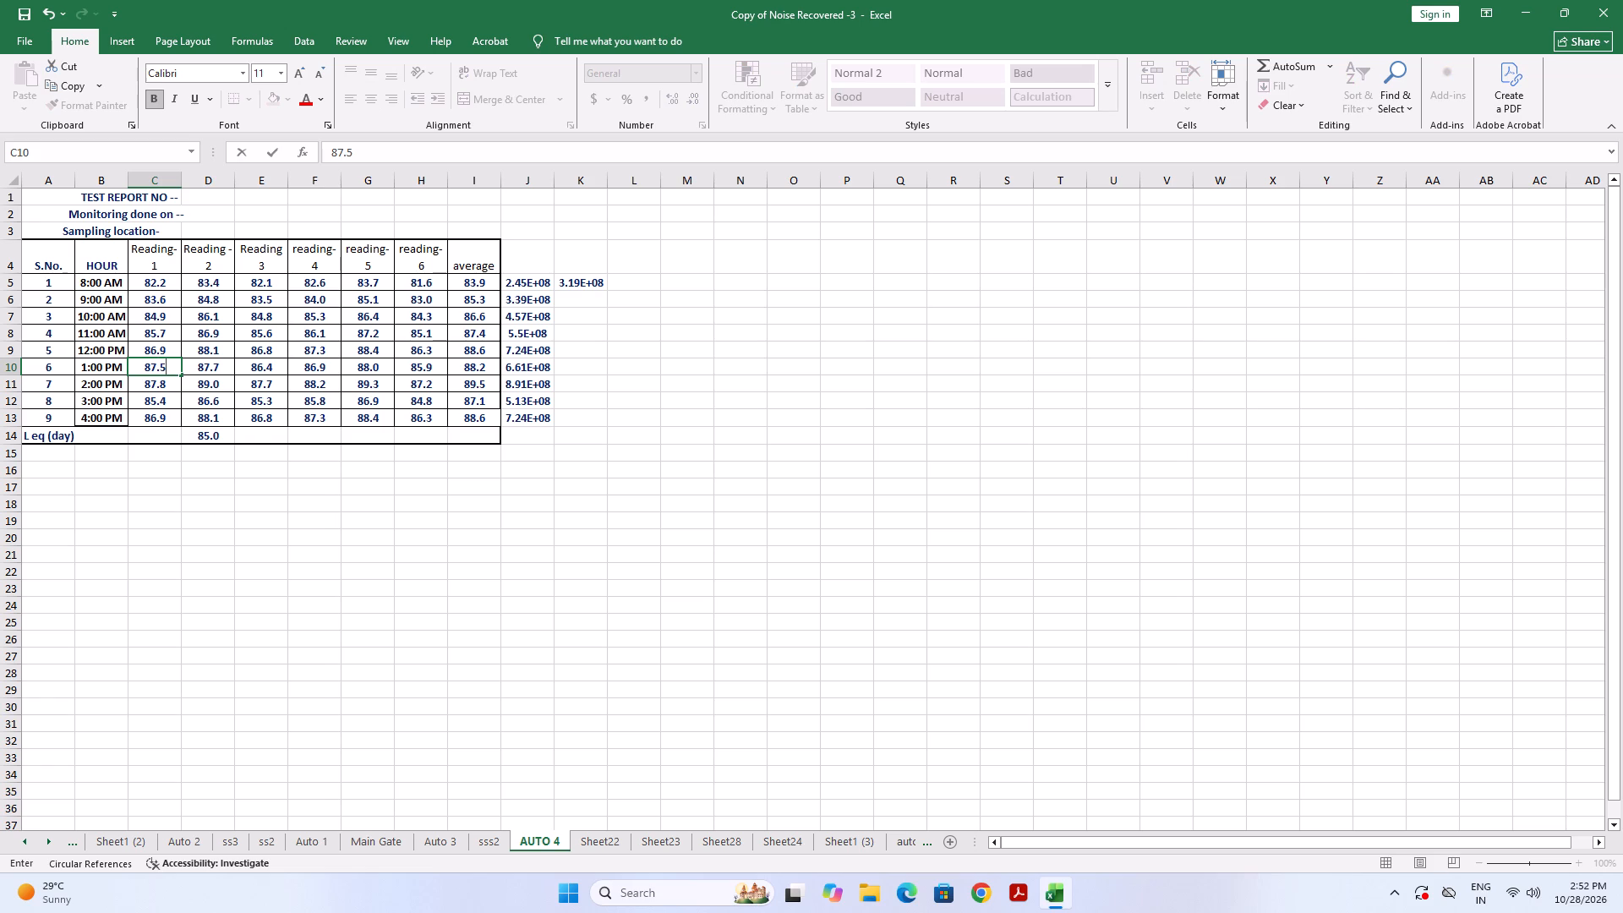
key(Right)
Set the Reading-1 value for 2:00 PM, cell C11, to 88.8.
key(Down)
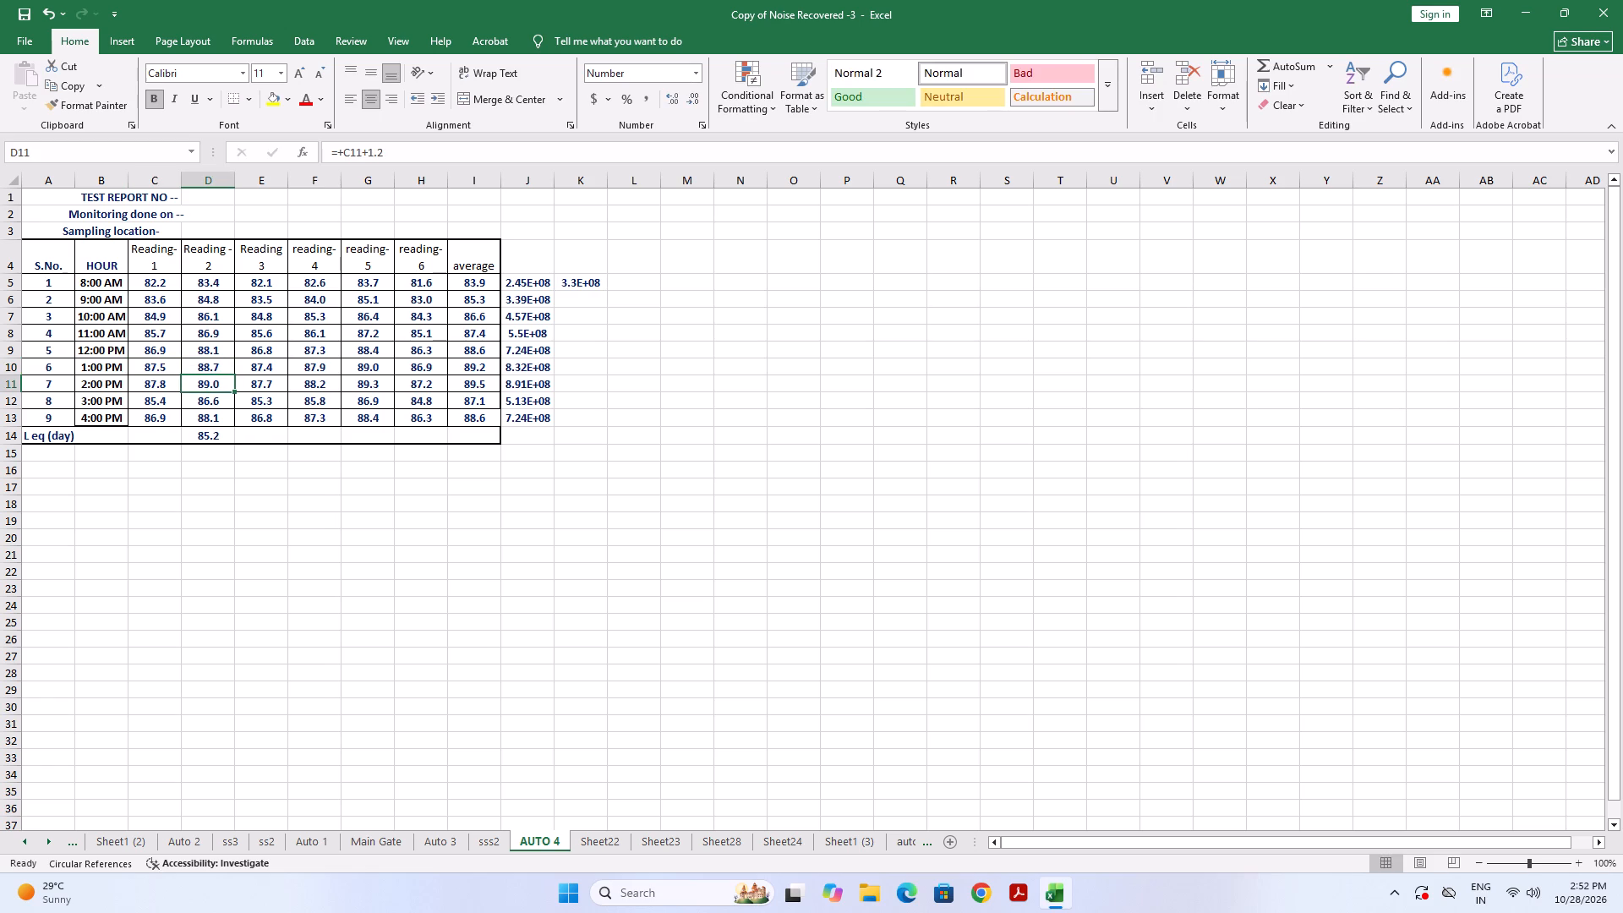
key(Left)
text(88.8)
key(Right)
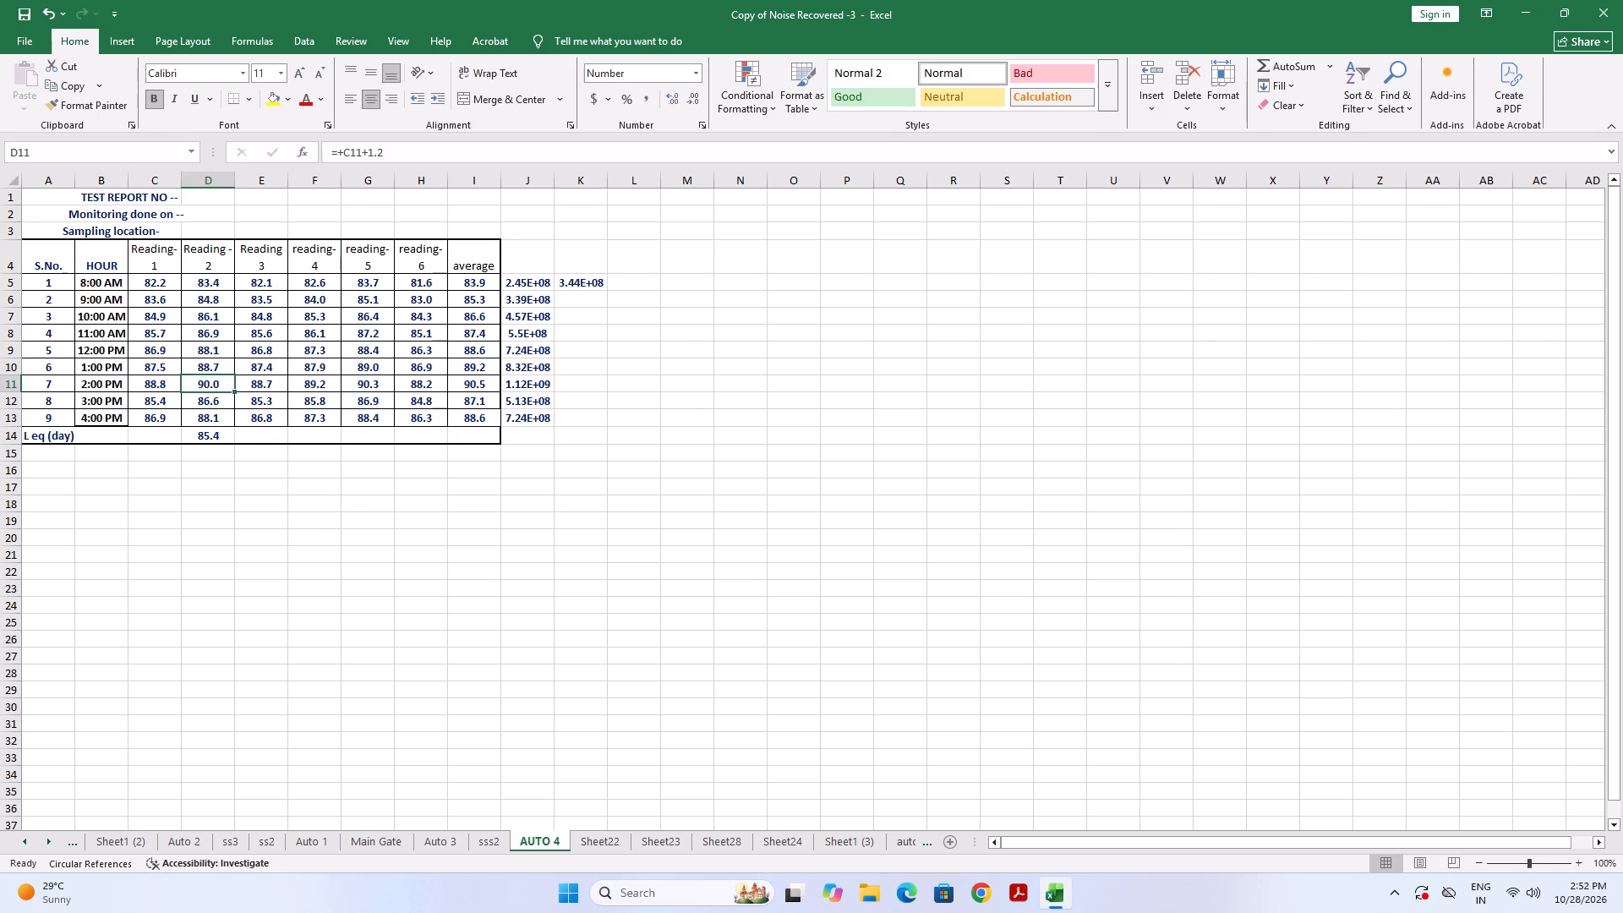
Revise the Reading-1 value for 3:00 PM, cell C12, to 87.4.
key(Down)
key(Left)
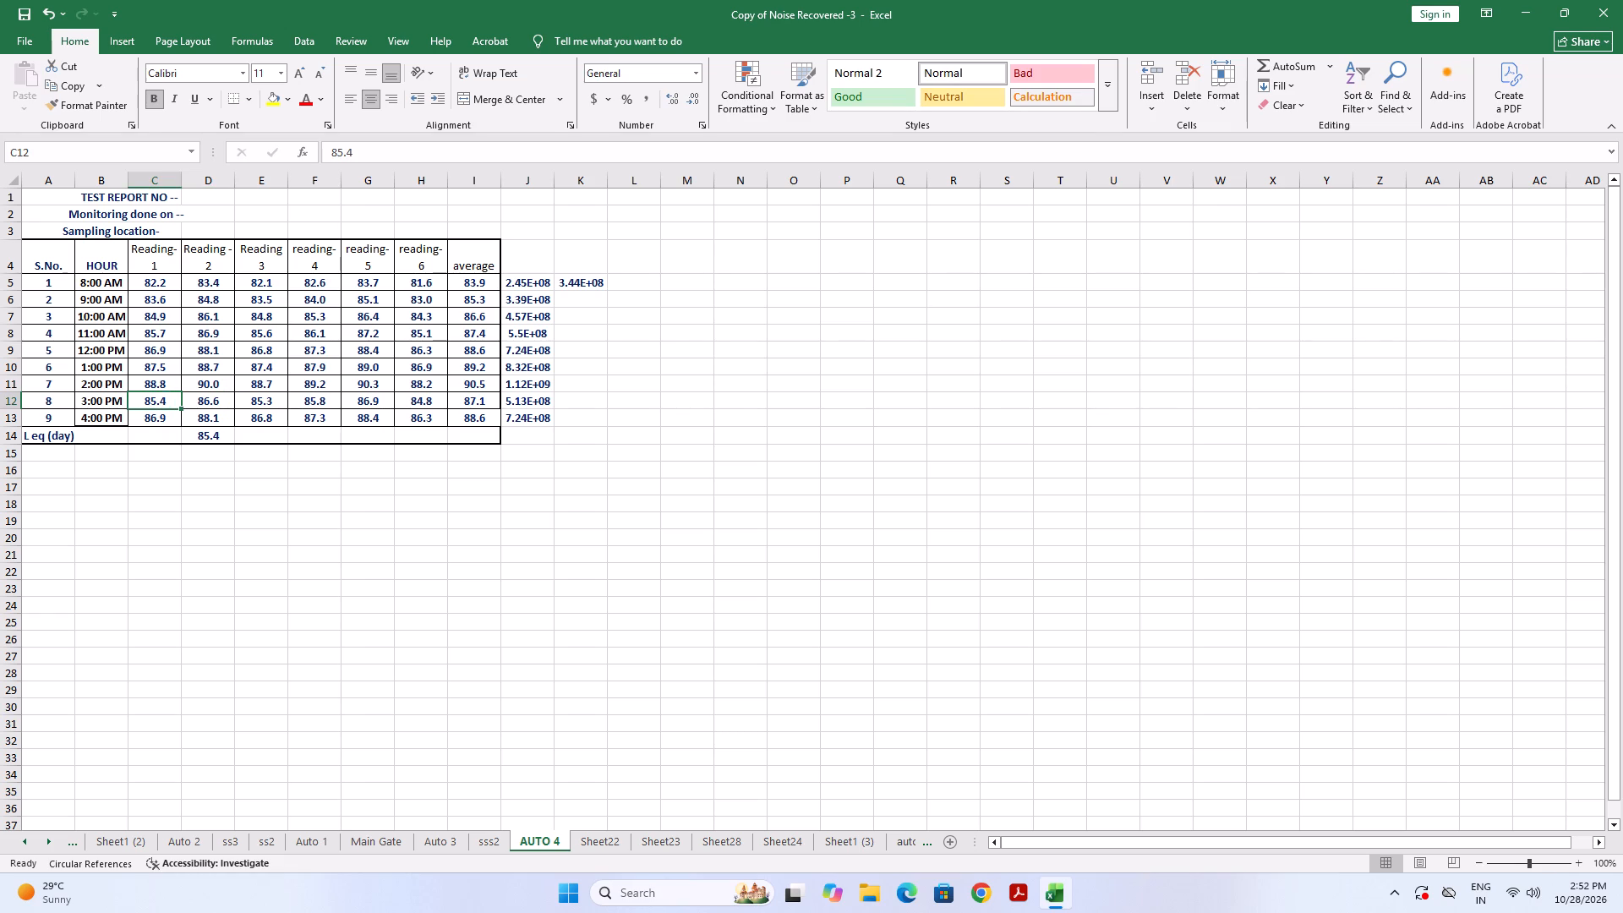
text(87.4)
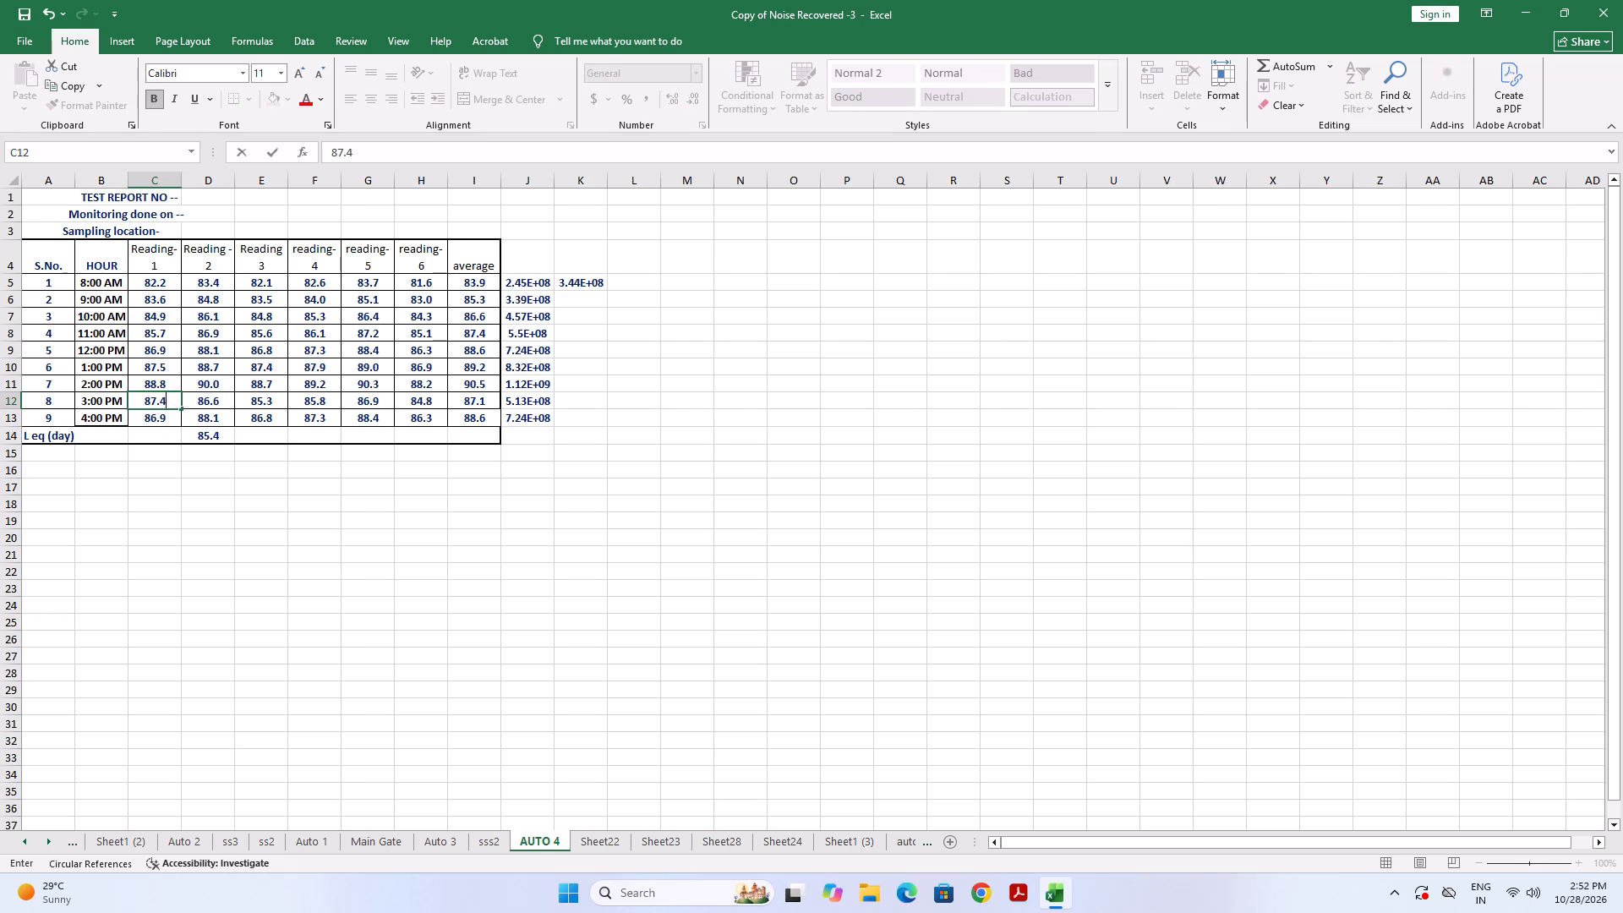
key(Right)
Set the Reading-1 value for 3:00 PM, cell C12, to 87.5.
key(Down)
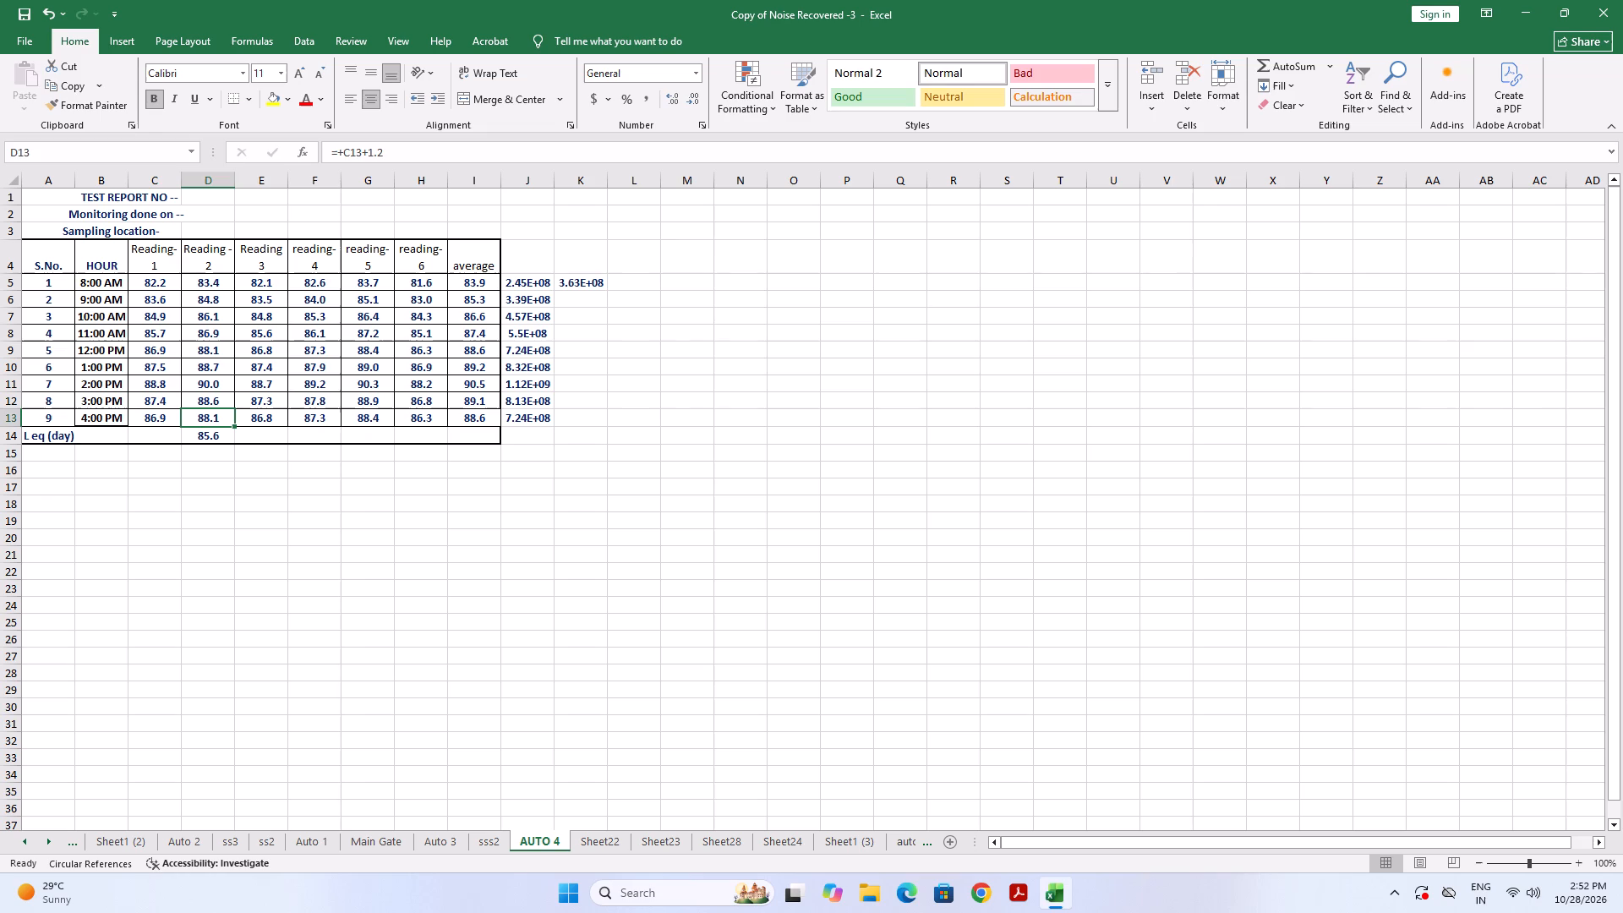
key(Left)
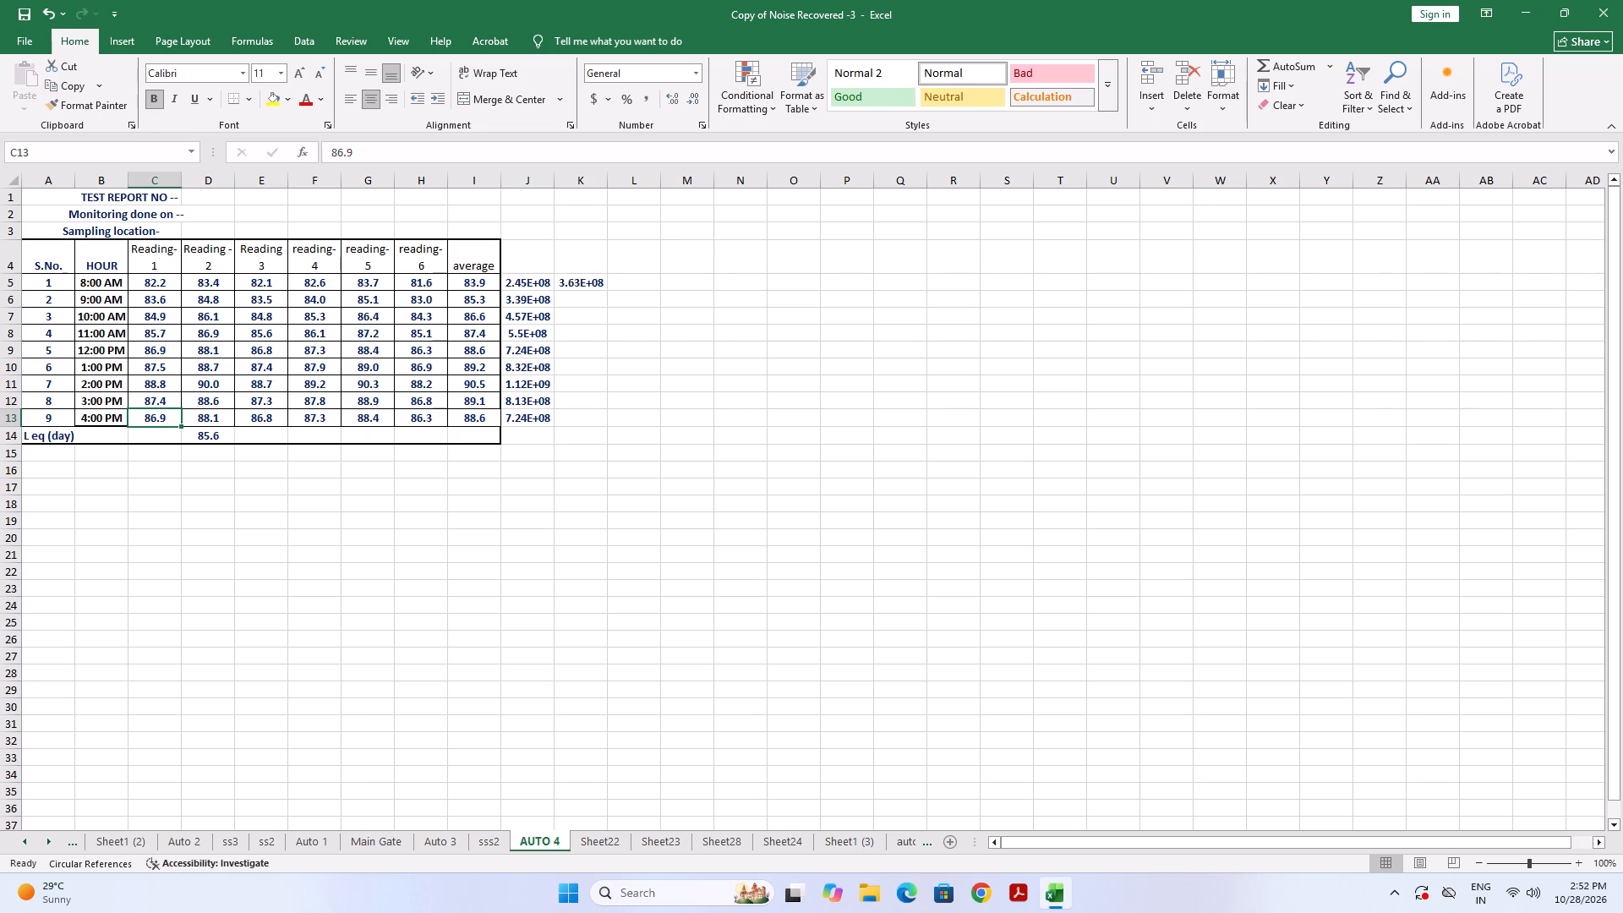
key(Up)
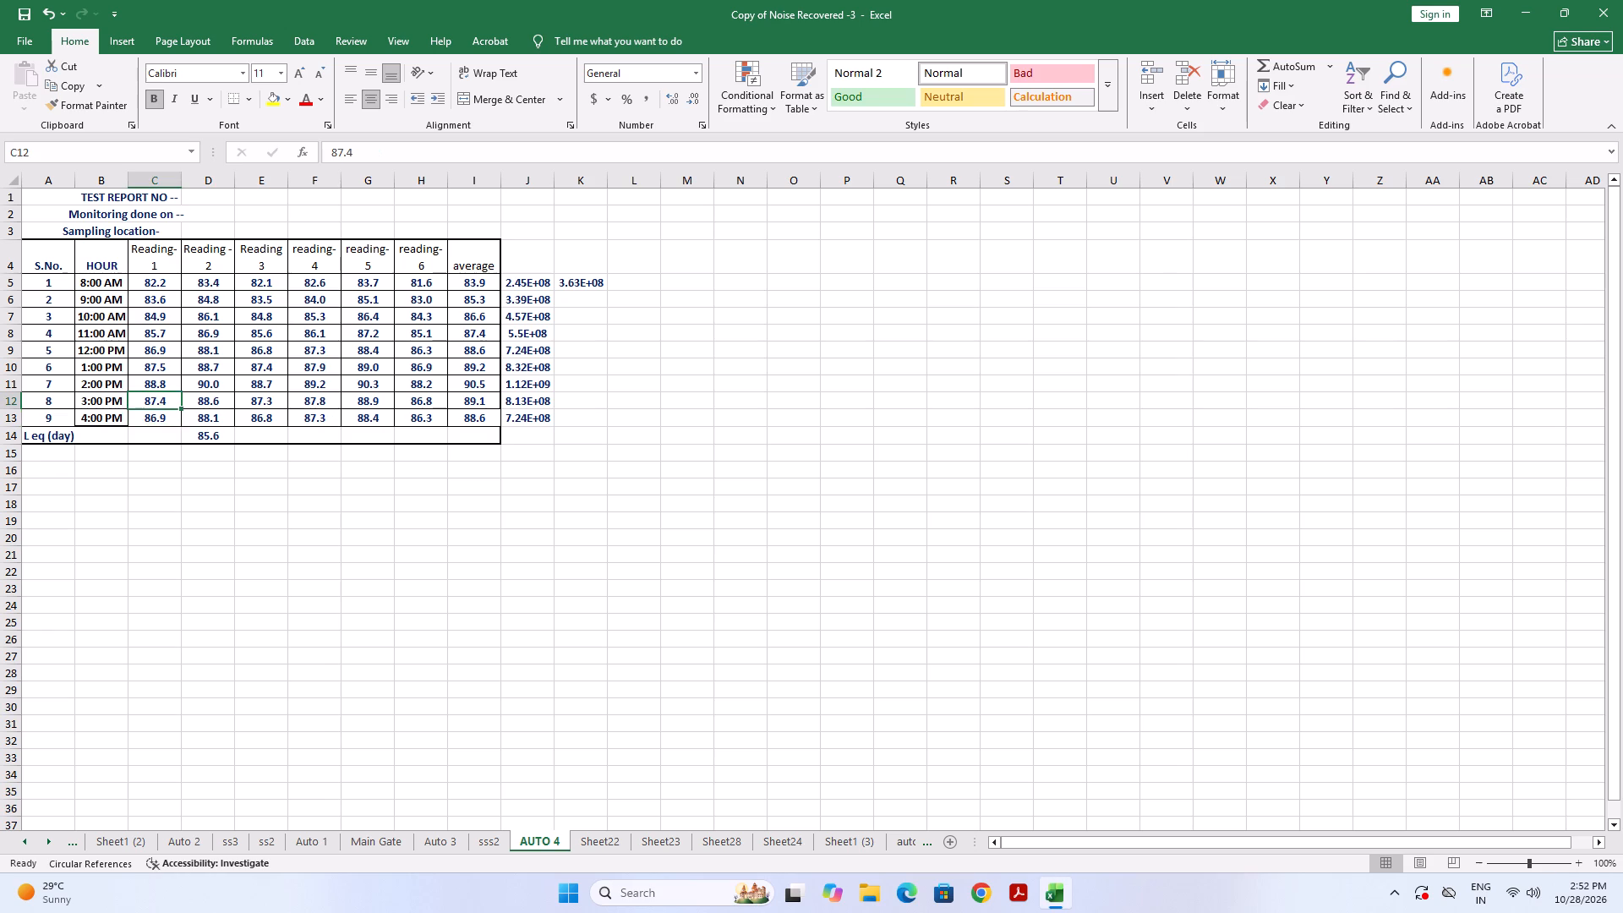
text(87..)
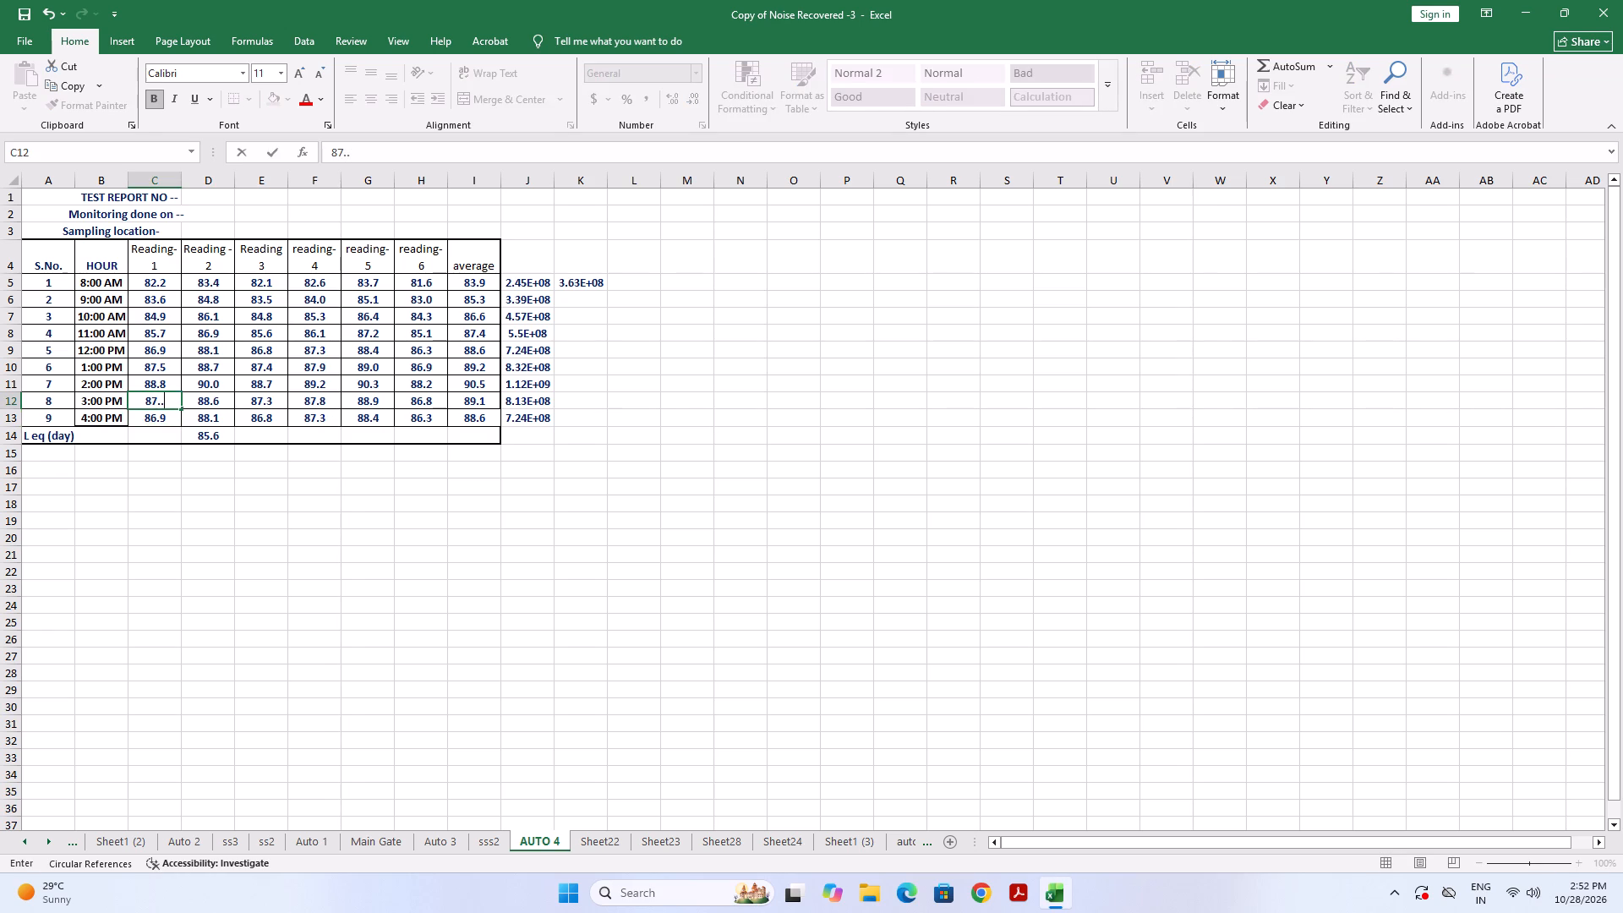
key(5)
key(BackSpace)
key(BackSpace)
key(5)
key(Right)
Revise the Reading-1 value for 4:00 PM, cell C13, to 88.9.
key(Down)
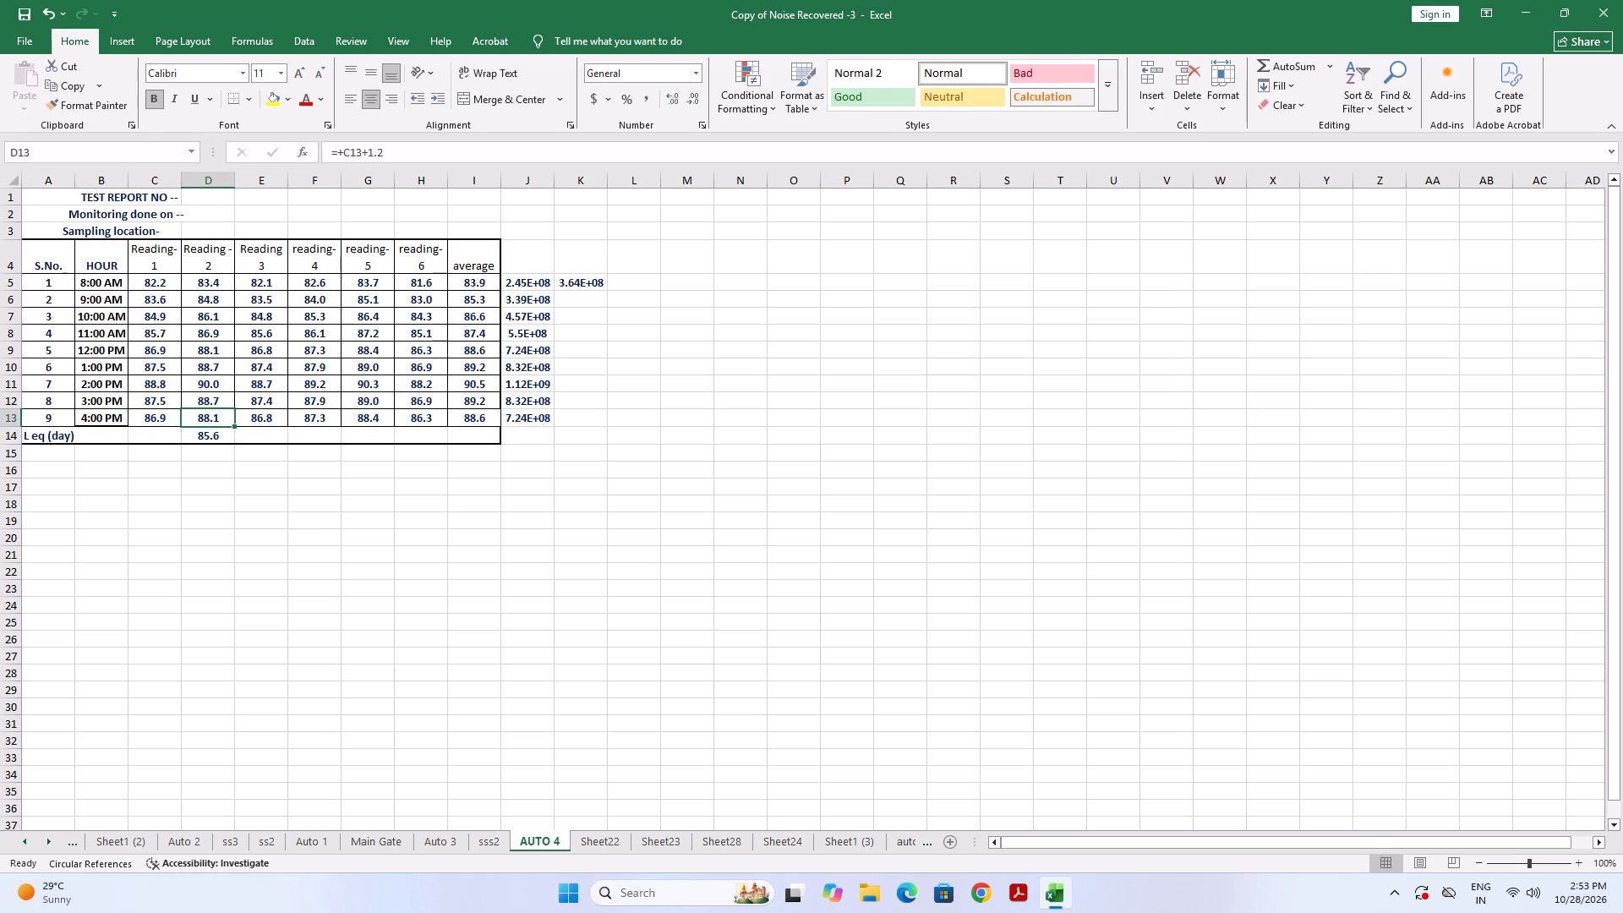
key(Left)
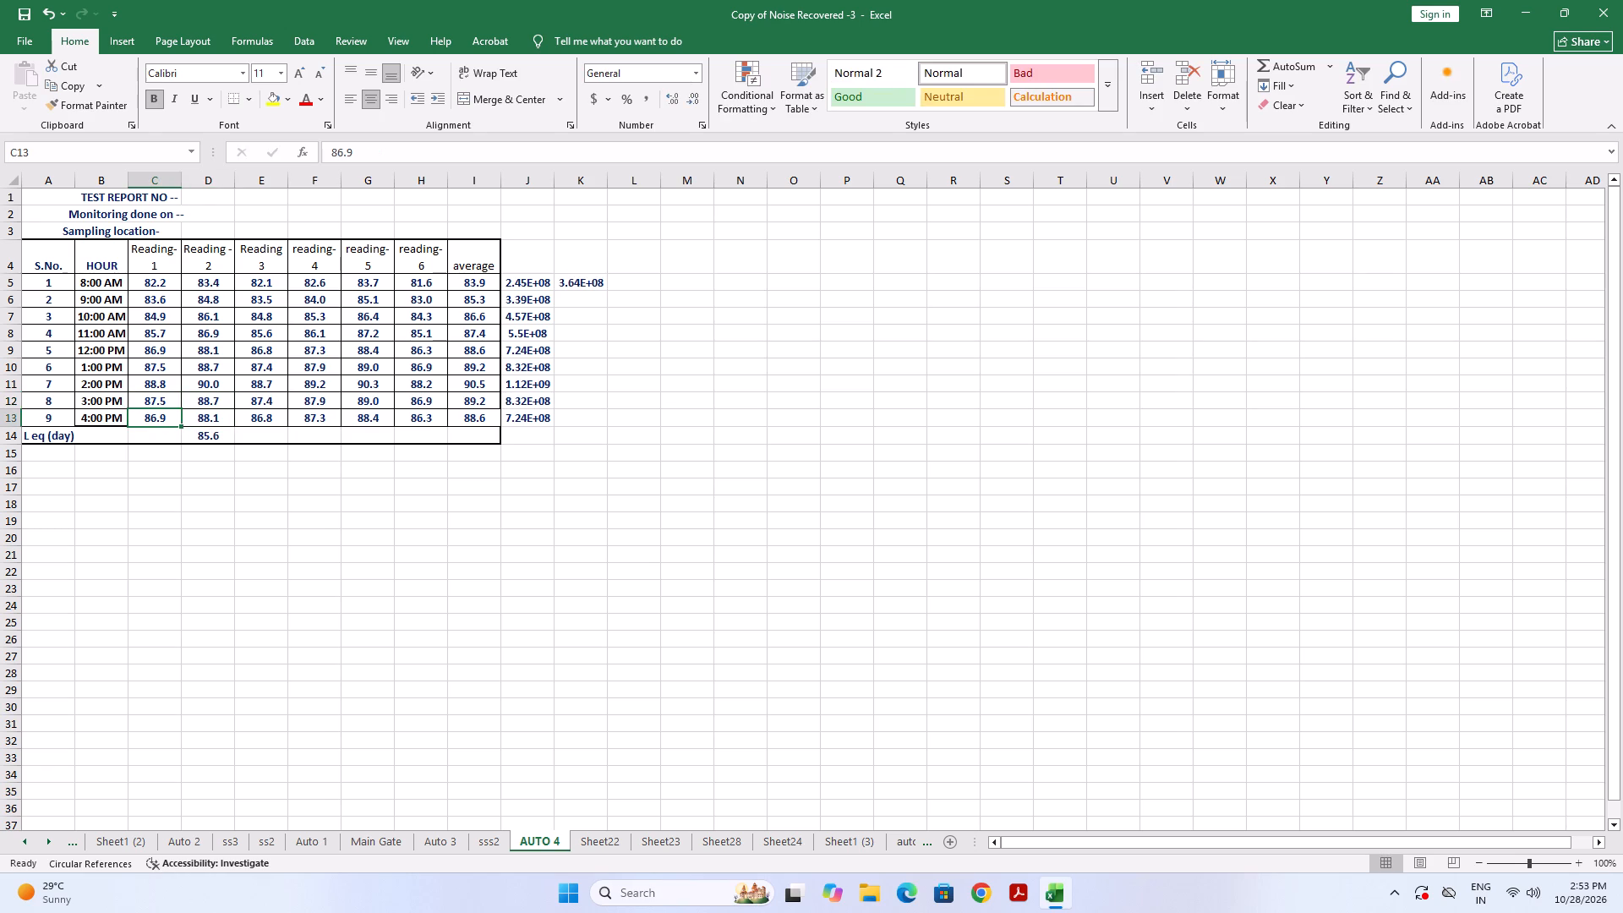
text(88.9)
key(Right)
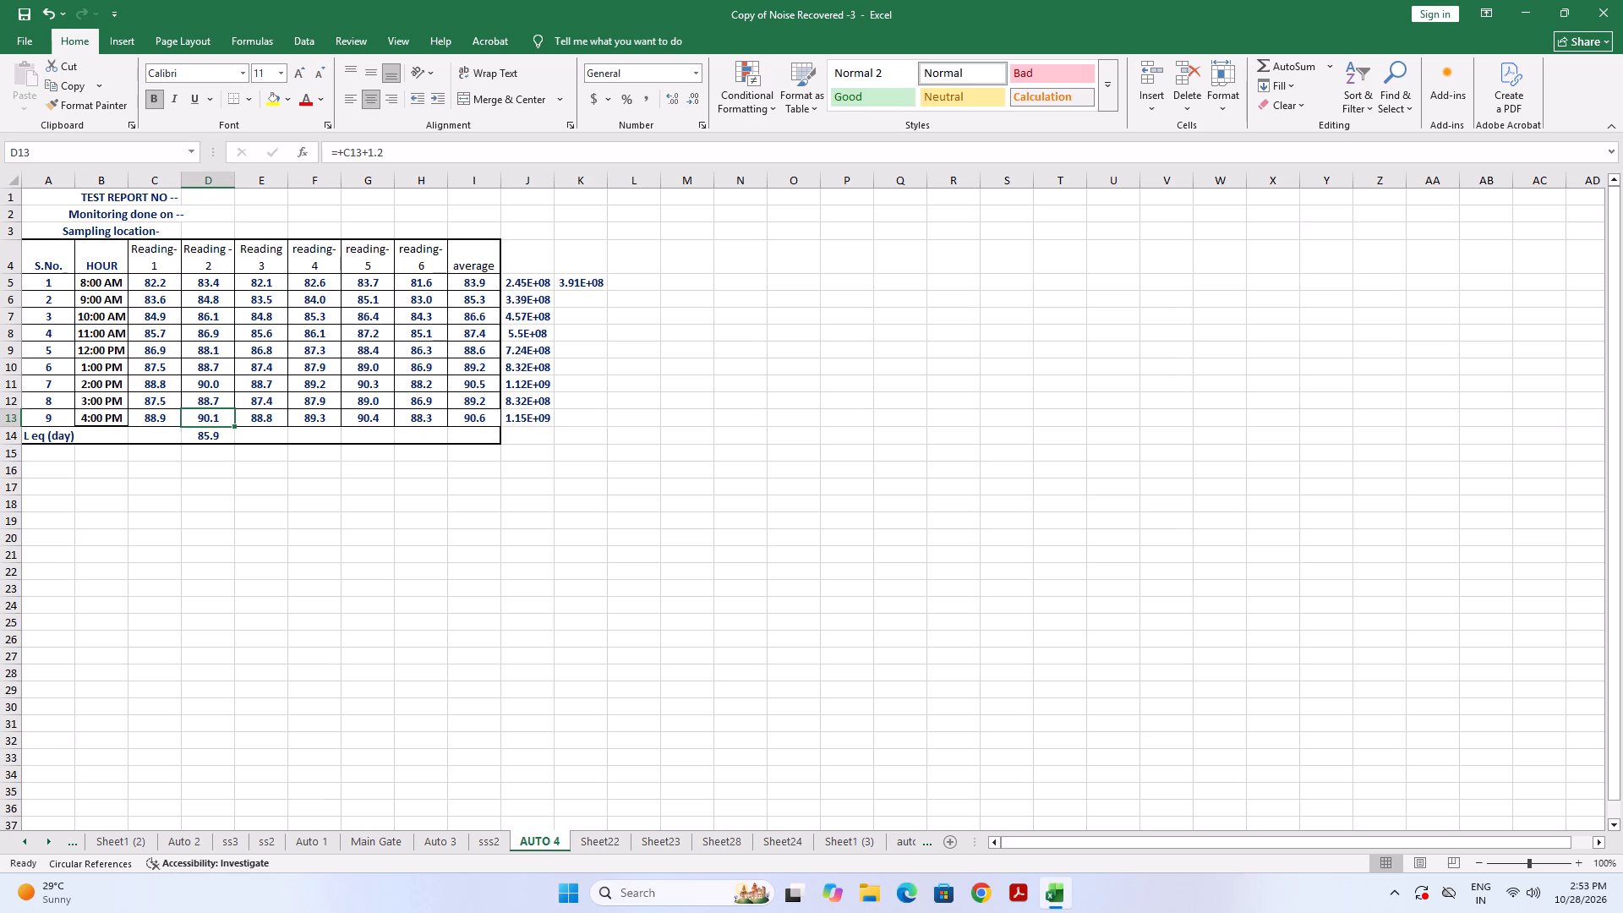
Save the workbook with the revised AUTO 4 readings.
click(28, 14)
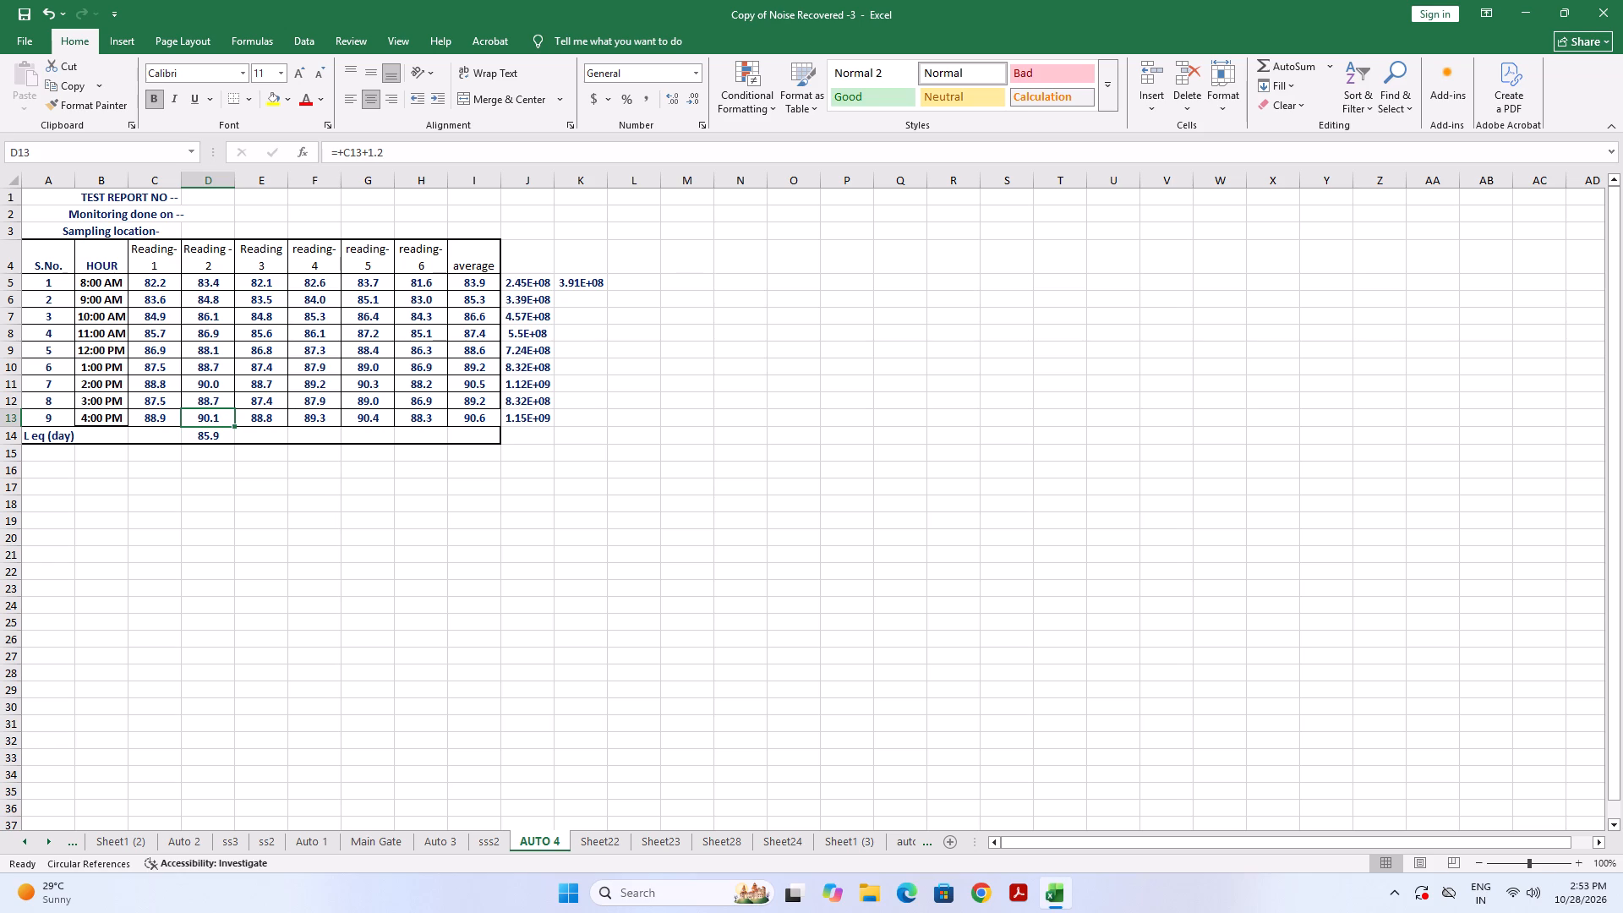
click(25, 14)
Copy the 24-hour noise table with its header lines and side calculations, A1:N30, from the Auto 1 sheet.
click(179, 838)
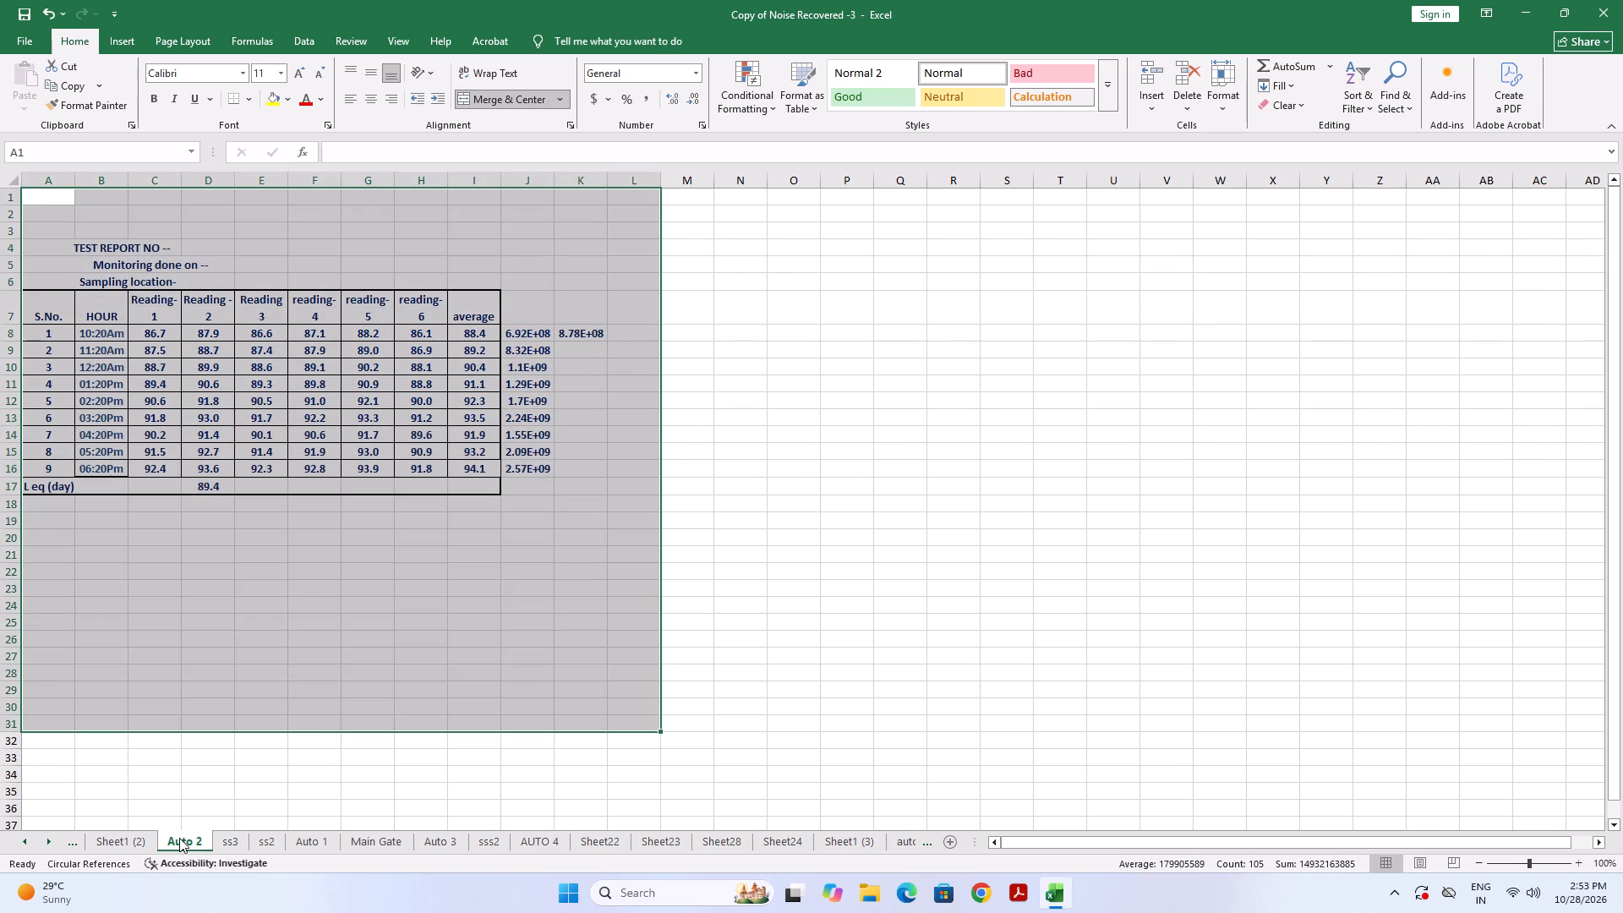
click(240, 839)
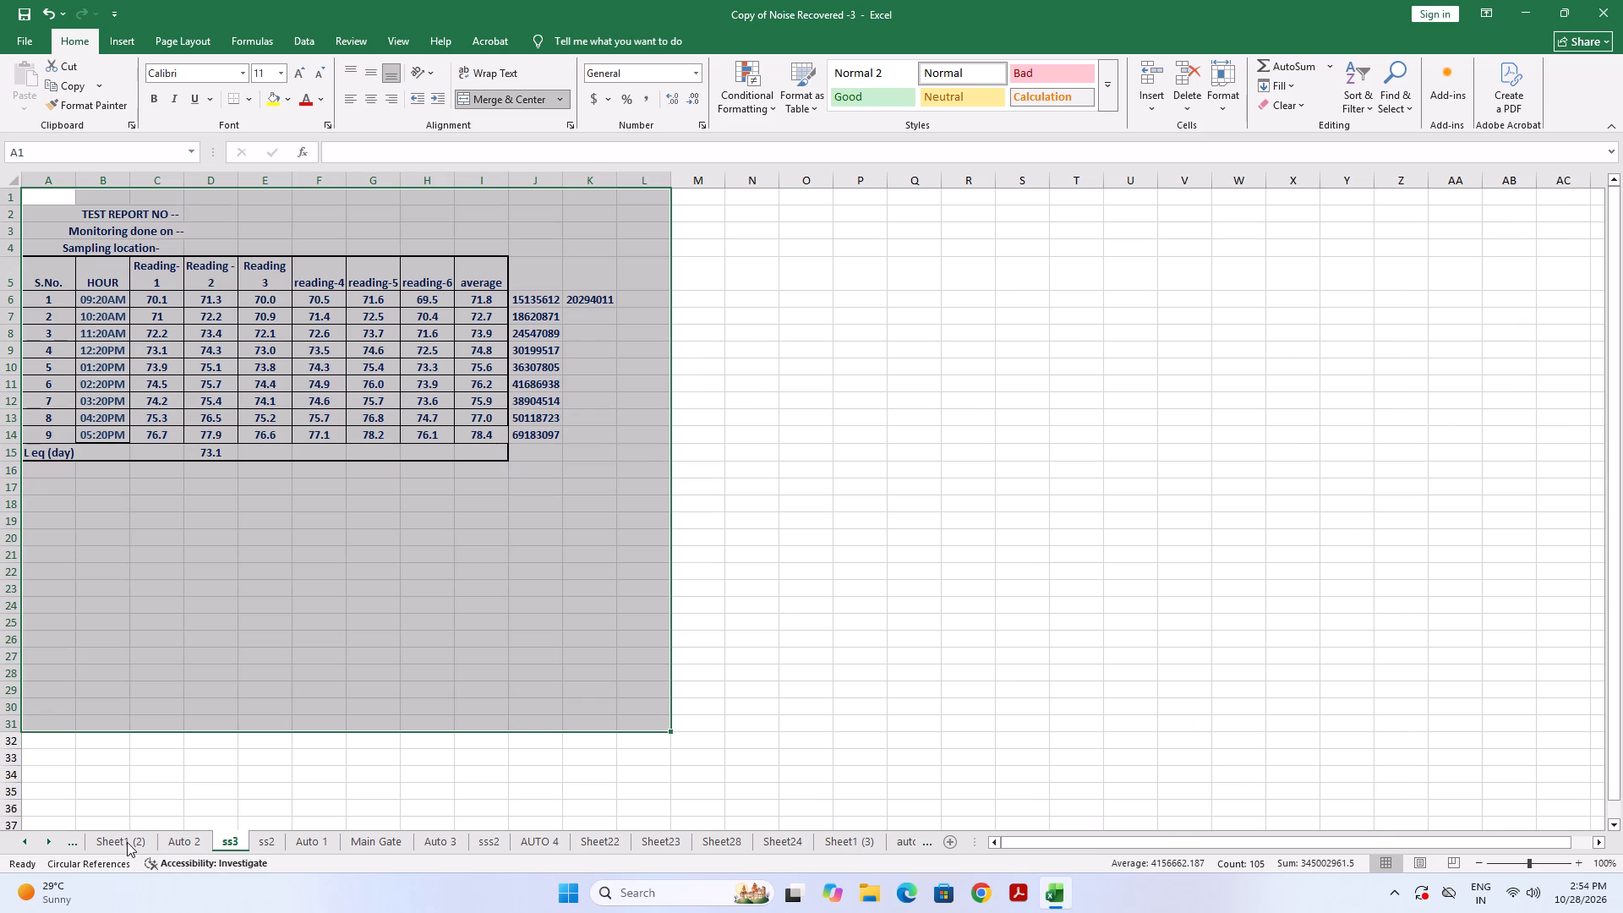
click(127, 842)
click(237, 848)
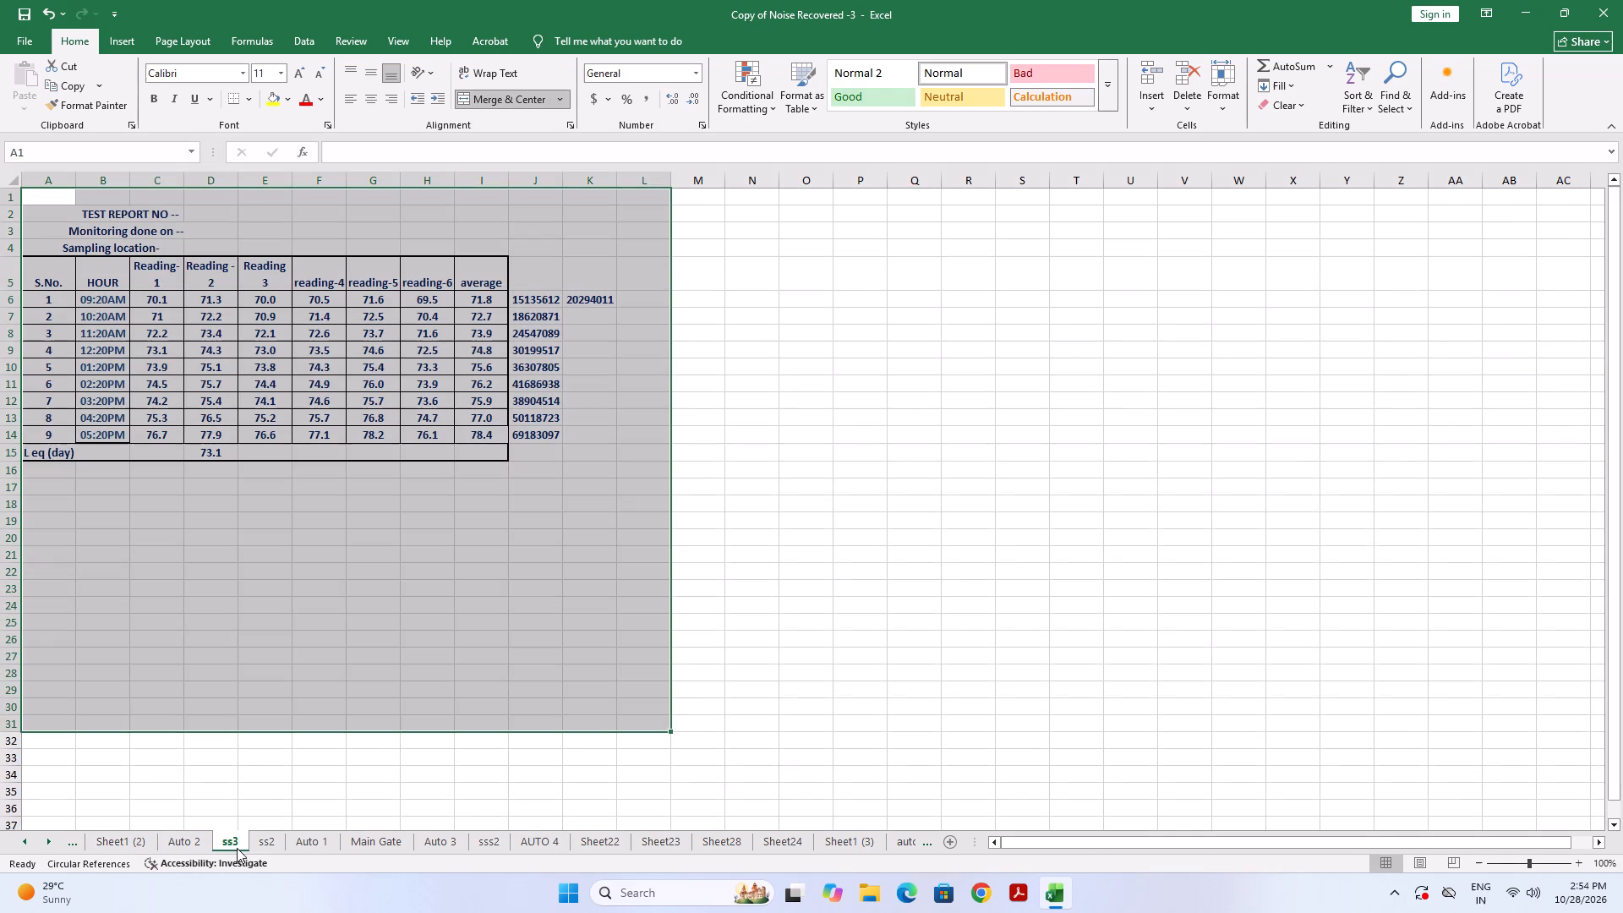
click(317, 834)
click(1107, 380)
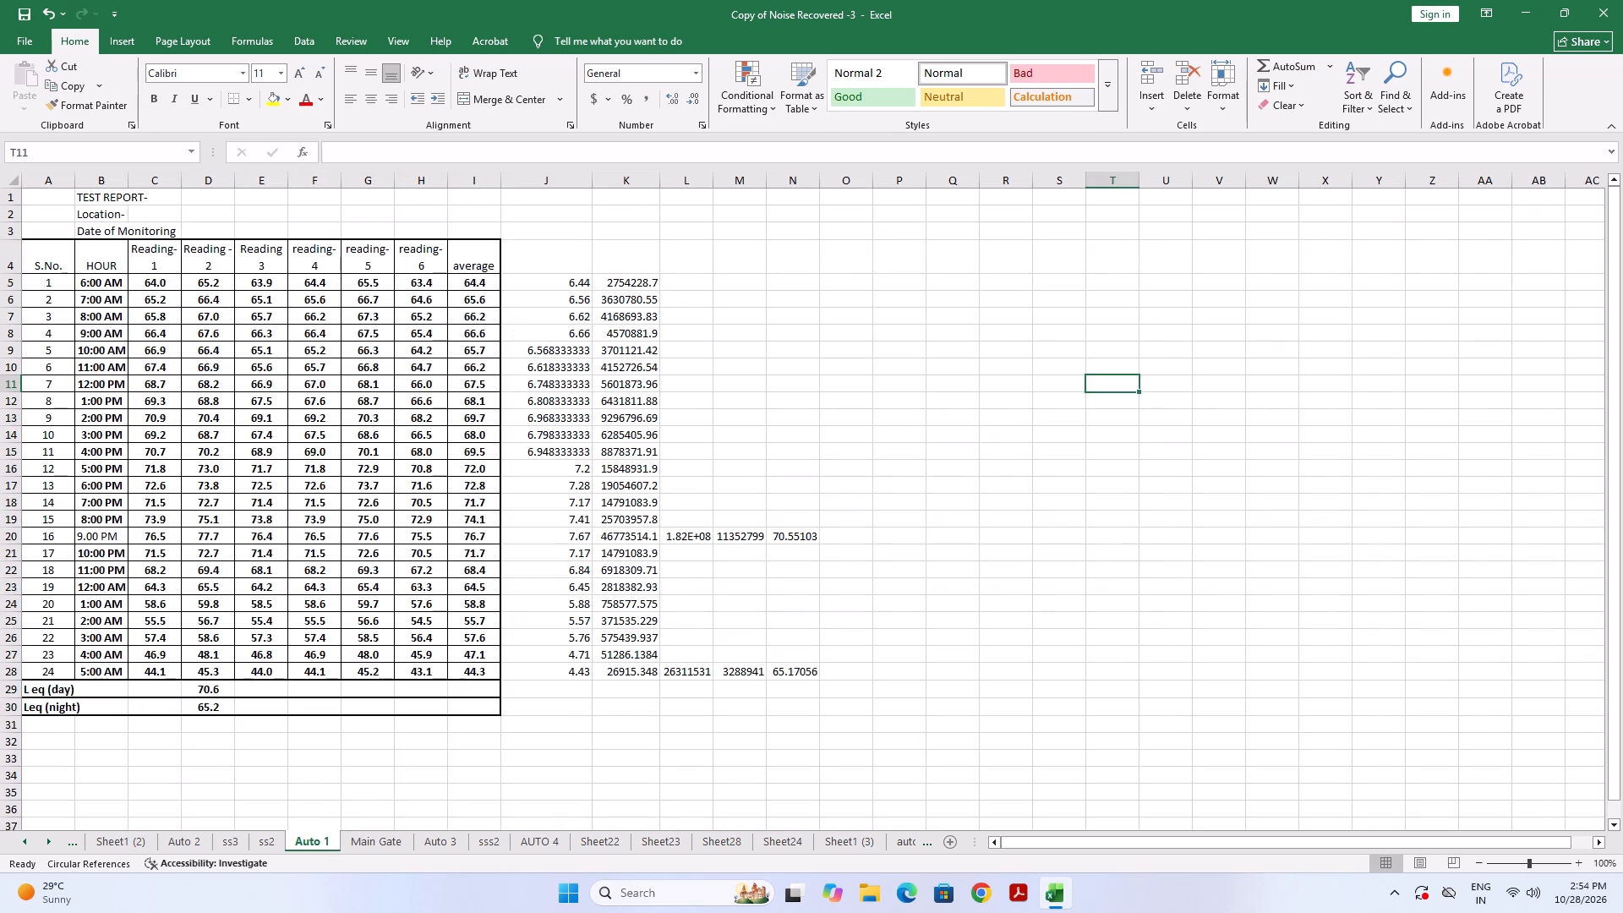
drag(47, 201, 751, 357)
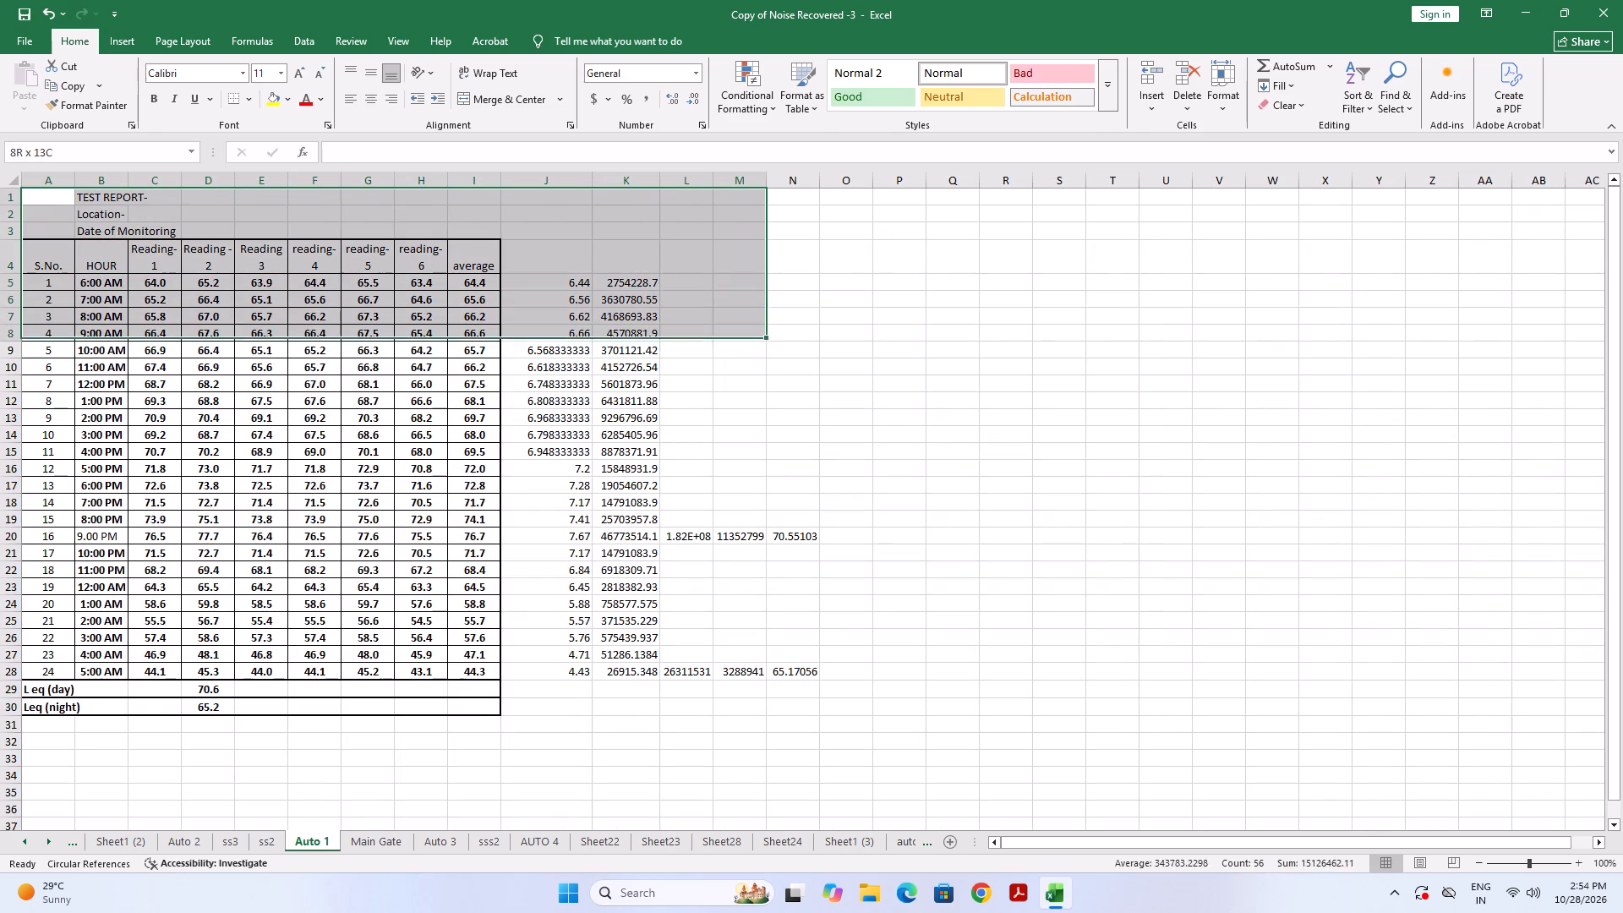
drag(751, 357, 788, 709)
right_click(788, 709)
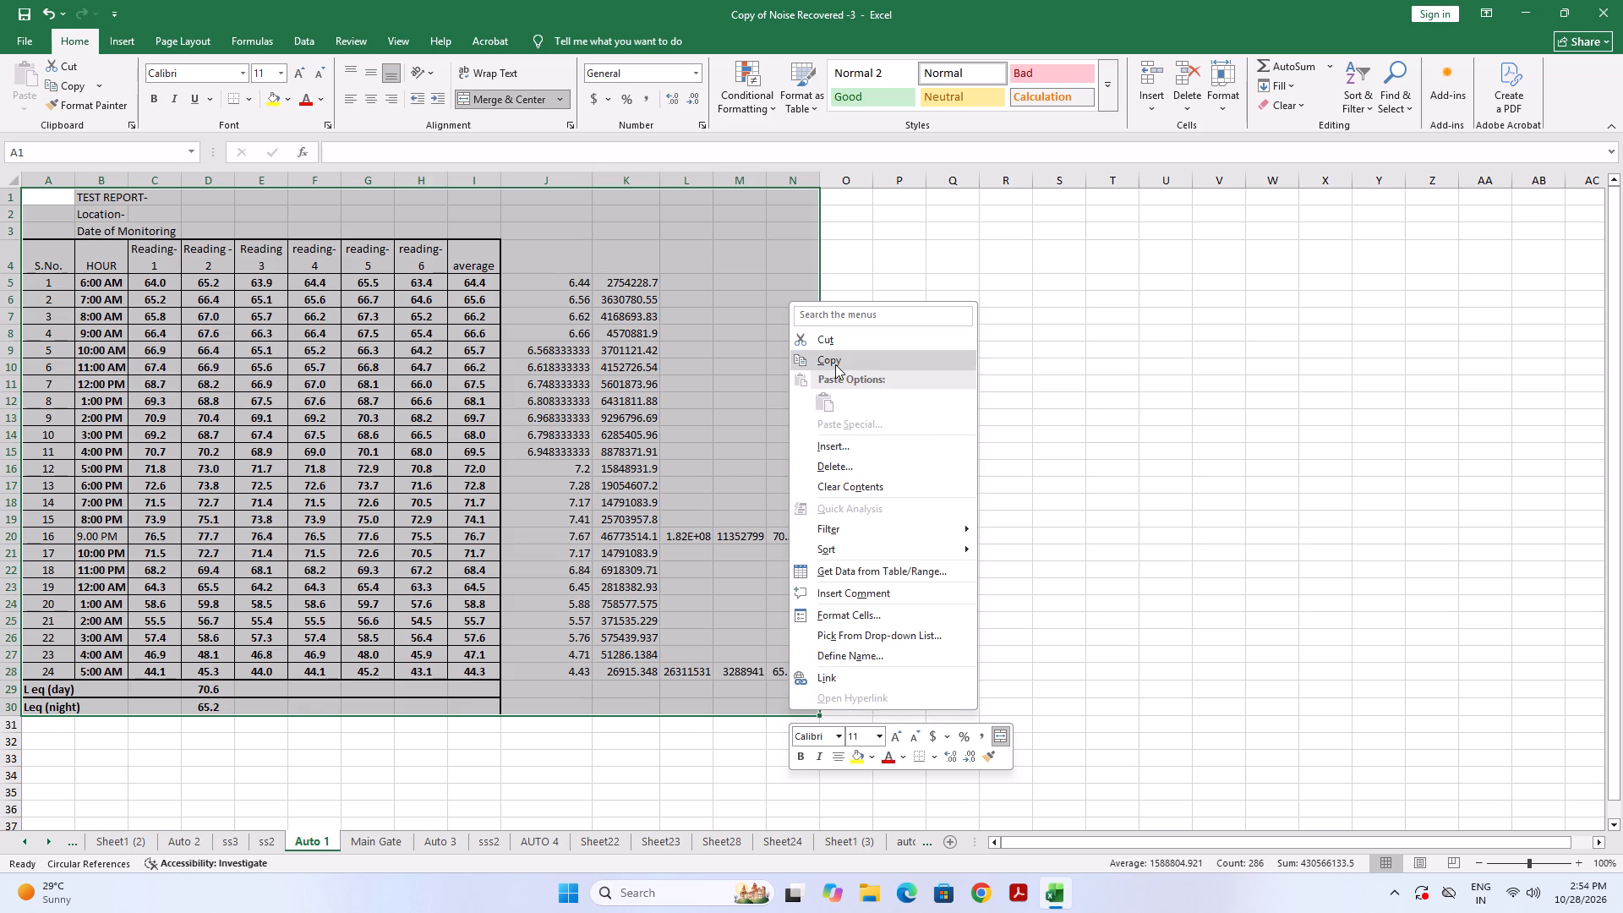
click(835, 364)
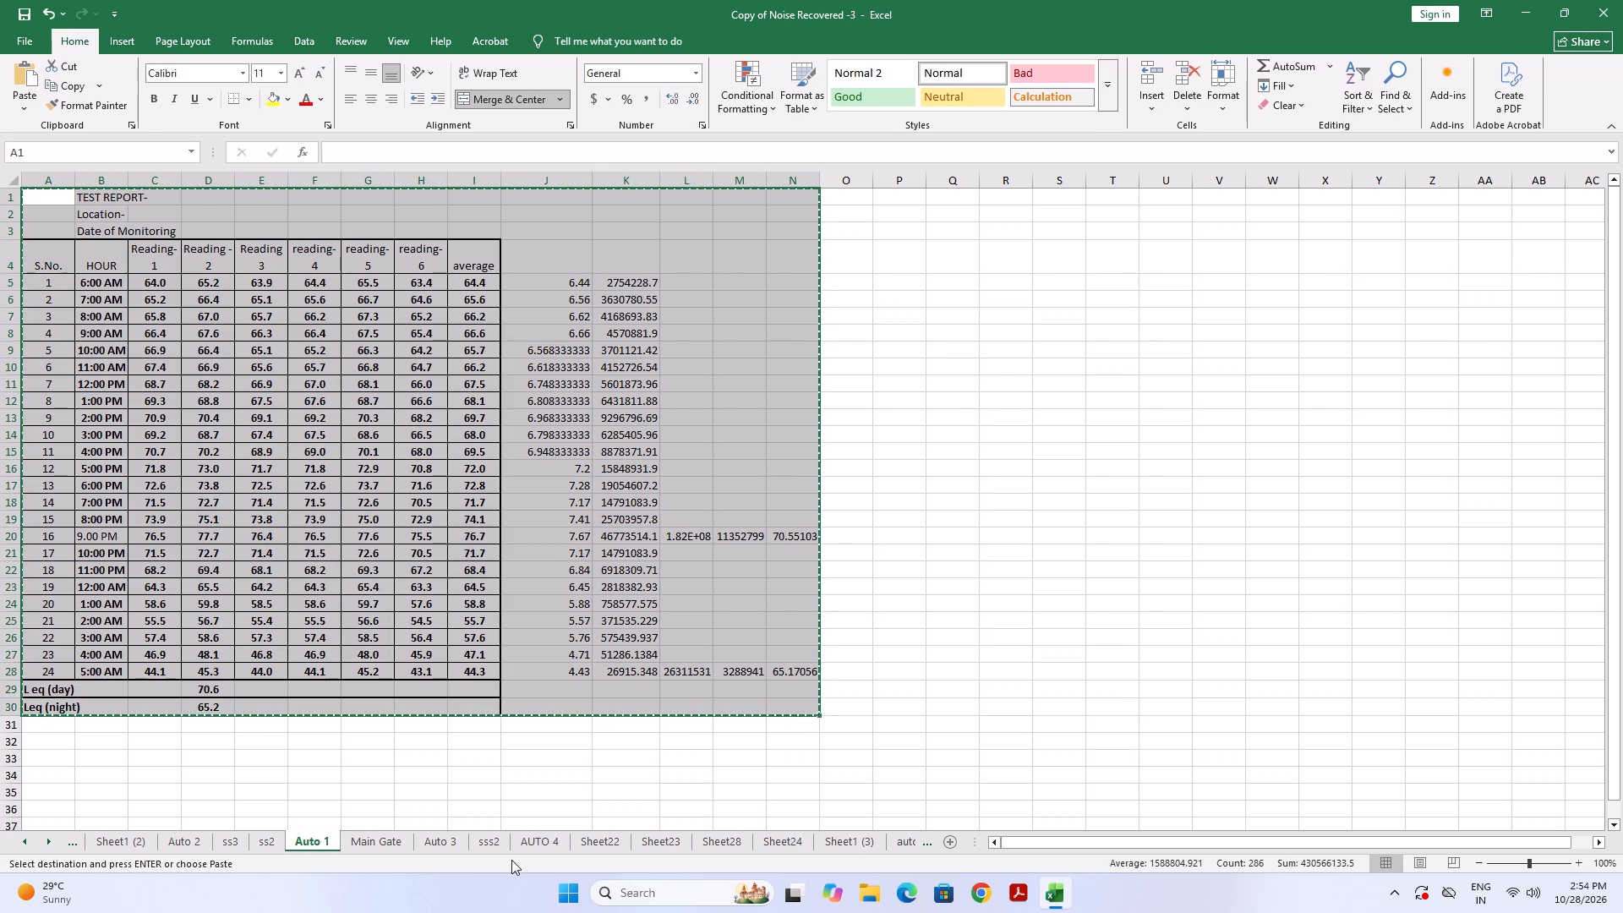
Paste the copied Auto 1 noise table into Sheet22 from cell A1, keeping its formulas and formatting.
click(607, 836)
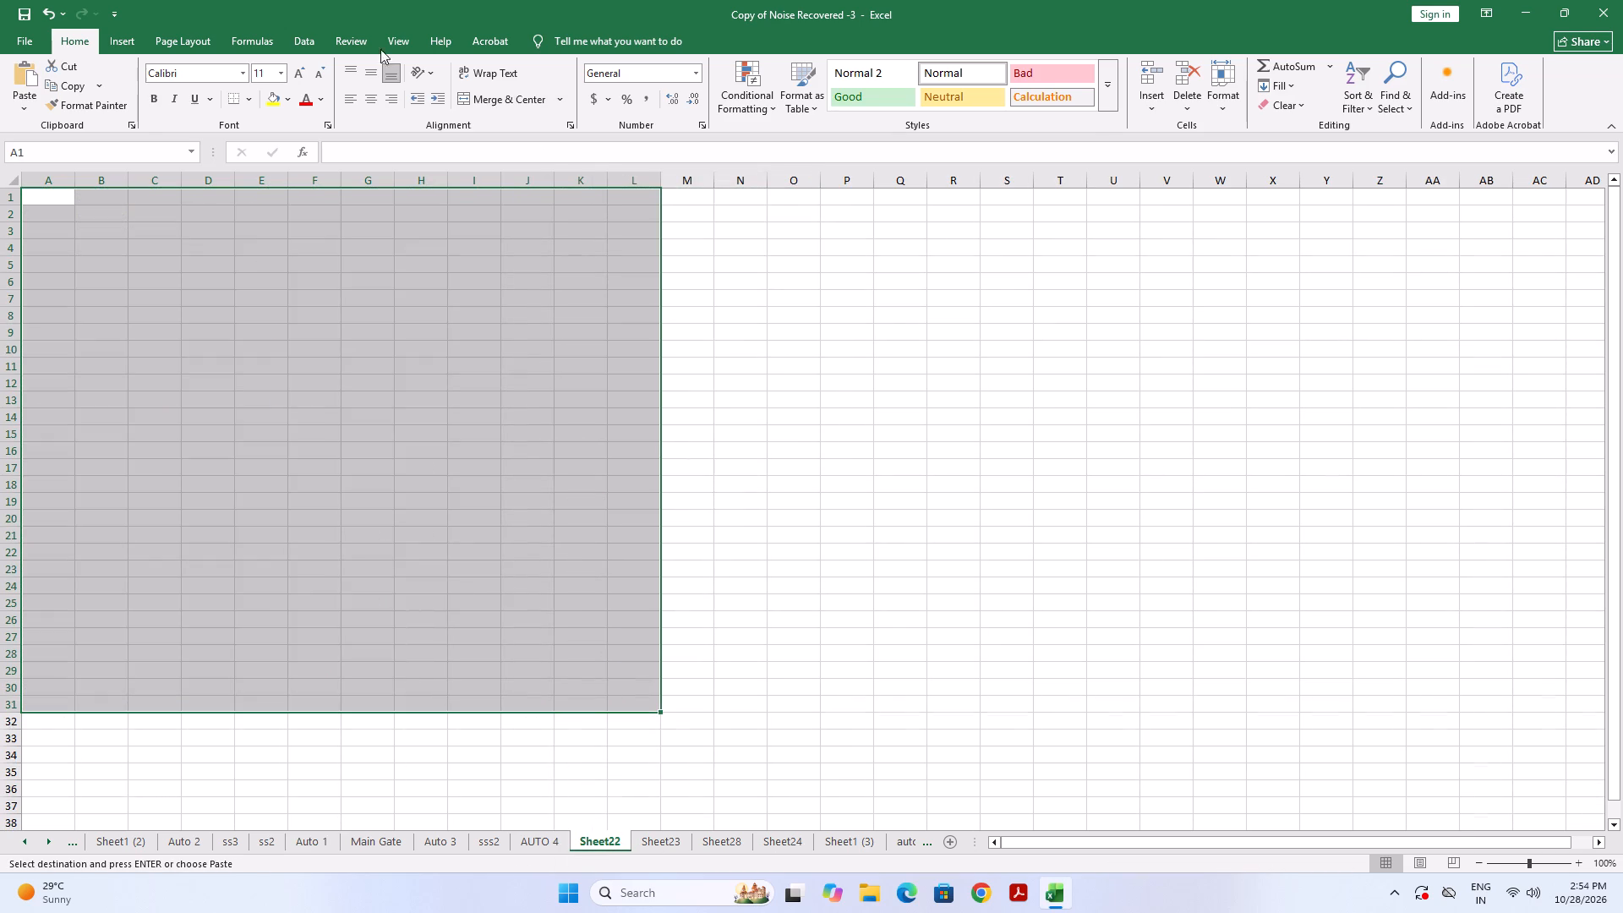
click(901, 412)
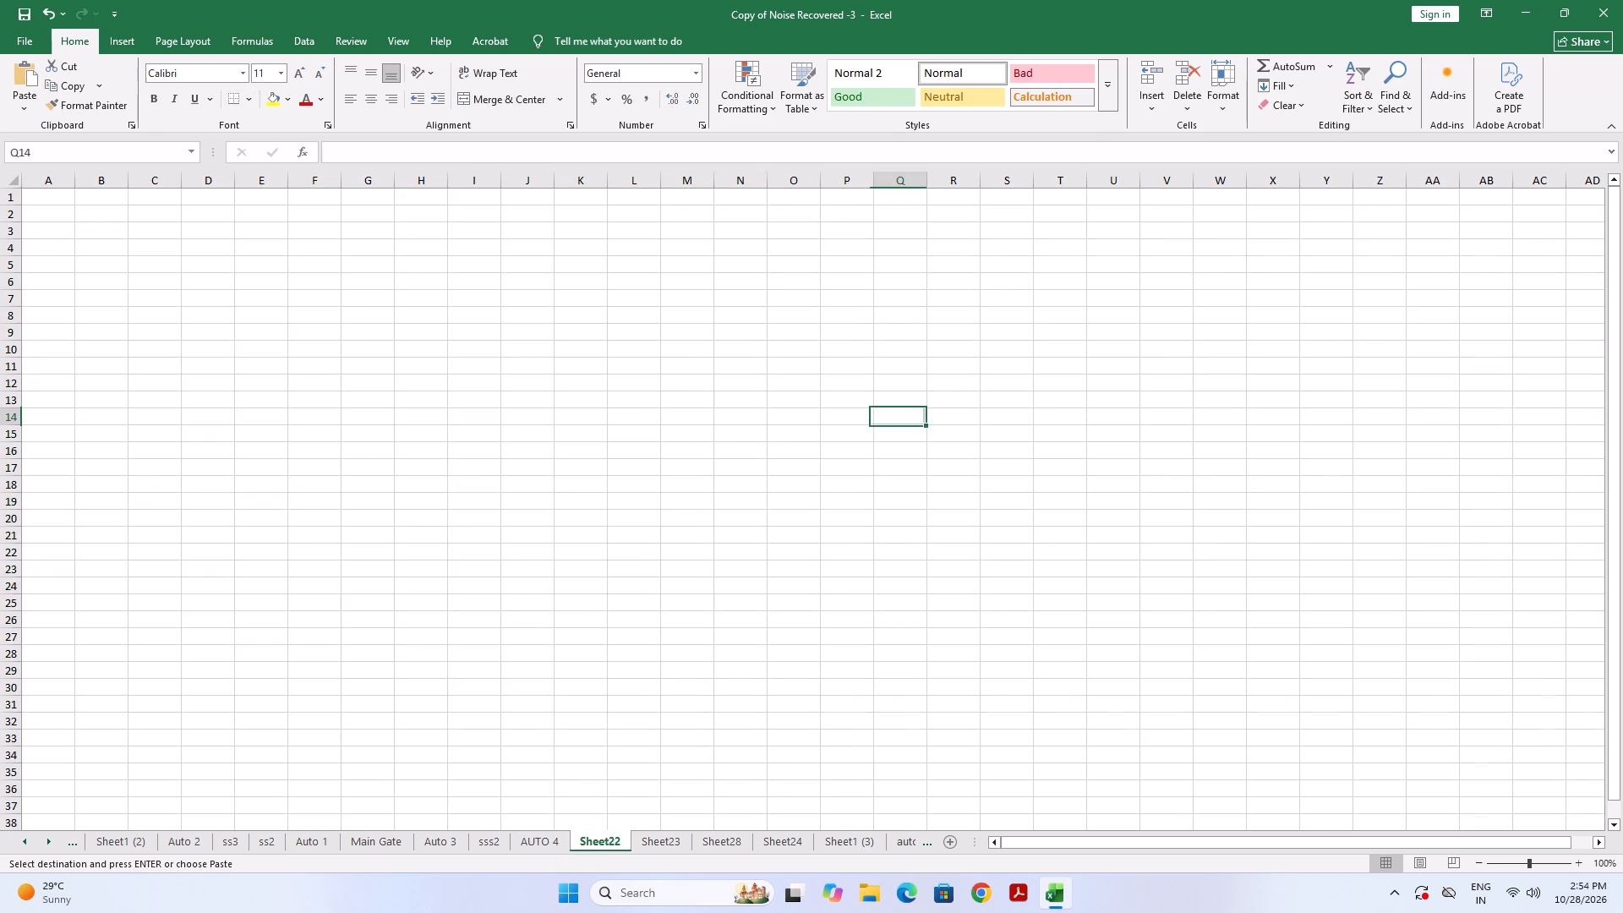
drag(52, 201, 763, 265)
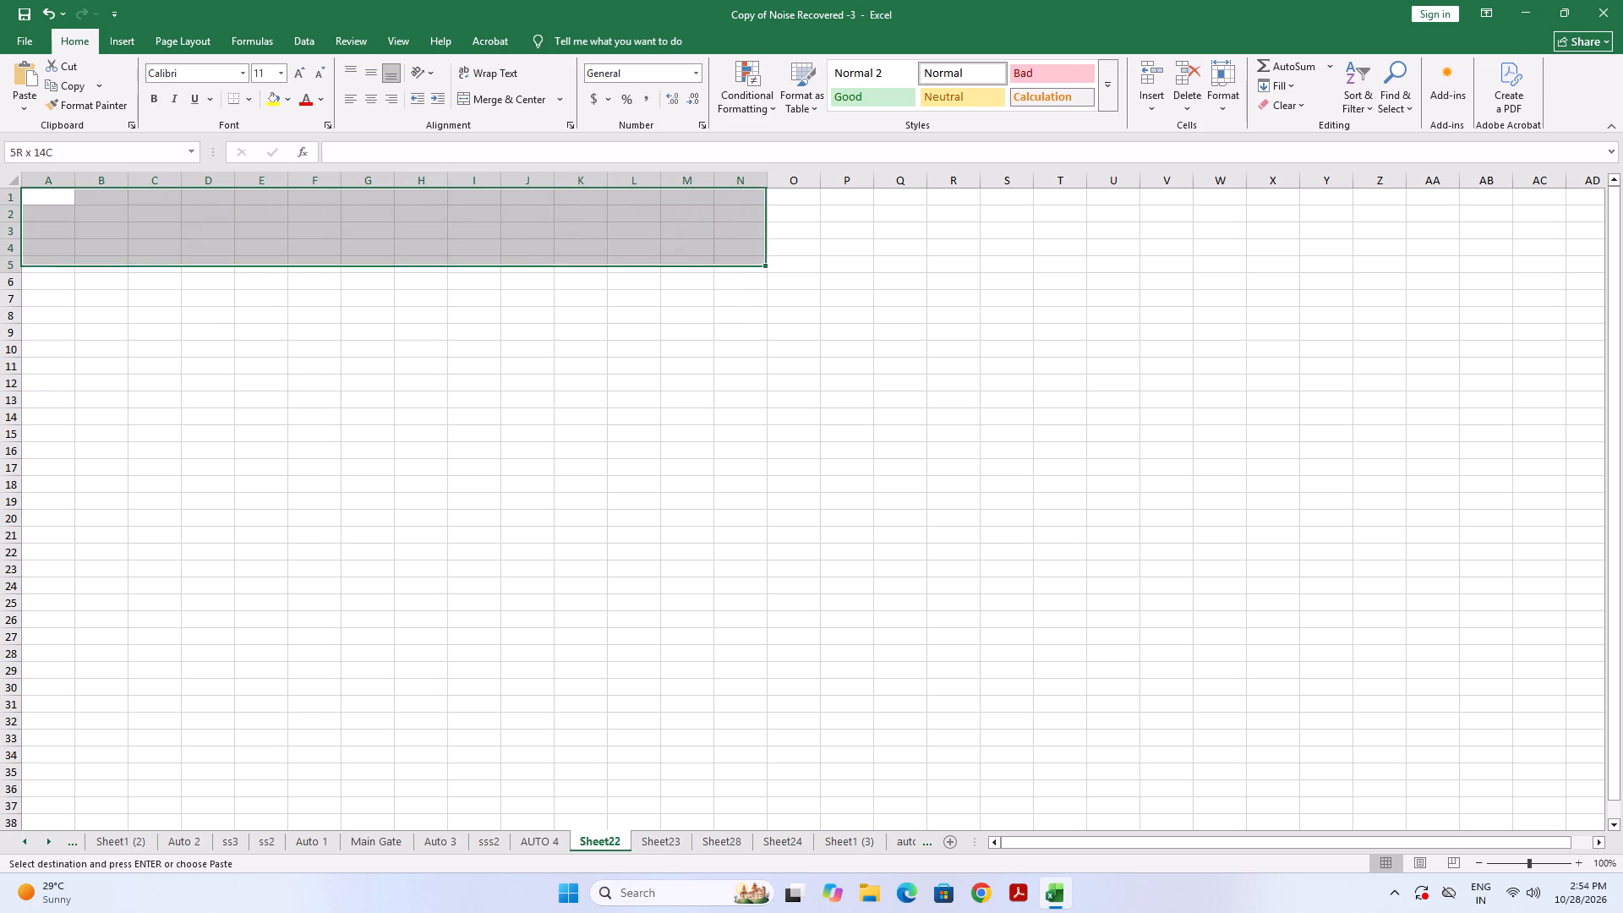
drag(763, 265, 818, 679)
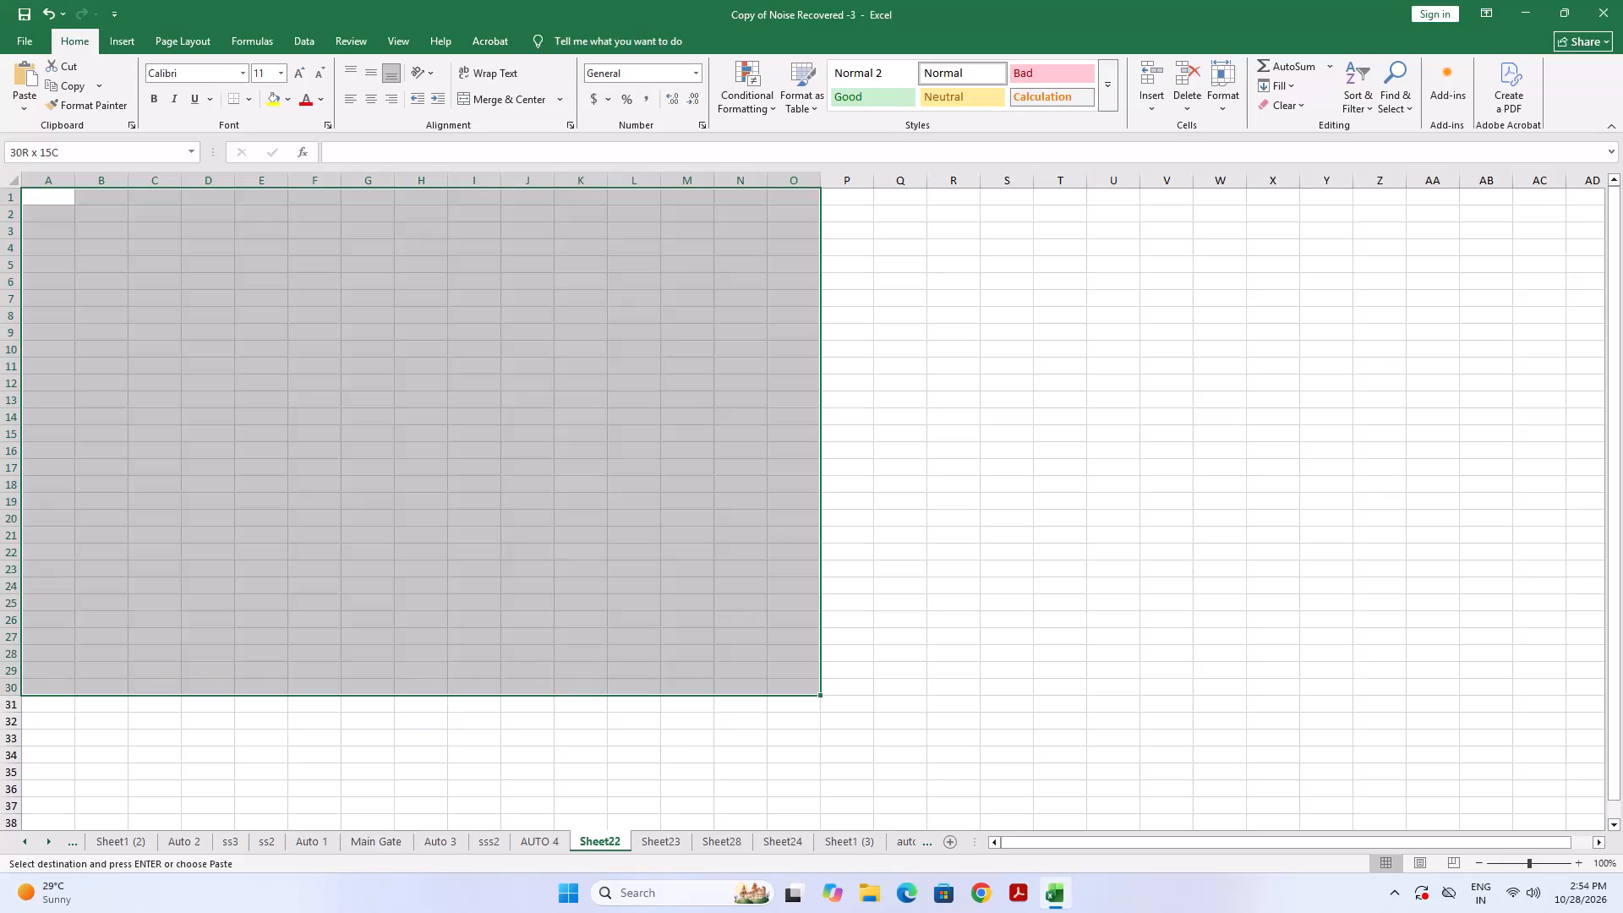
drag(818, 679, 861, 690)
right_click(211, 298)
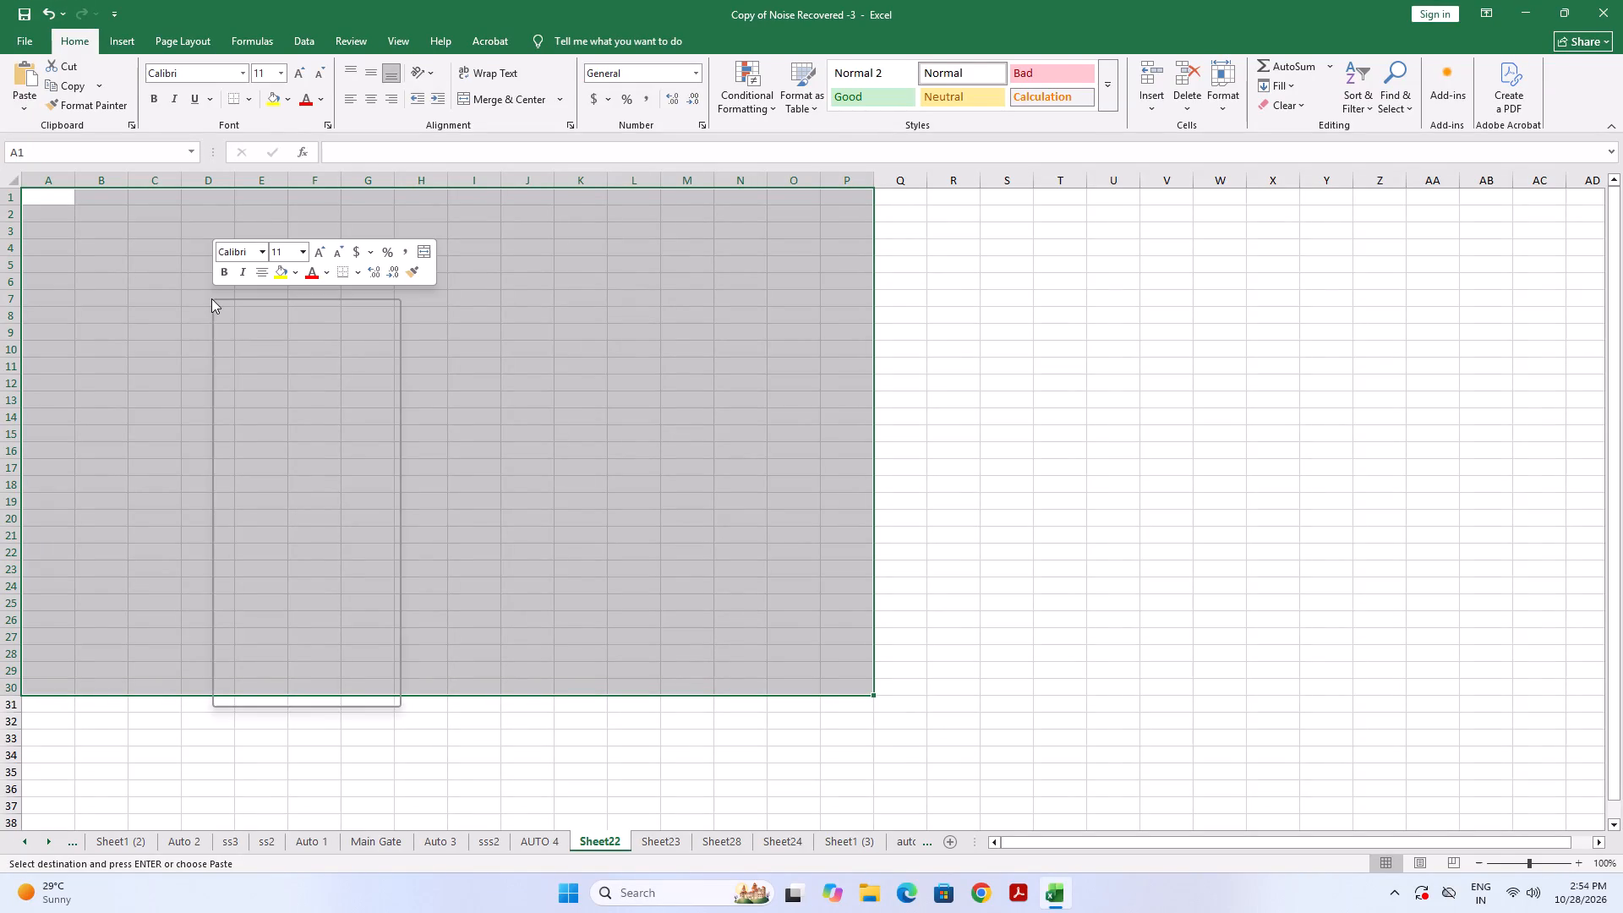
click(253, 405)
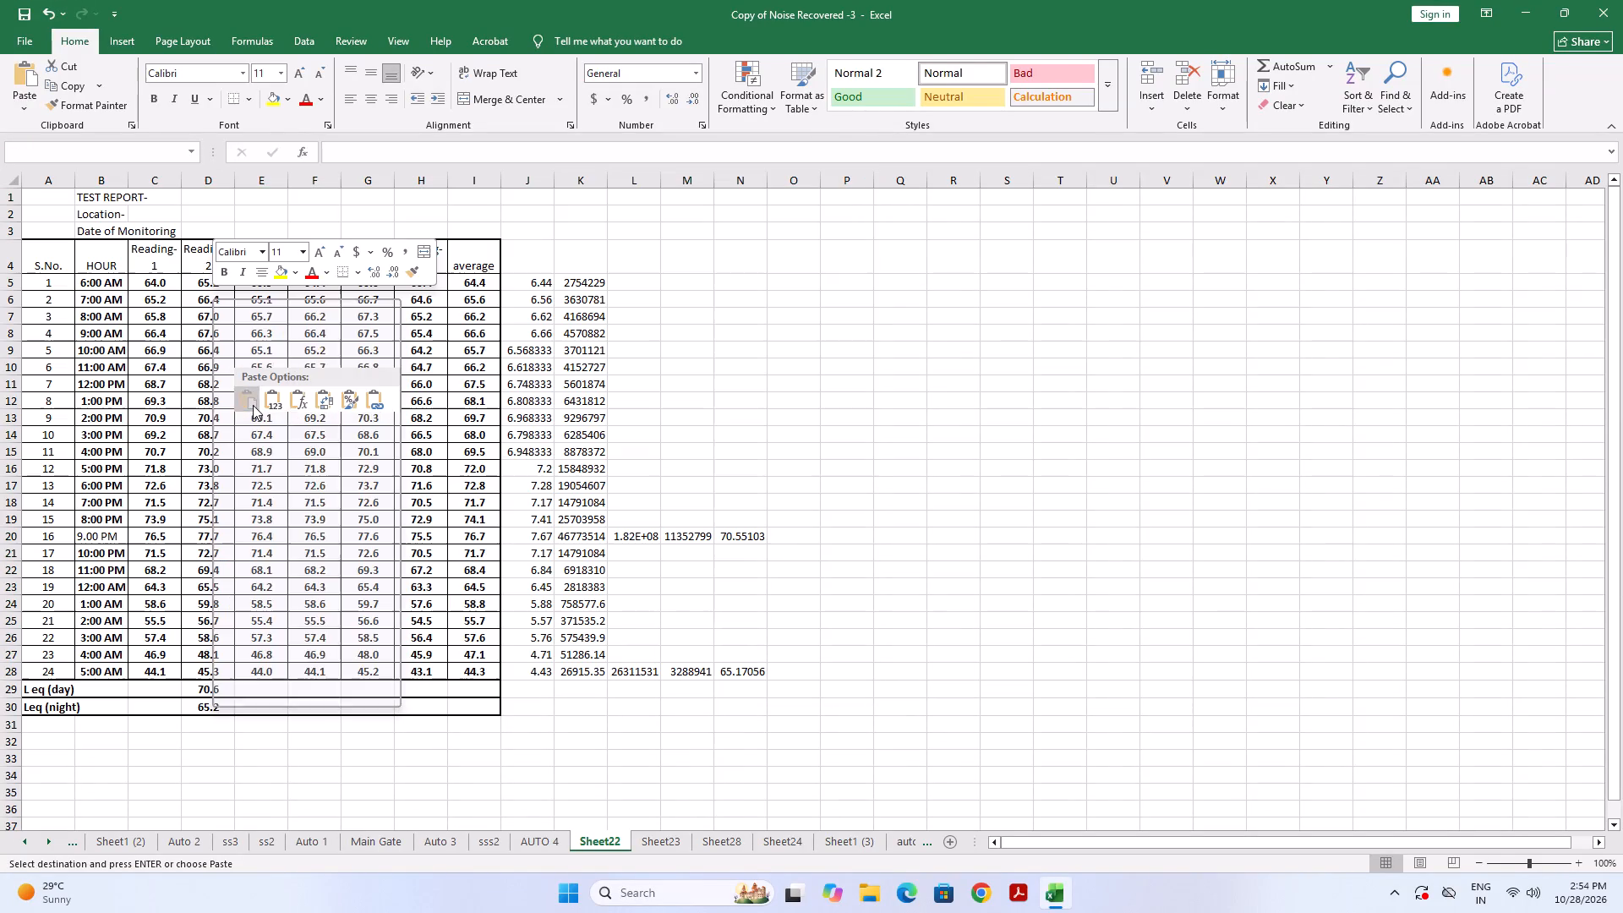
click(974, 455)
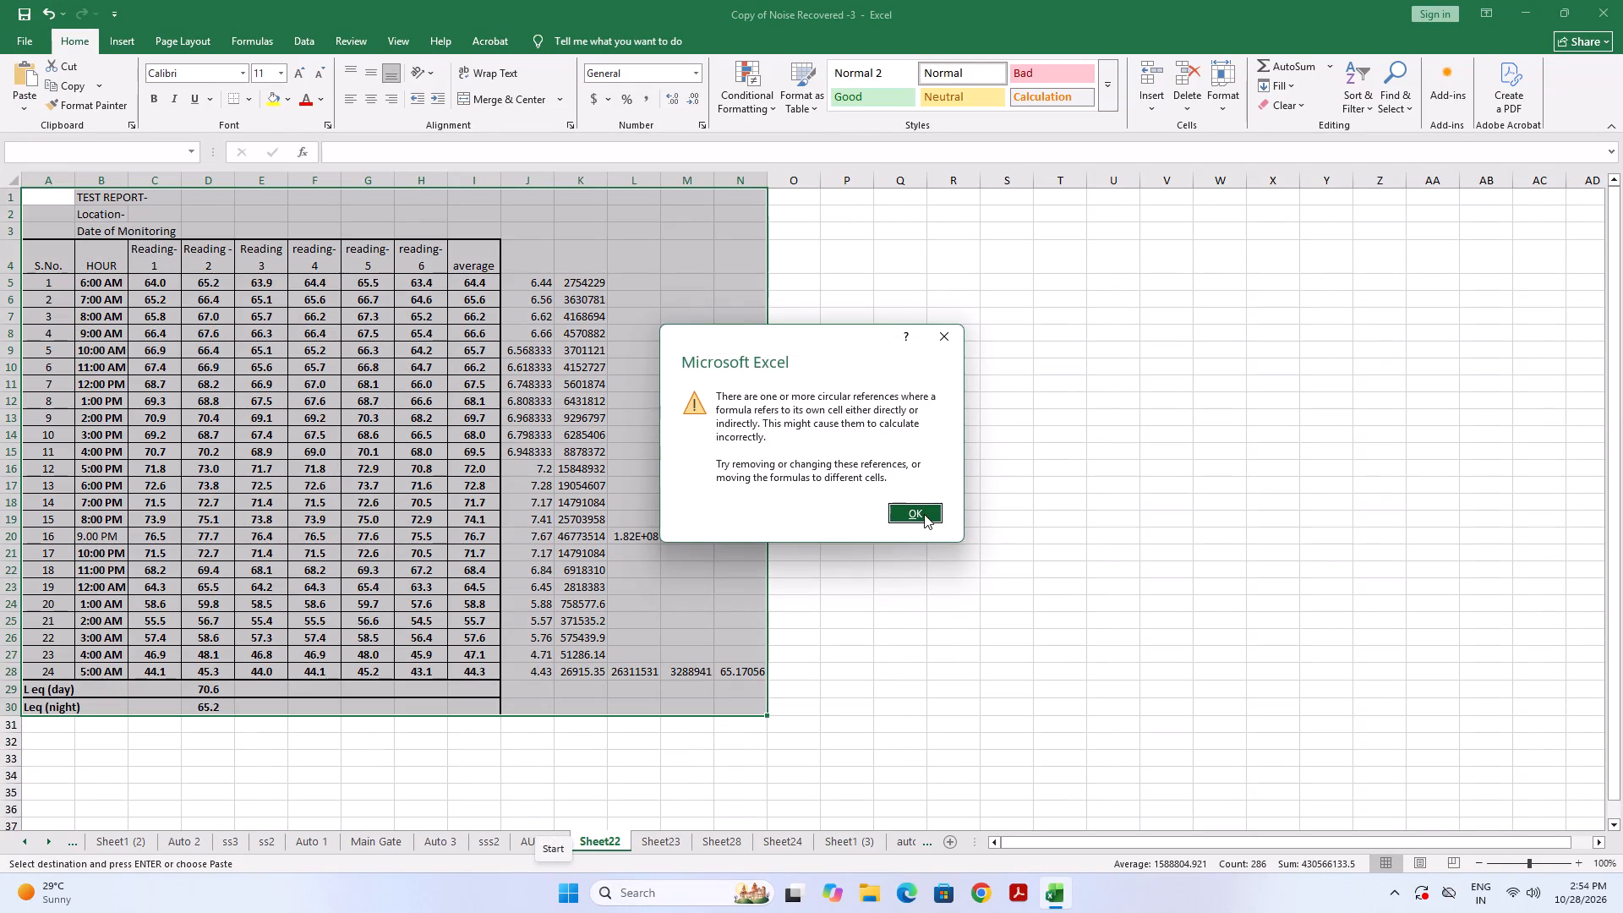
click(924, 514)
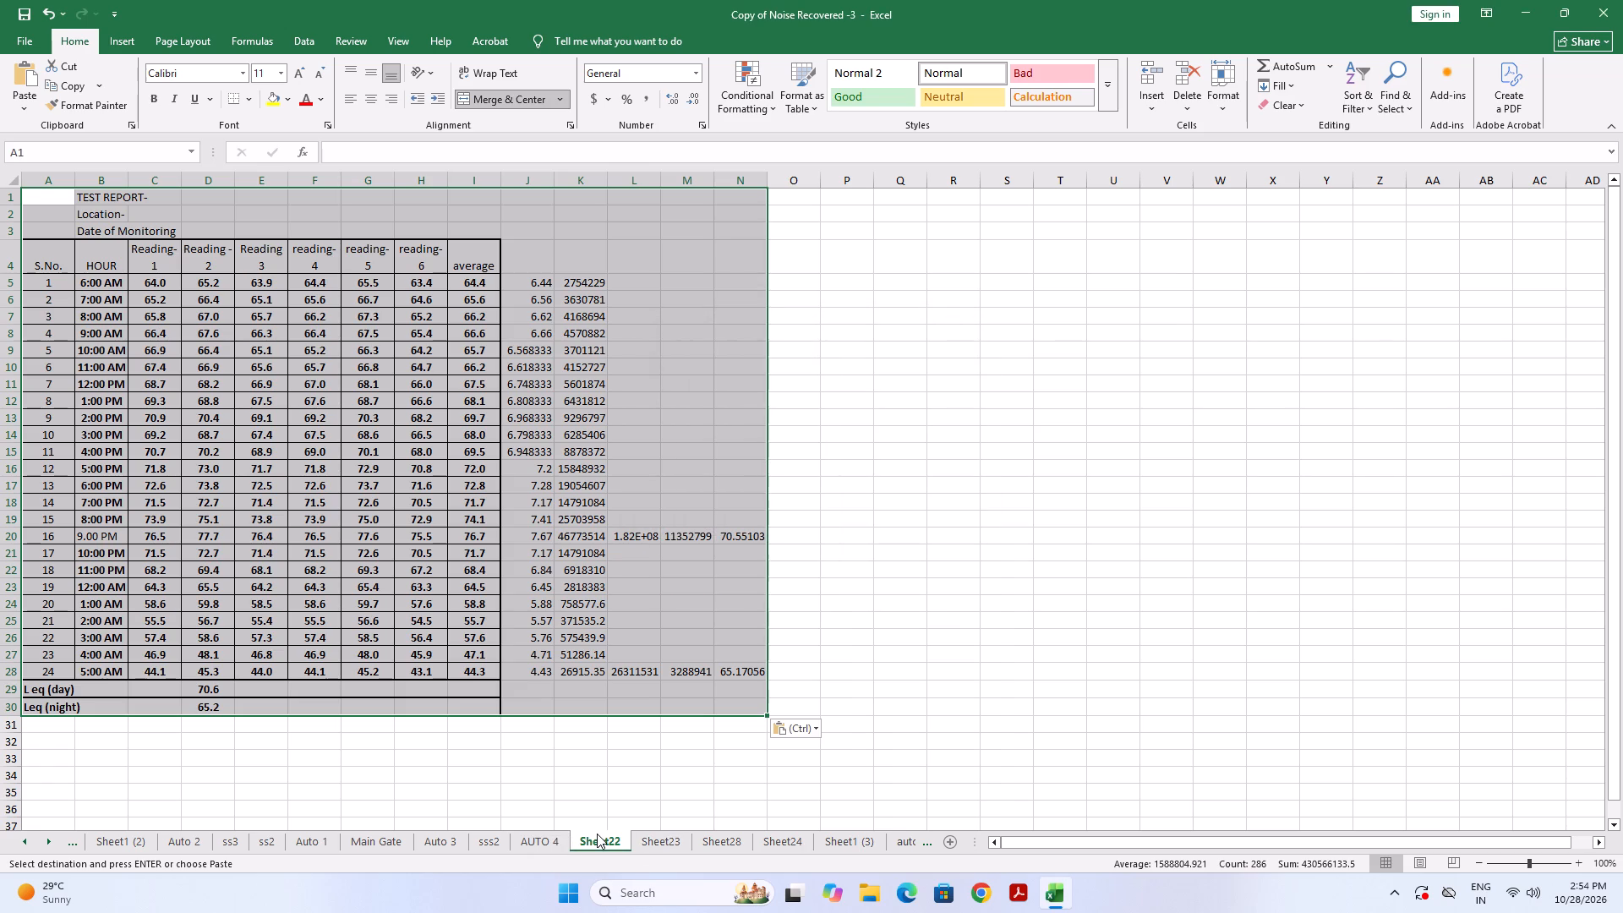
Rename Sheet22 as AUTO 5.
click(597, 834)
right_click(597, 834)
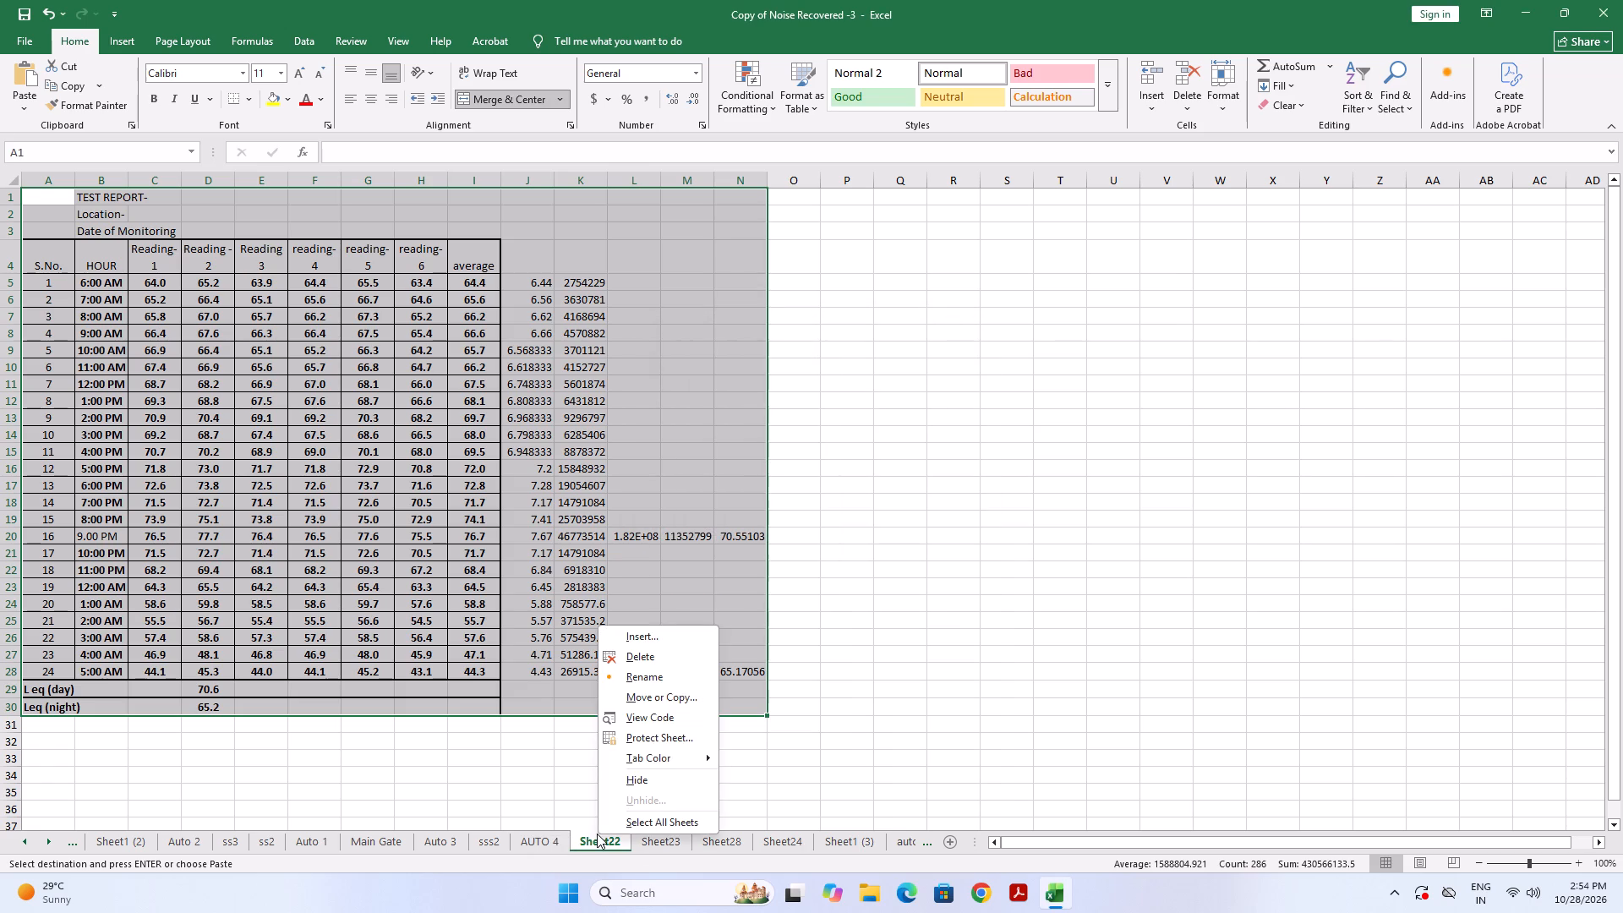
click(669, 676)
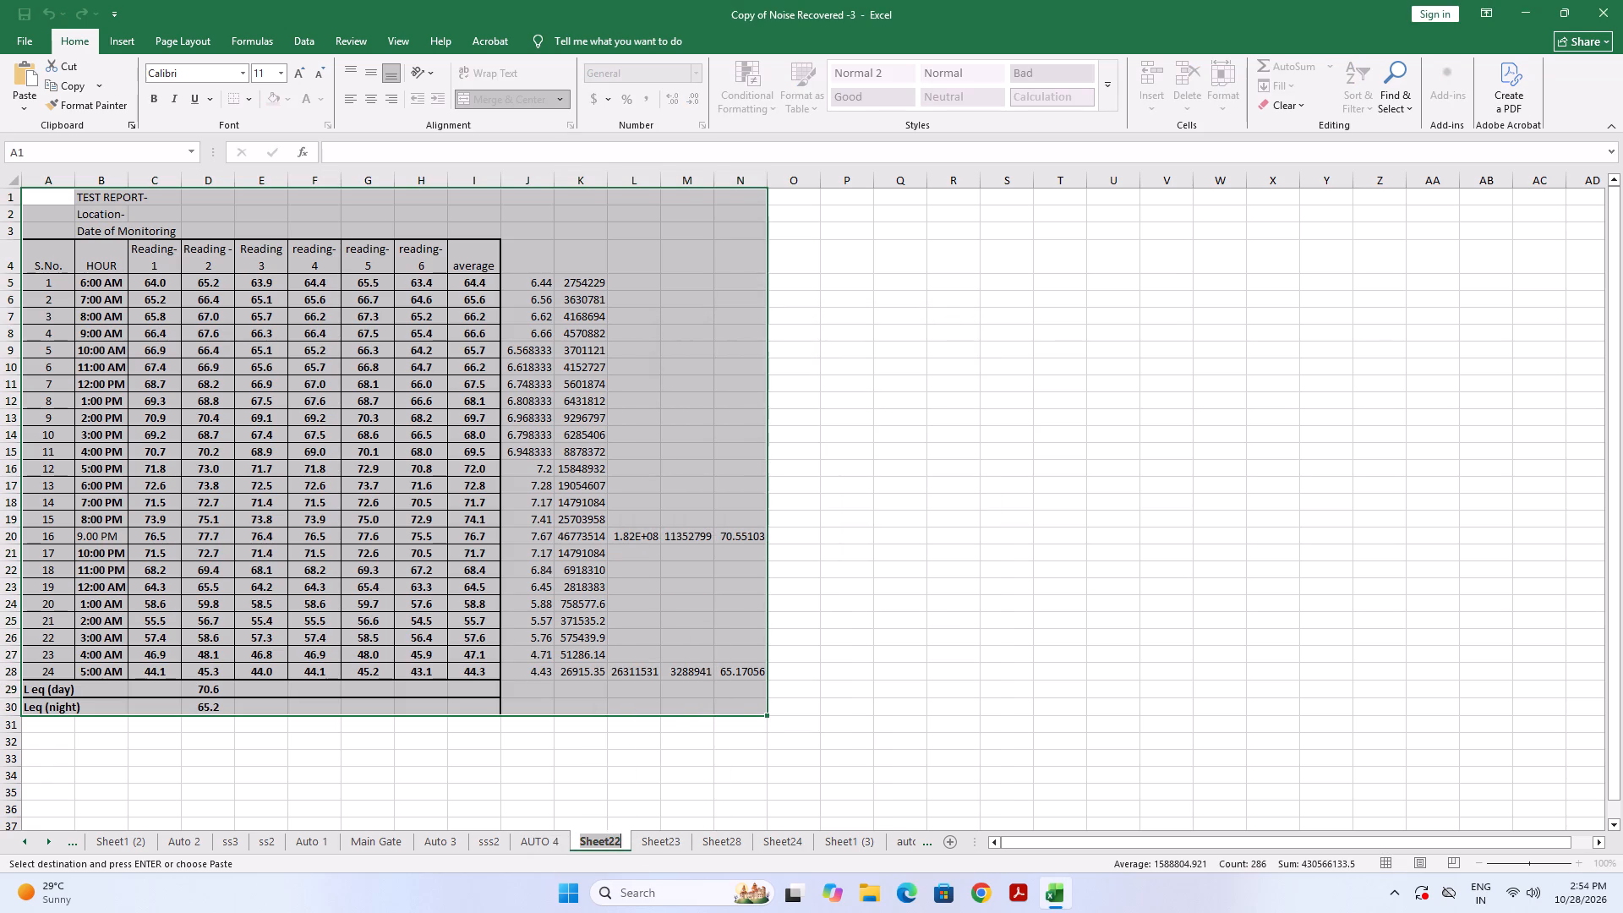
key(Right)
key(BackSpace)
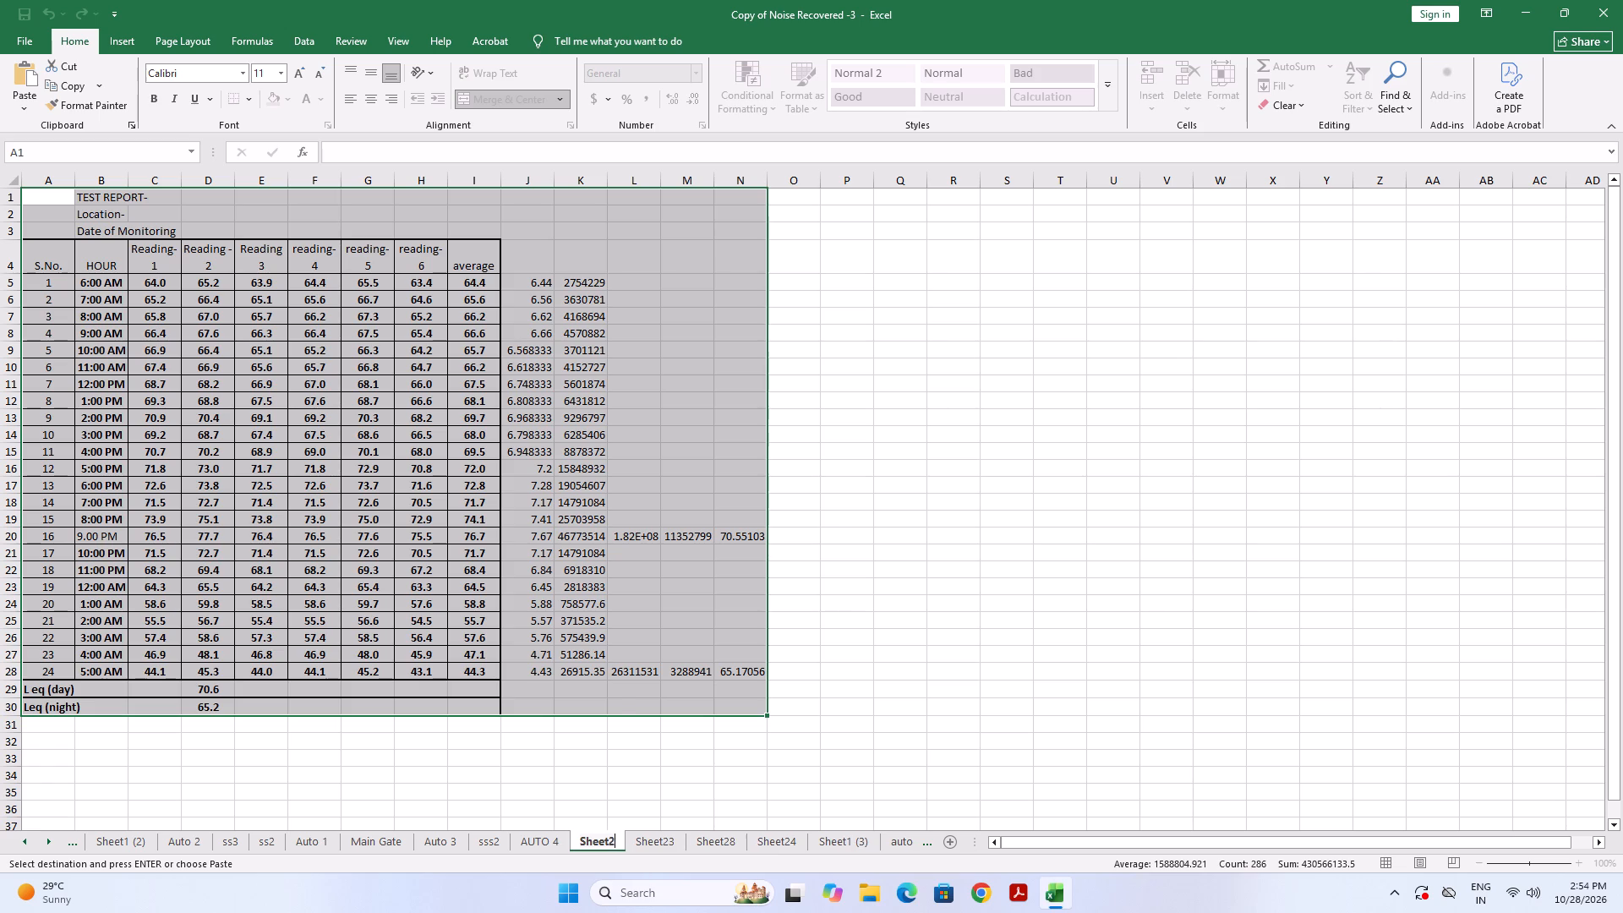
key(BackSpace)
key(BackSpace)
key(BackSpace)
key(BackSpace)
key(BackSpace)
key(BackSpace)
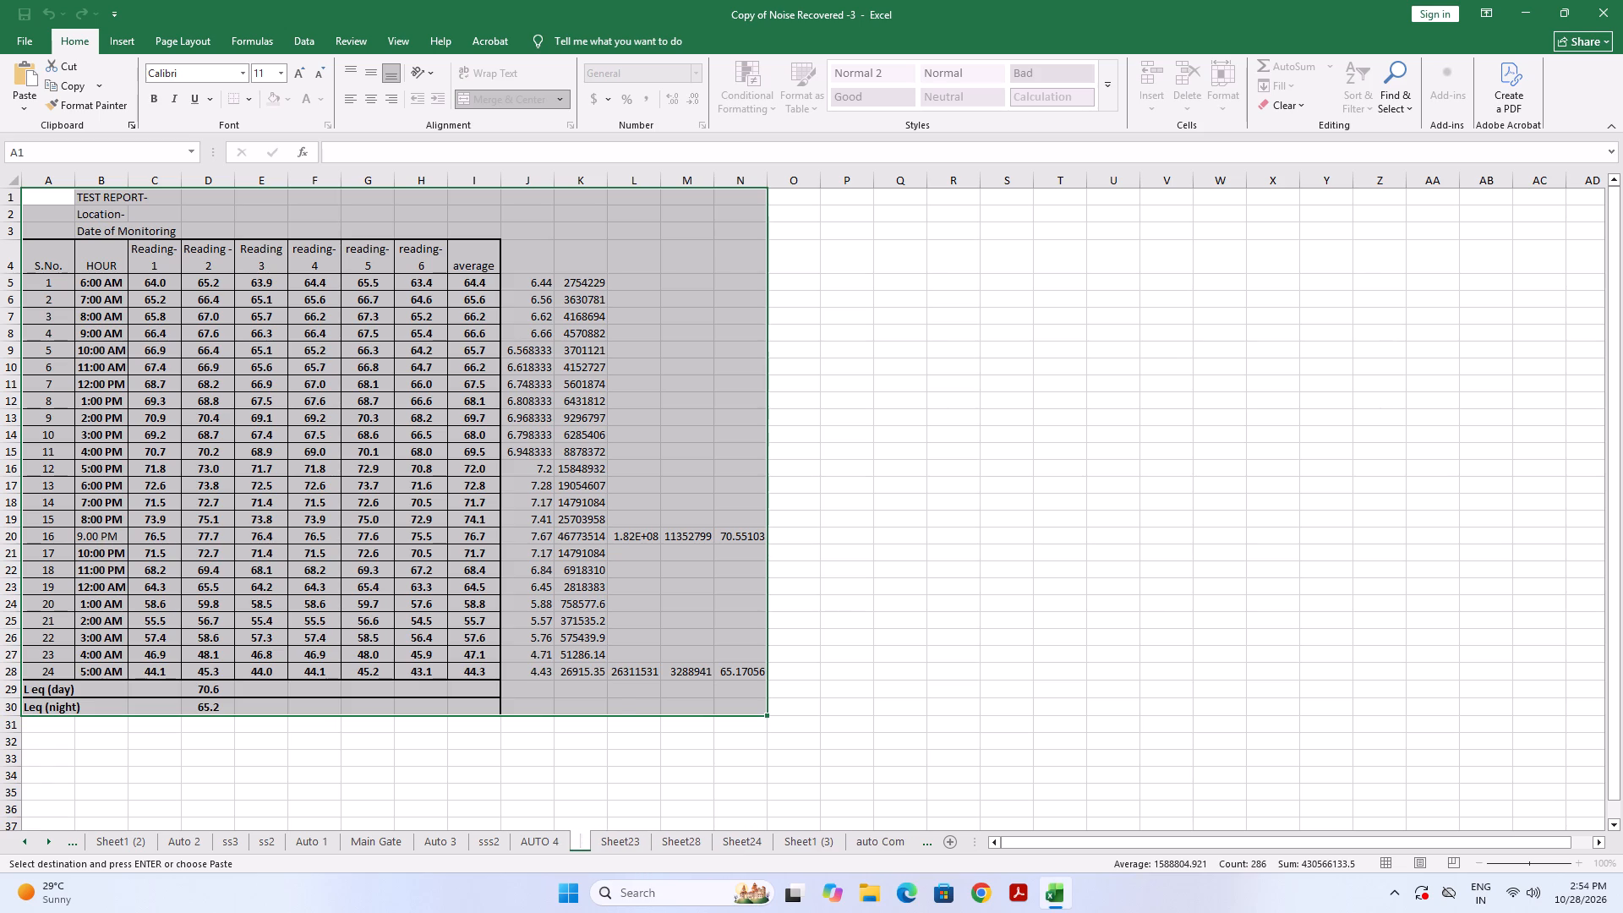
key(shift+a)
key(shift+u)
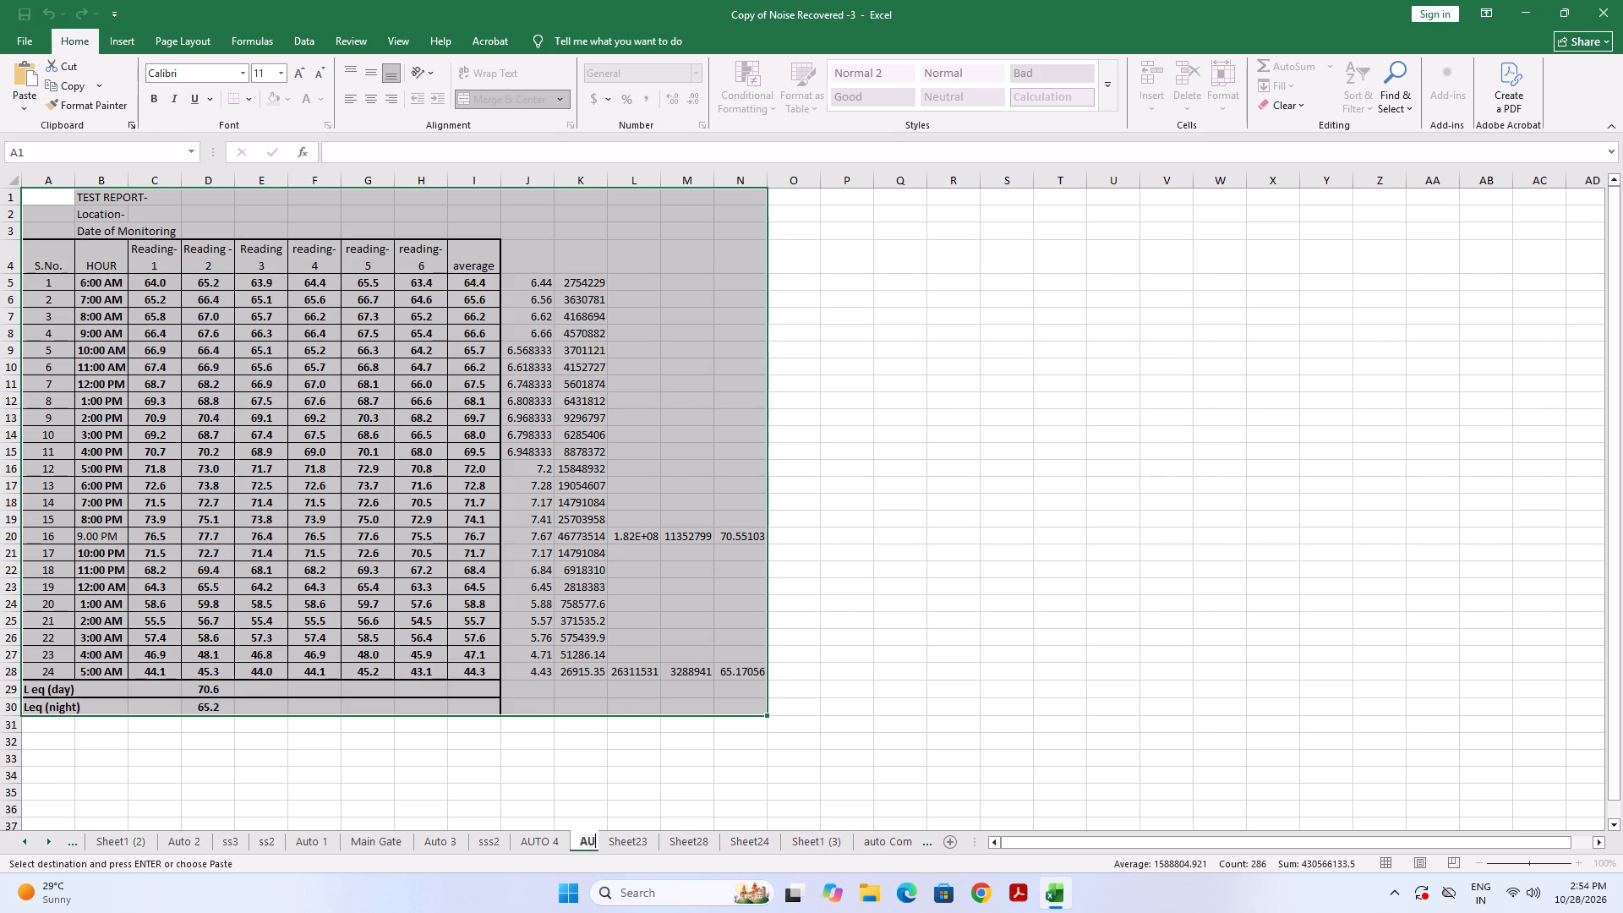
text(TO)
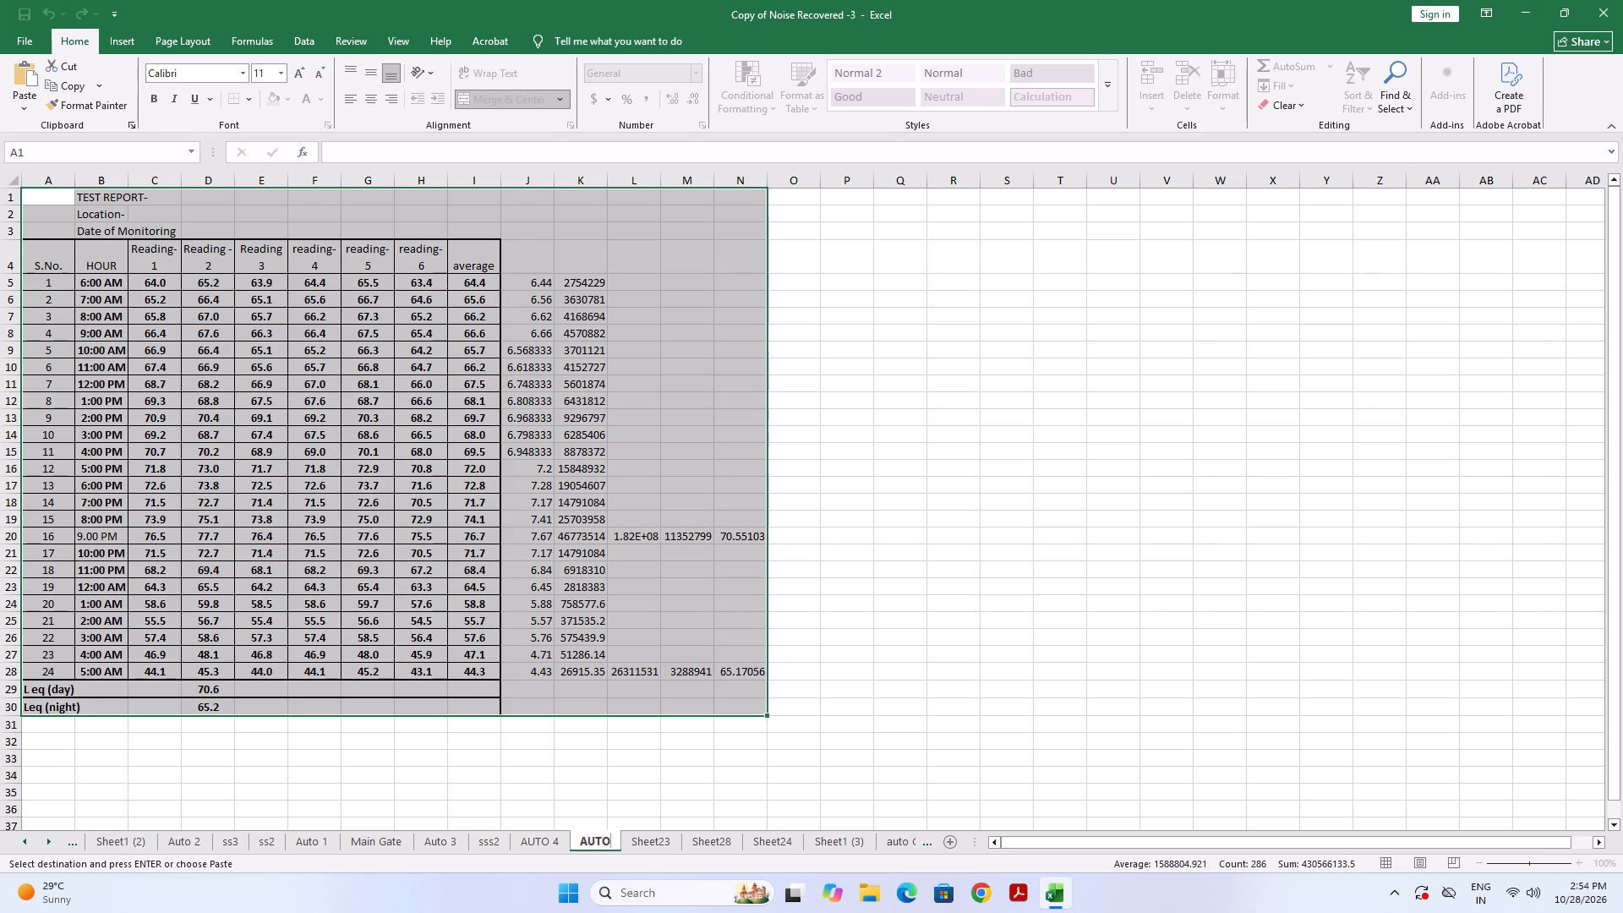
key(space)
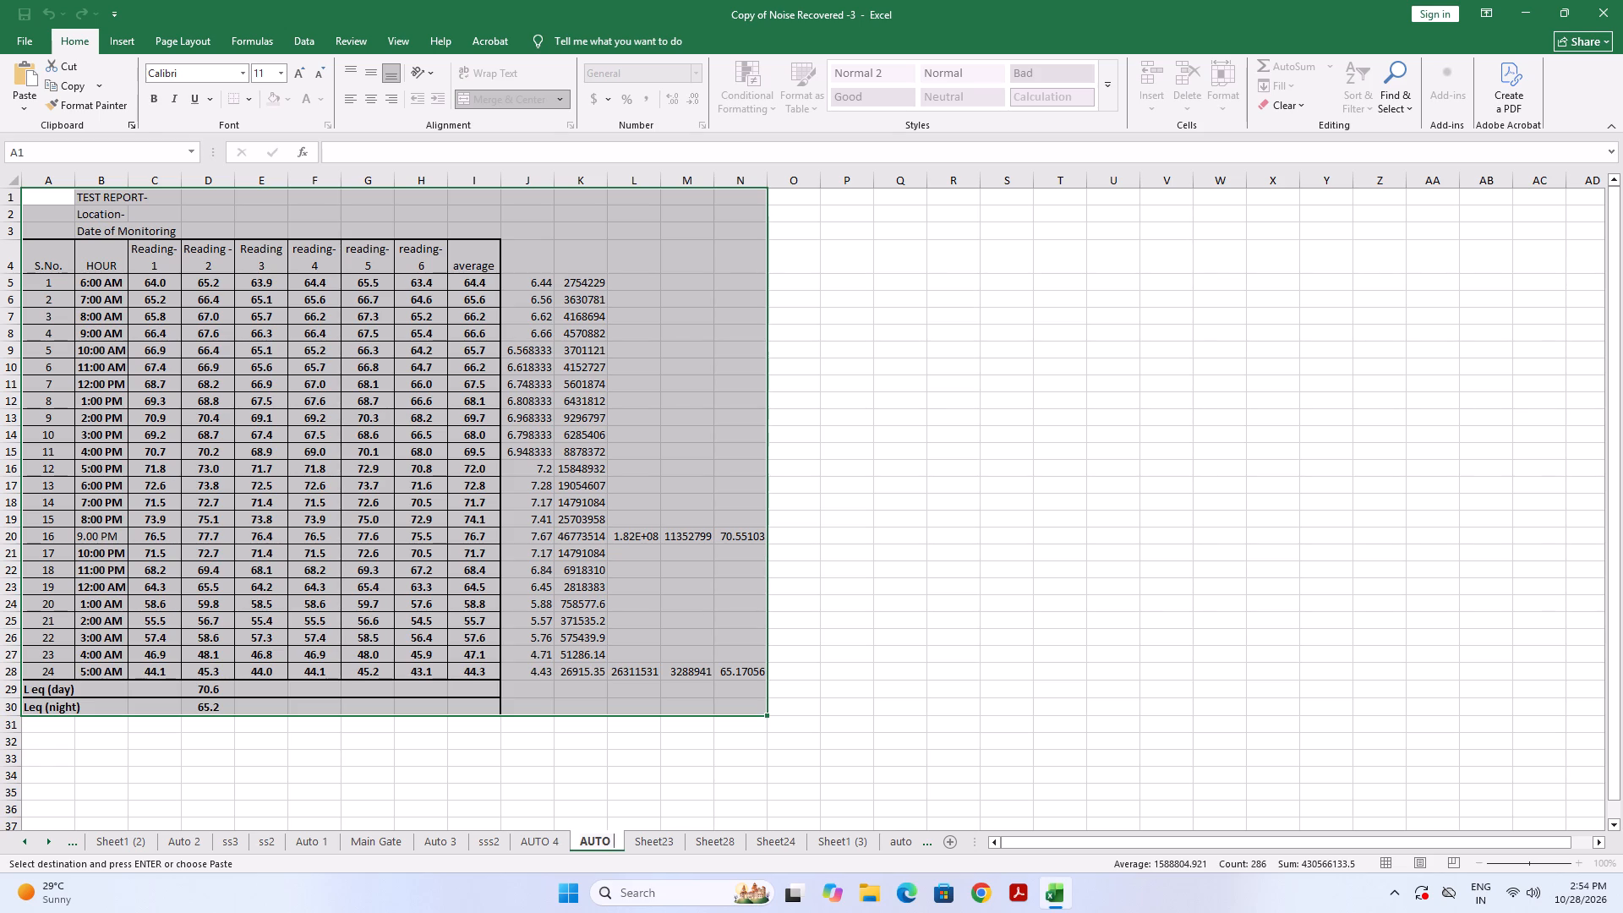
key(5)
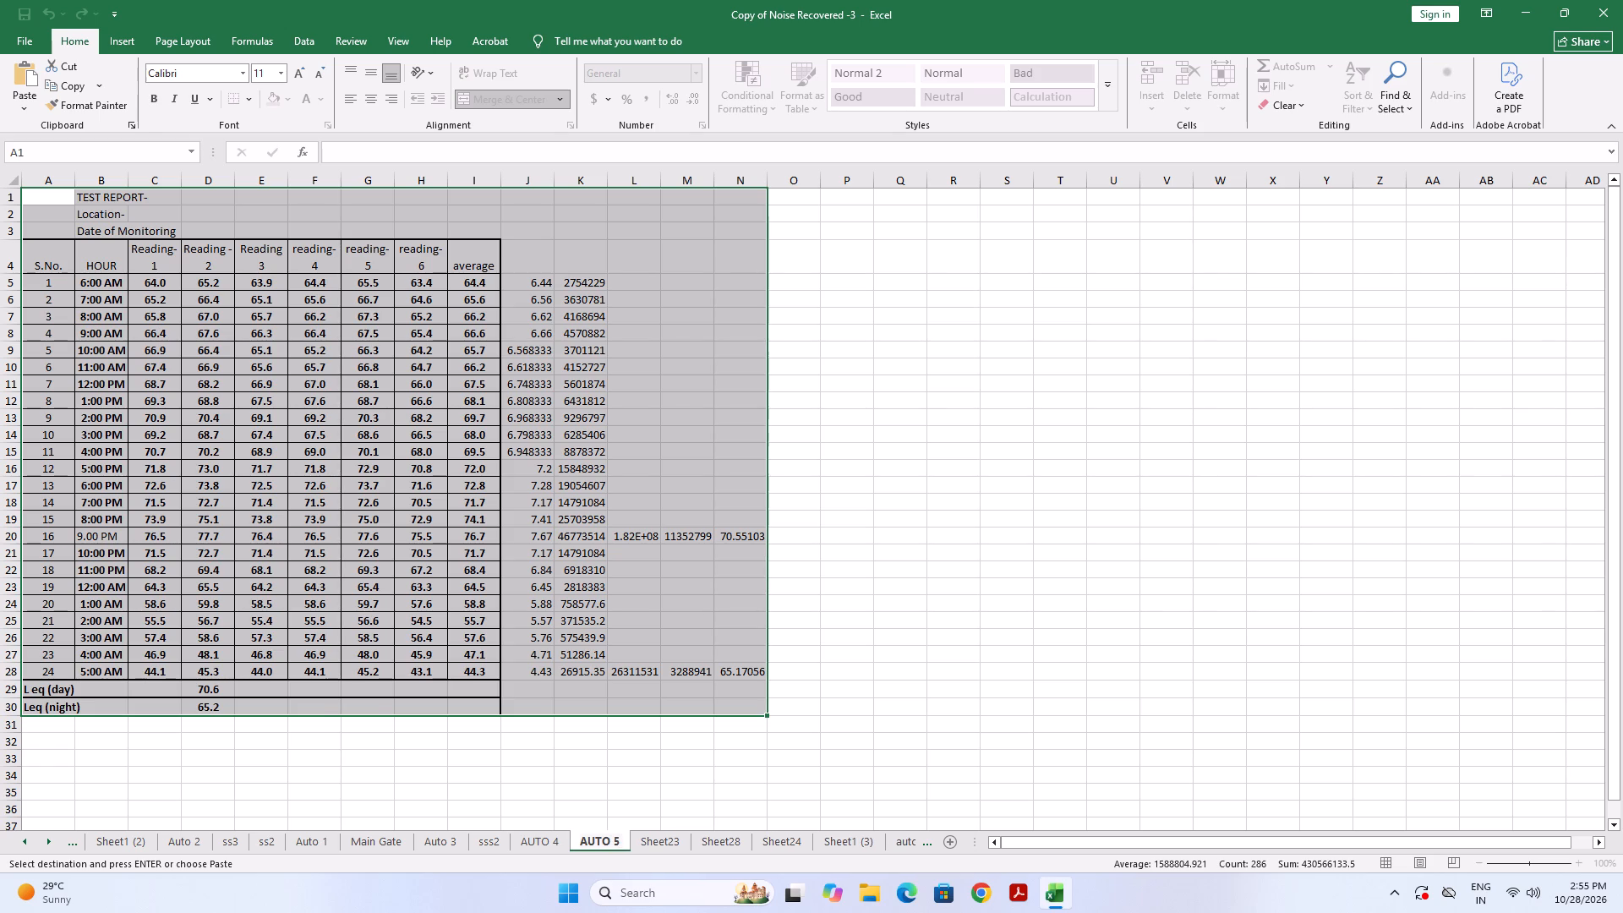
click(1041, 516)
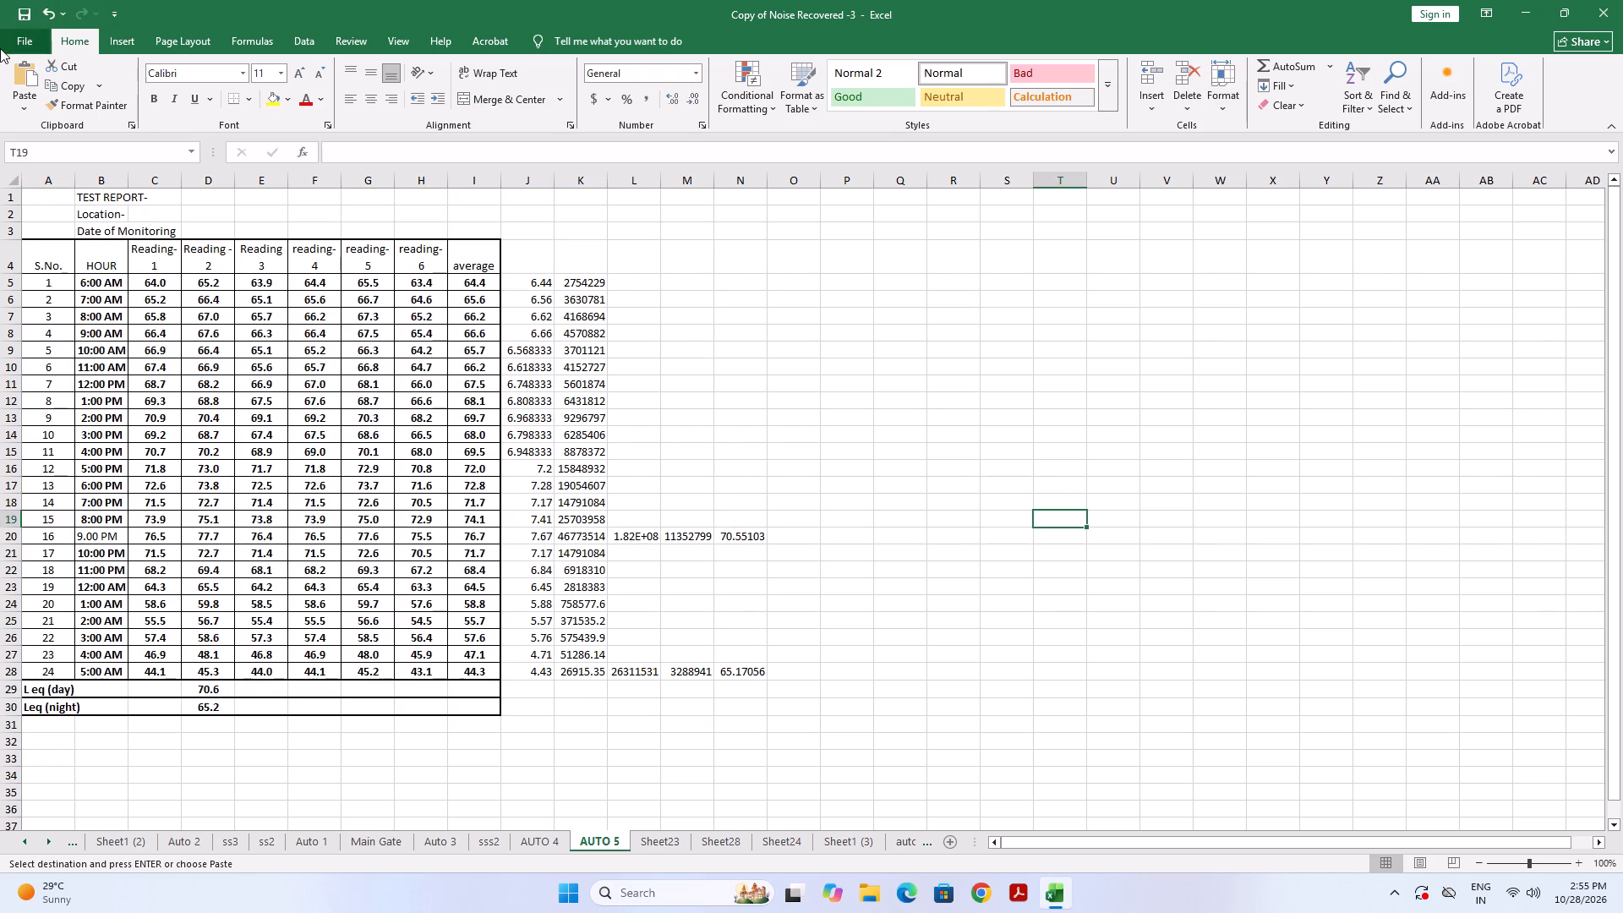
Set the AUTO 5 Reading-1 values for 6:00 AM and 7:00 AM, cells C5 and C6, to 62.3 and 63.5.
click(159, 281)
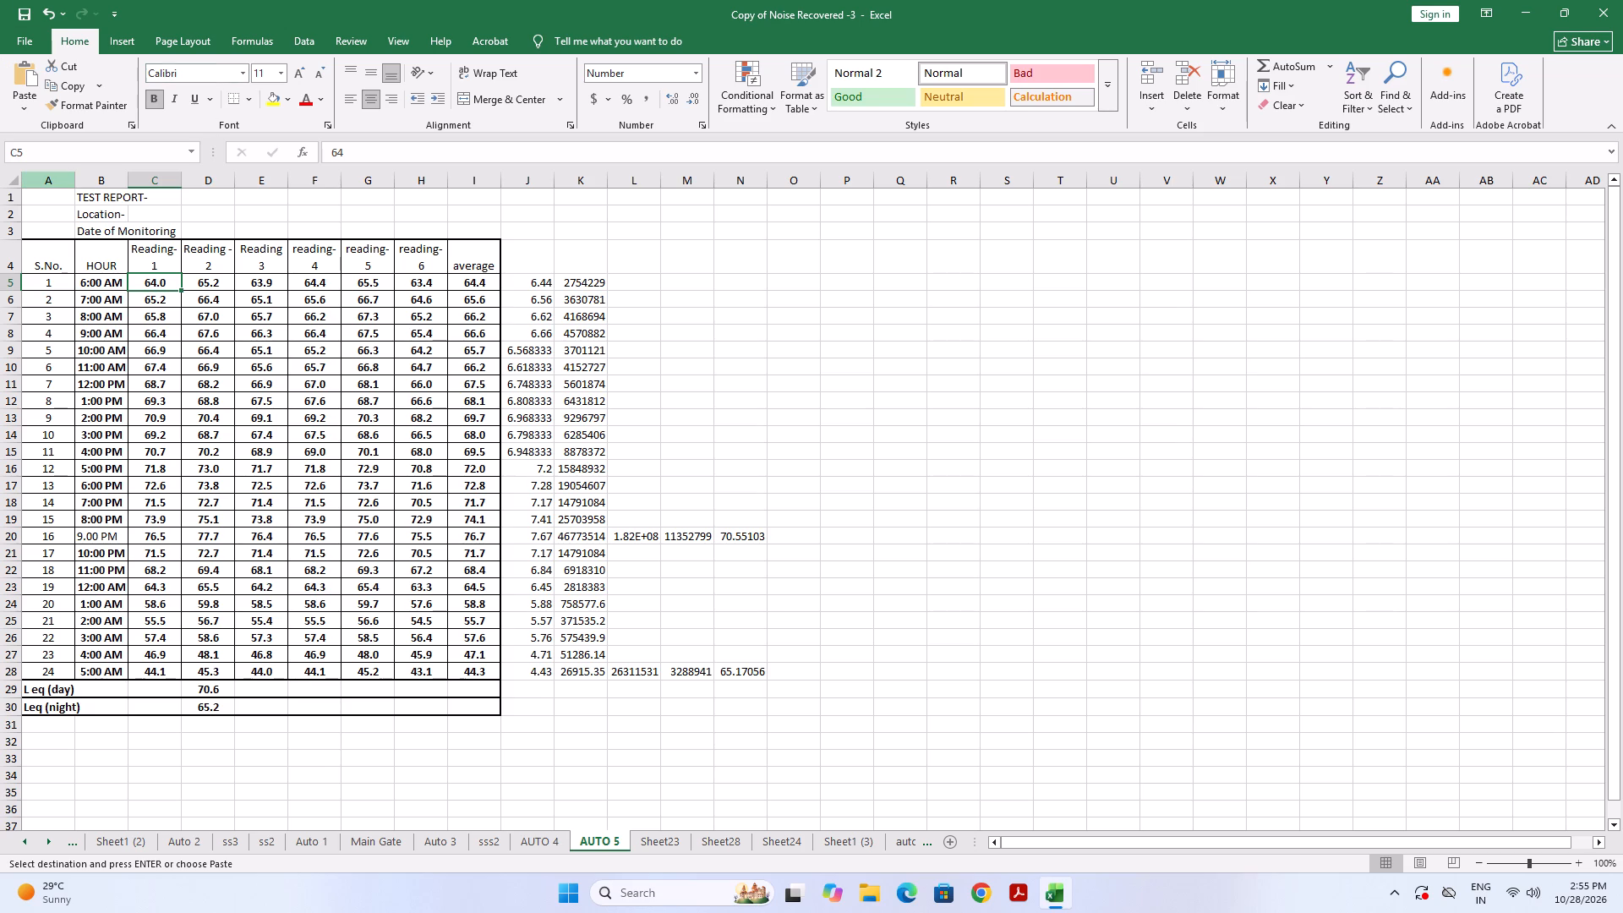
click(159, 283)
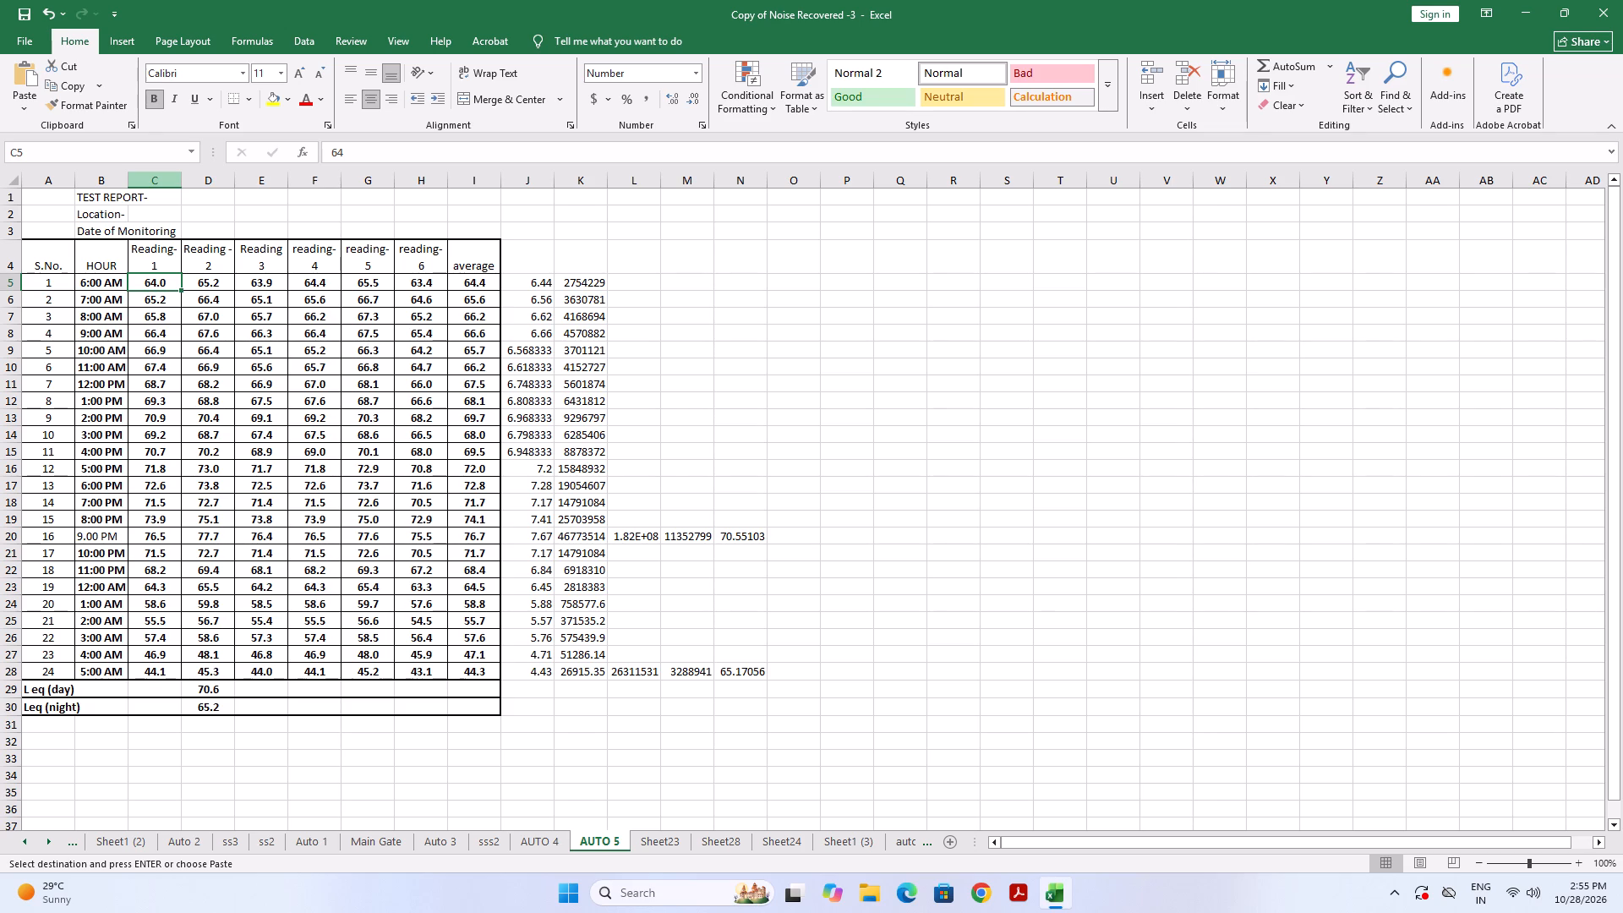
text(62.3)
key(Right)
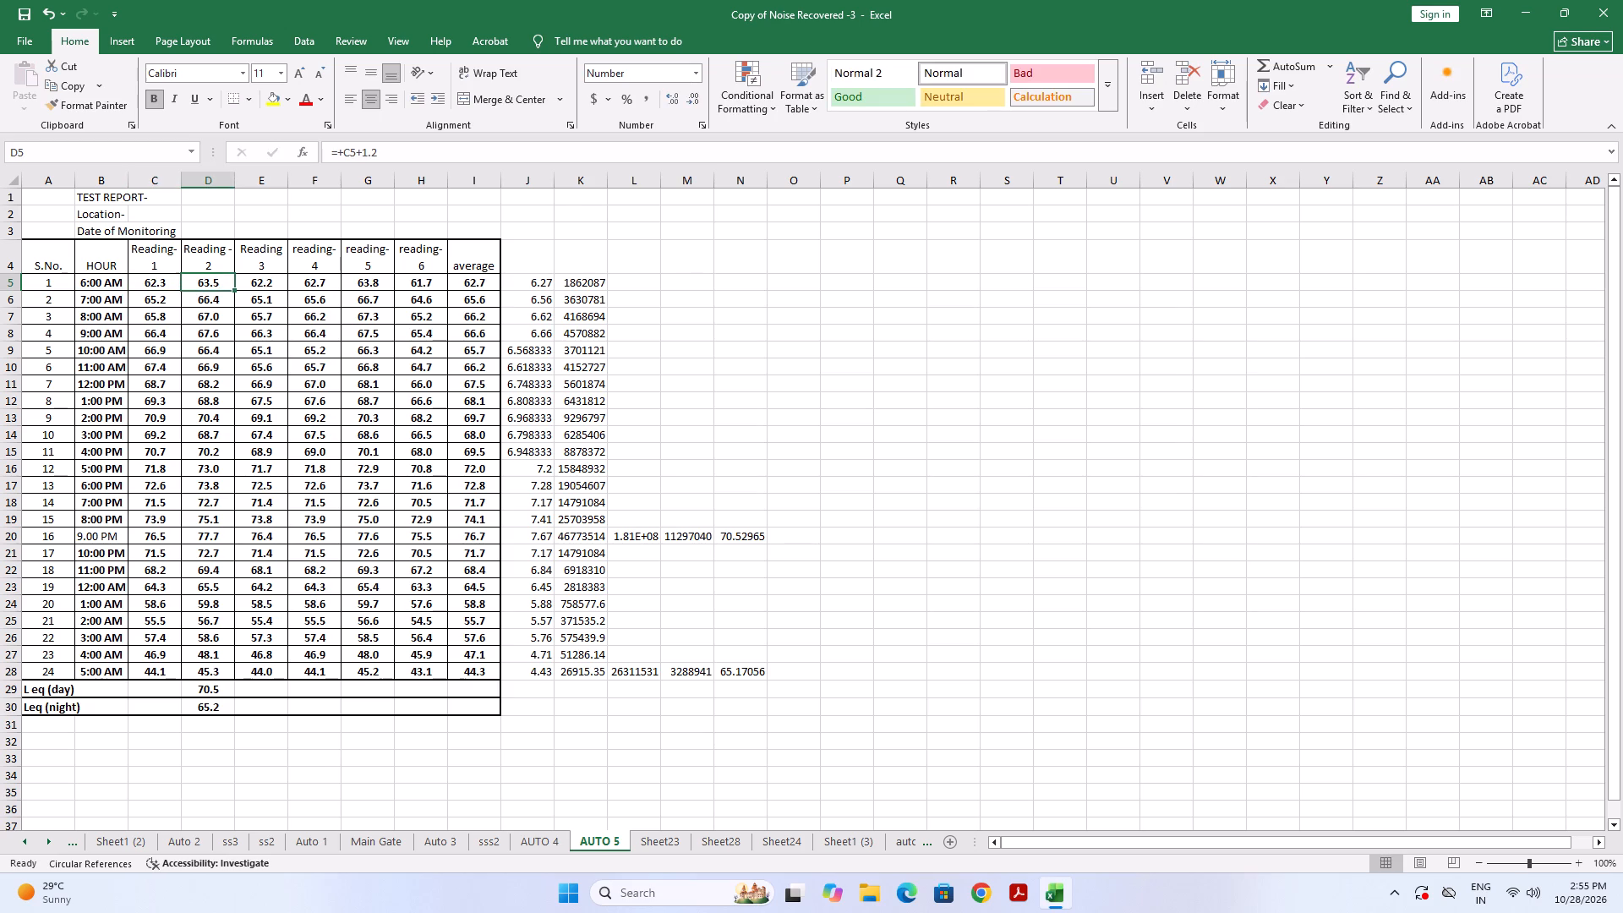
key(Down)
key(Left)
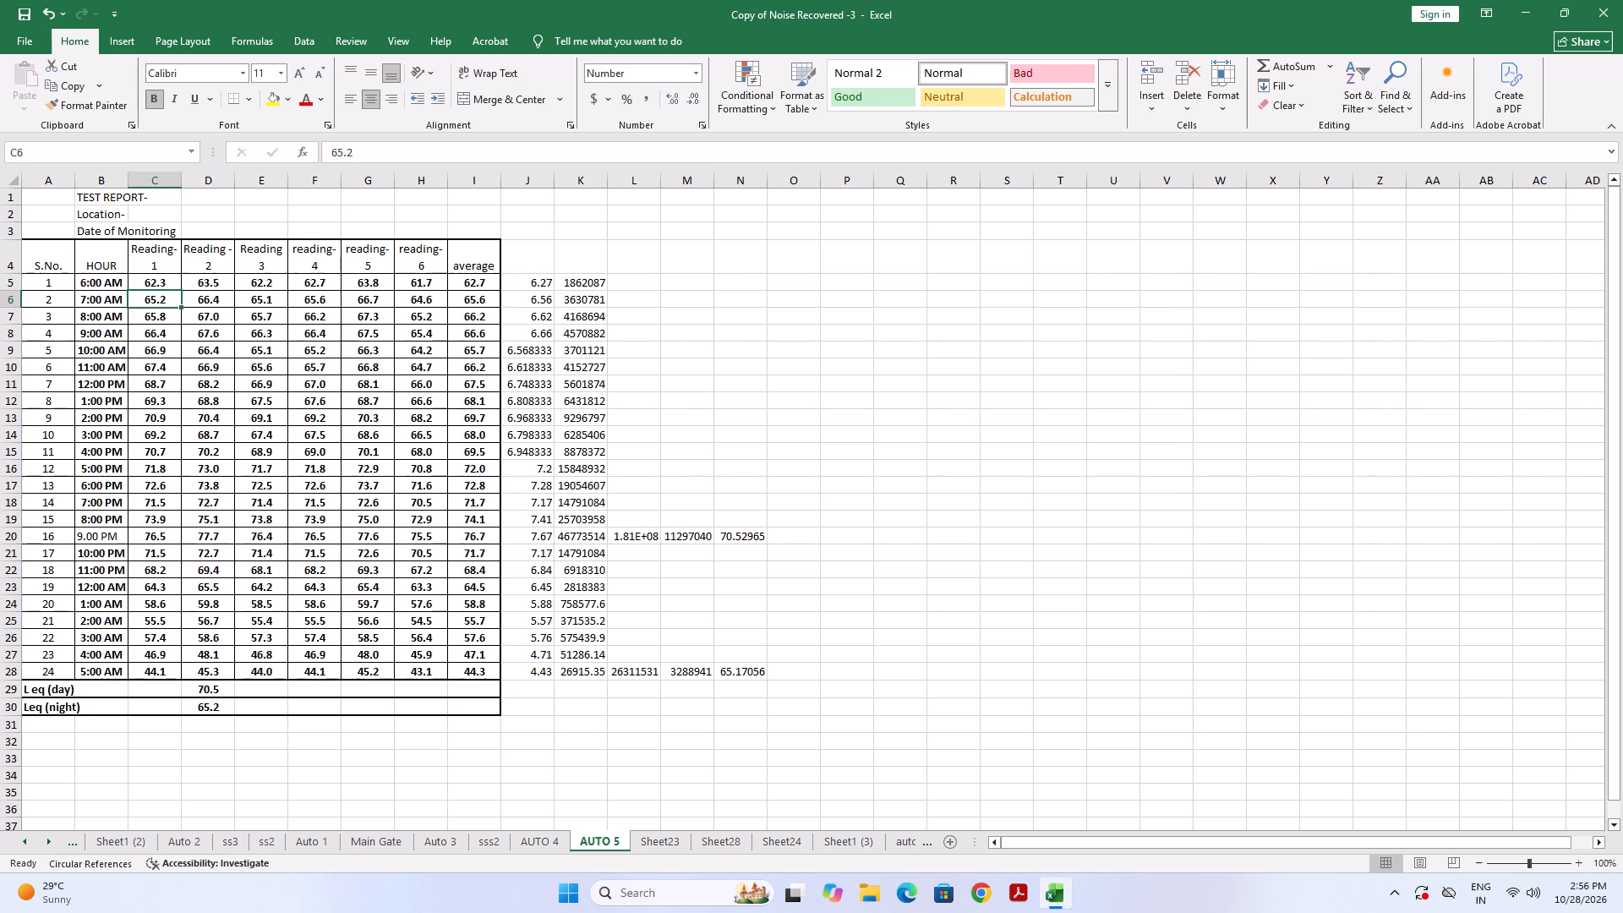
text(63.)
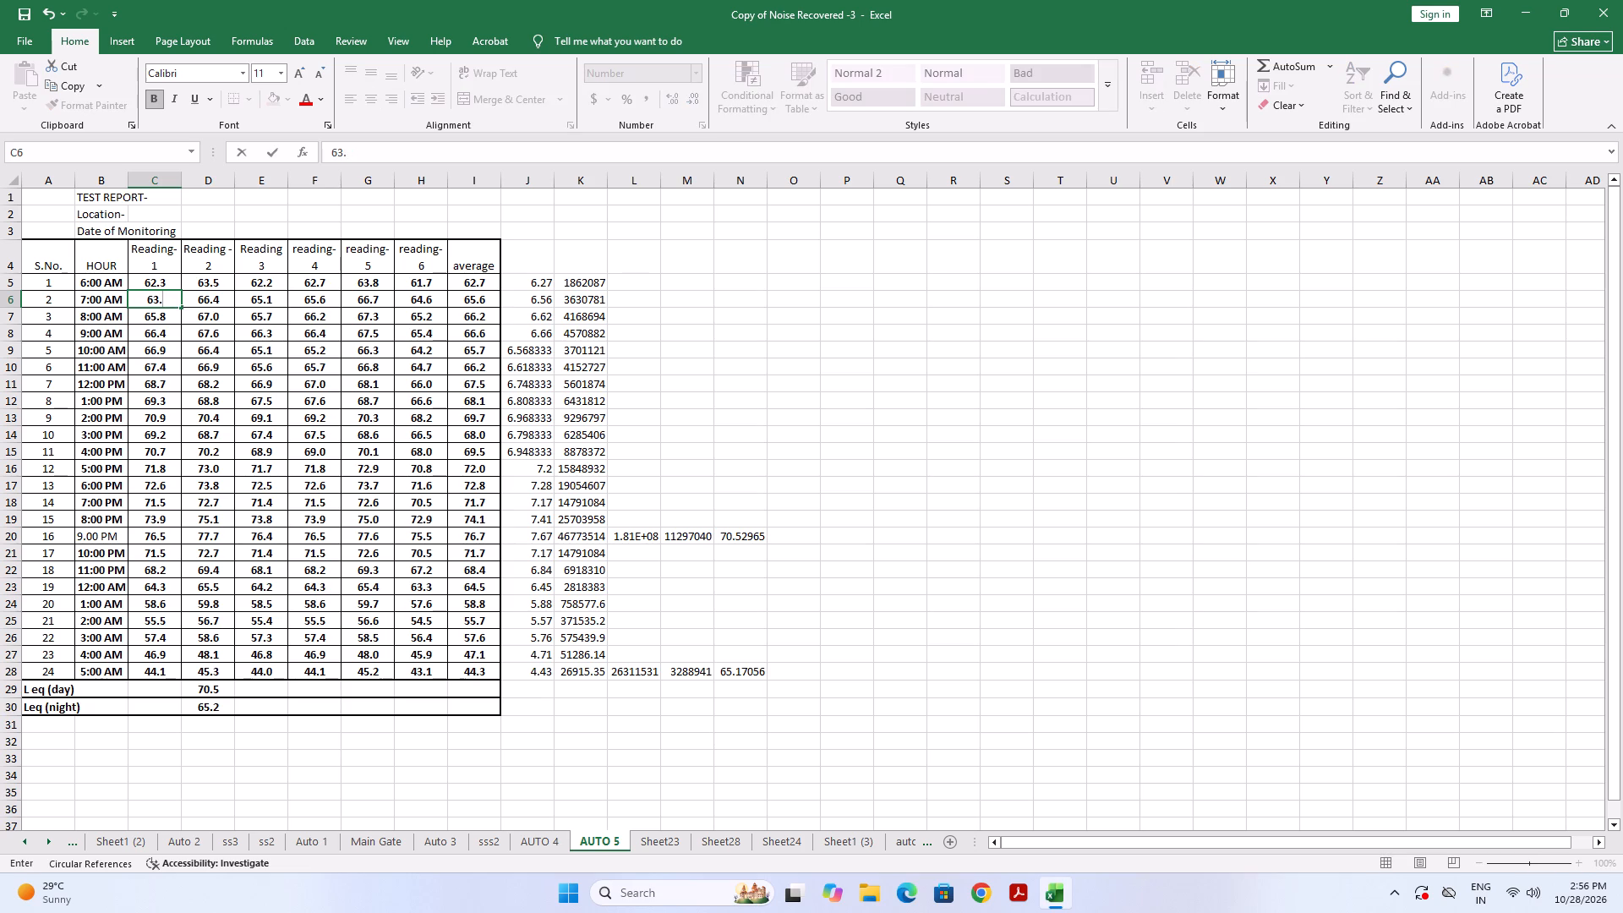
key(5)
key(Right)
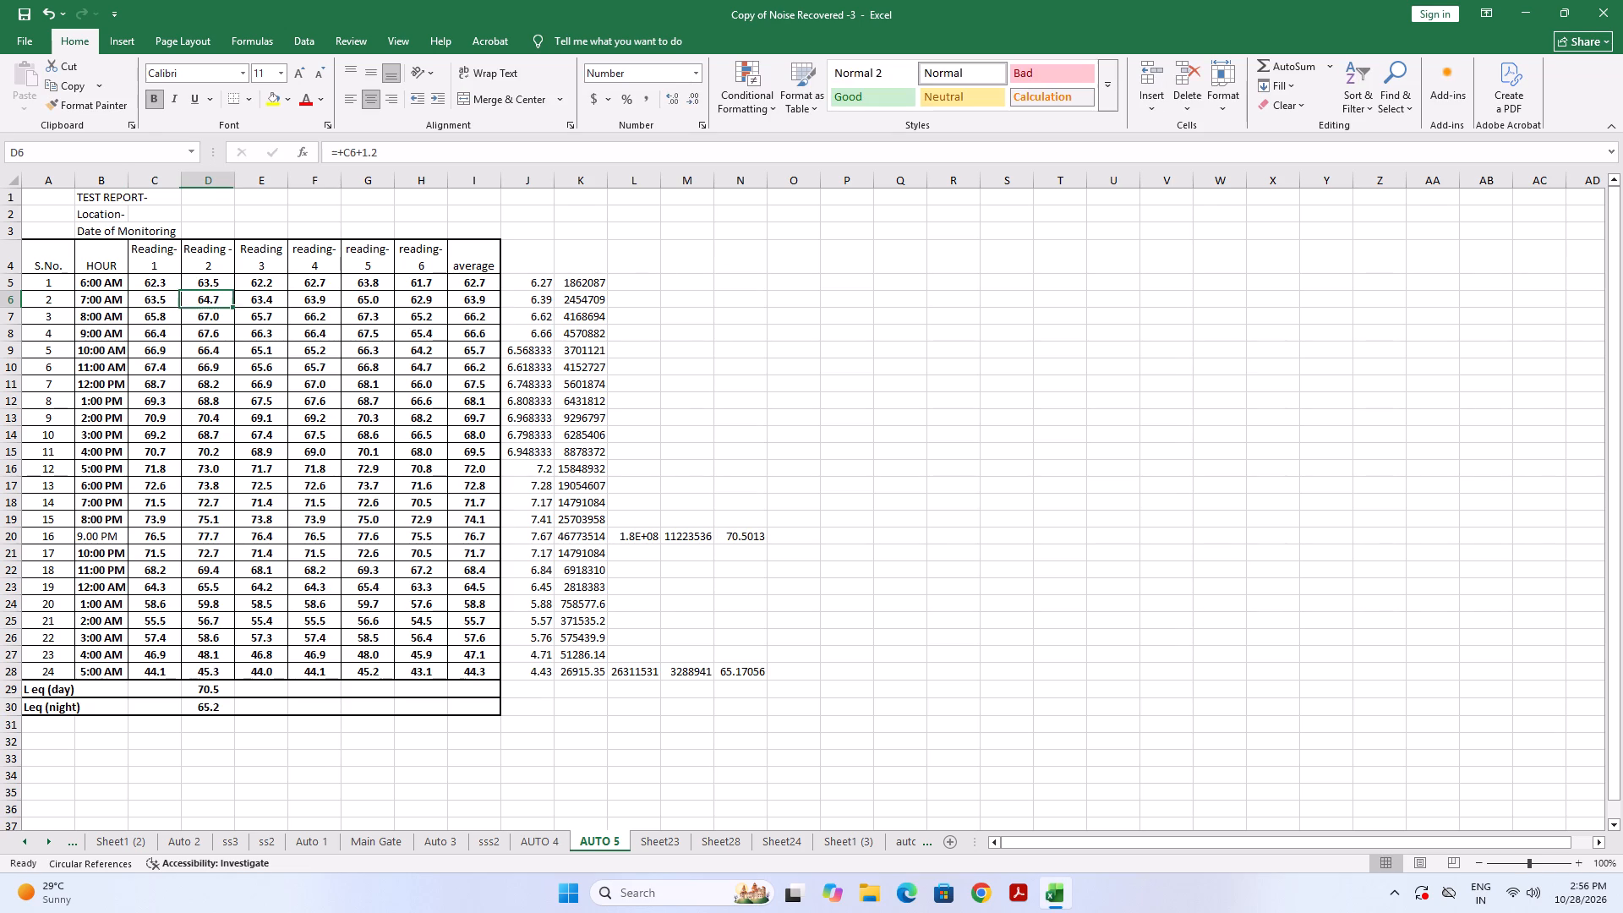
Set the Reading-1 values for 8:00 AM and 9:00 AM, cells C7 and C8, to 63.9 and 64.1.
key(Down)
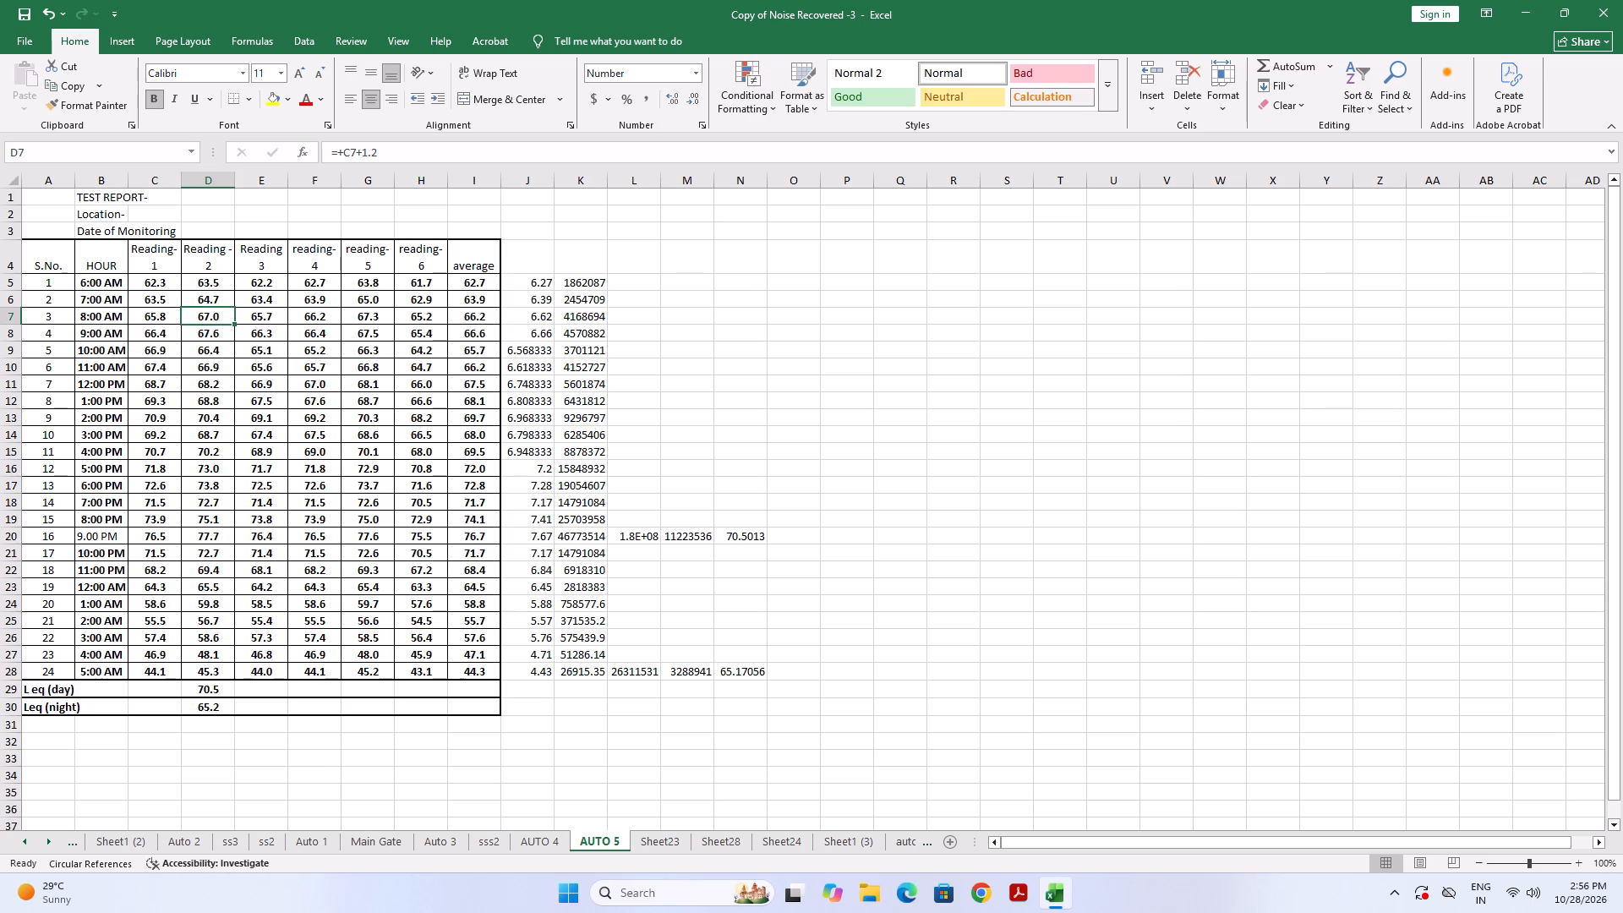
key(Left)
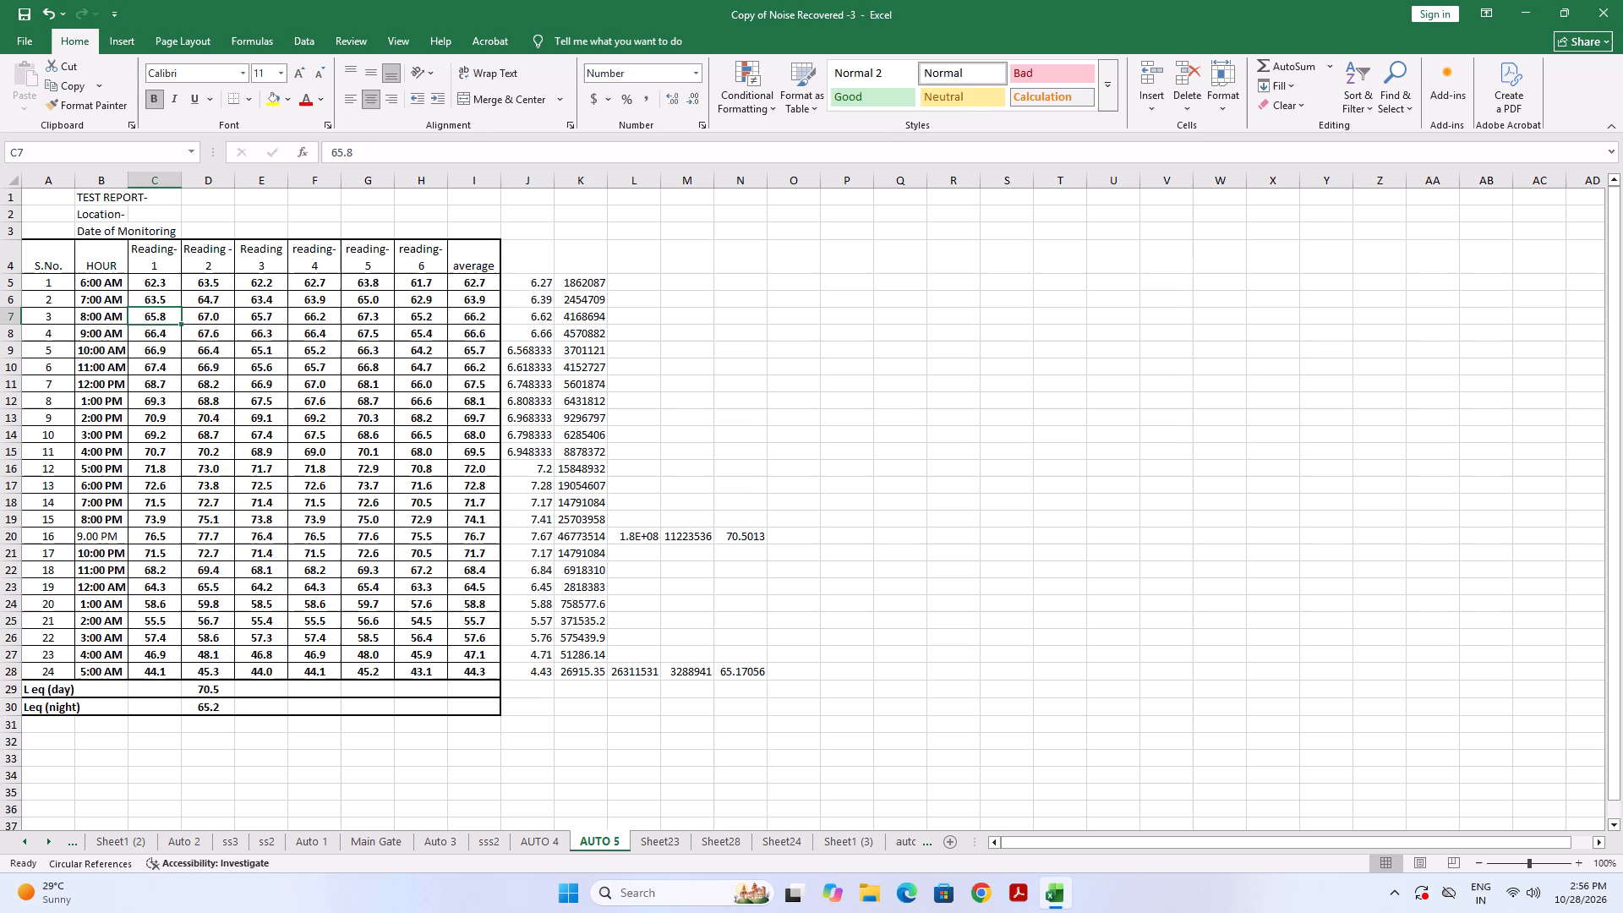
text(63.9)
key(Right)
key(Down)
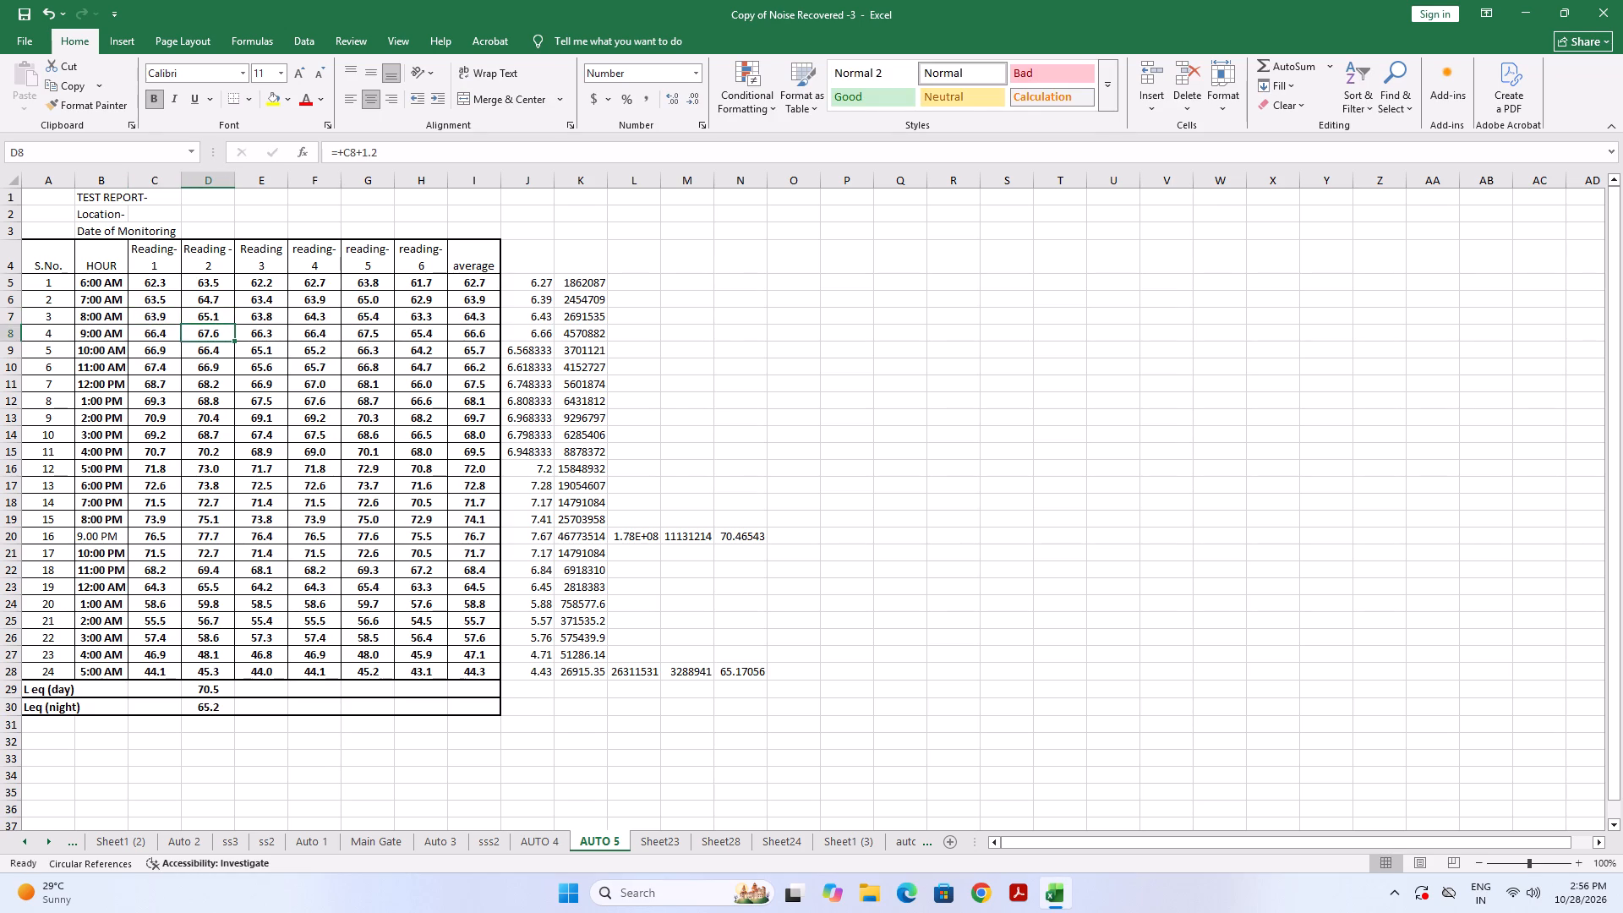
key(Left)
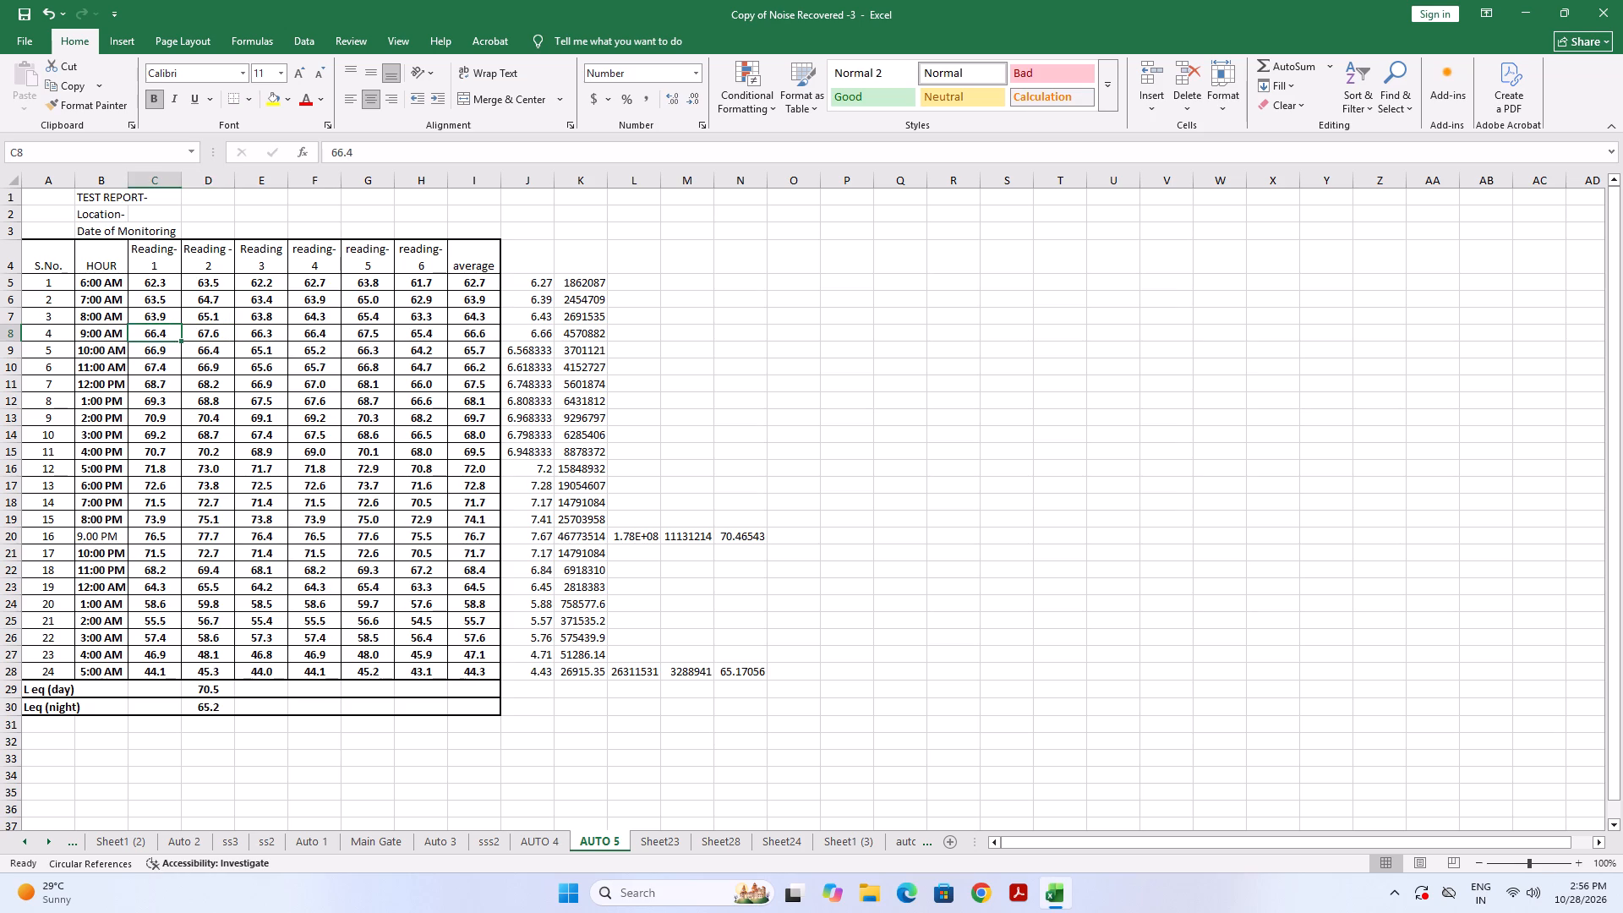
text(64.1)
key(Right)
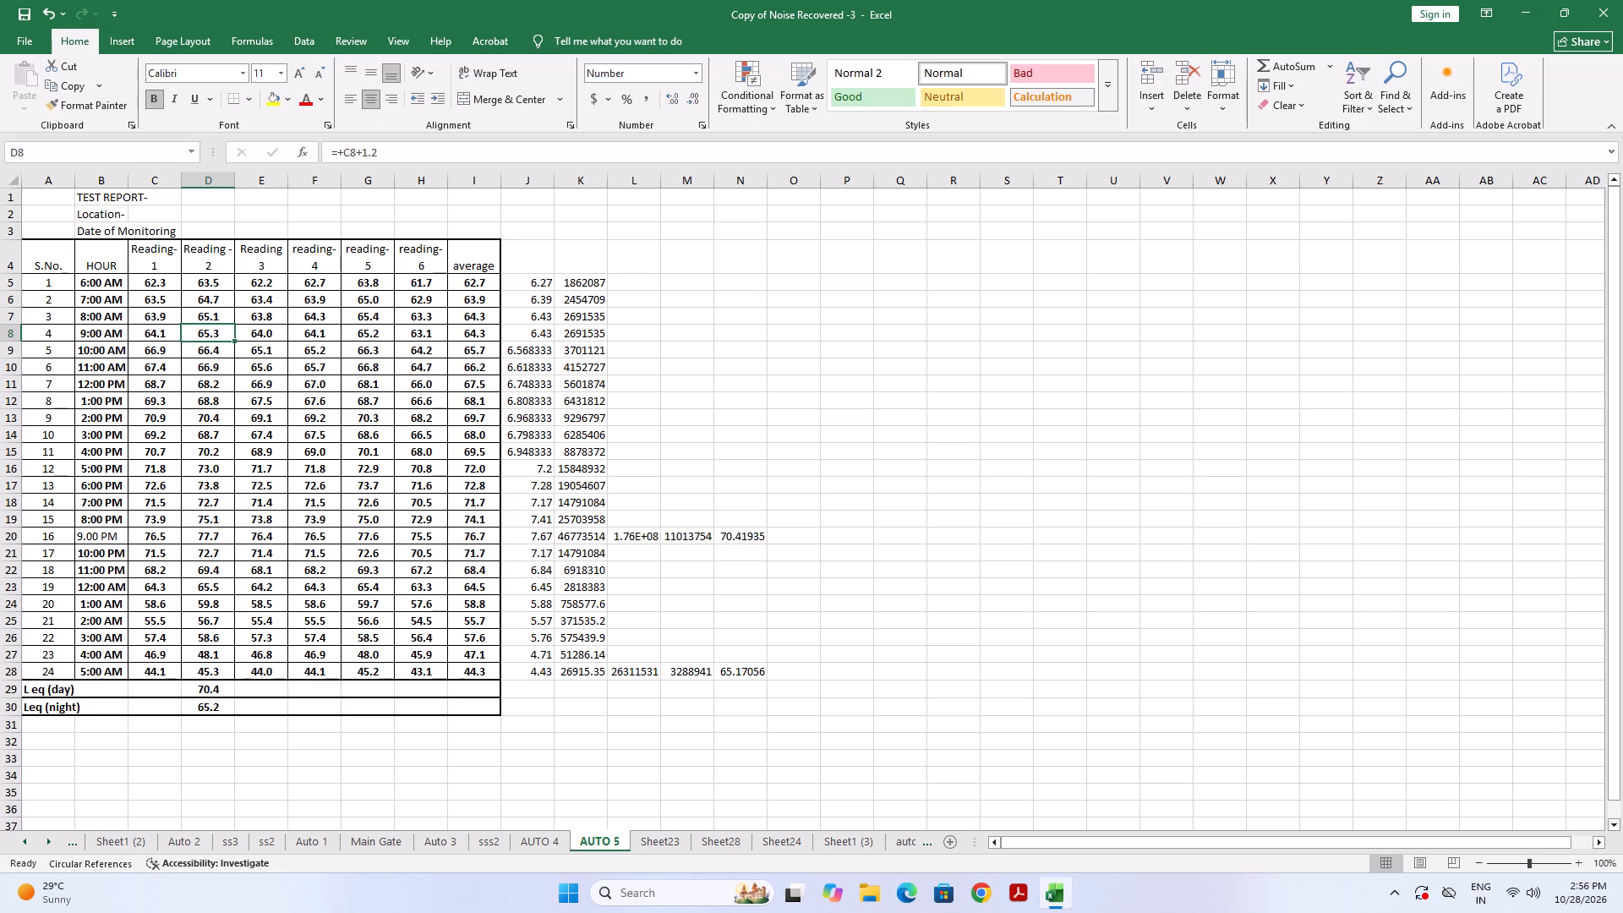
Set the Reading-1 values for 10:00 AM and 11:00 AM, cells C9 and C10, to 64.8 and 65.6.
key(Down)
key(Left)
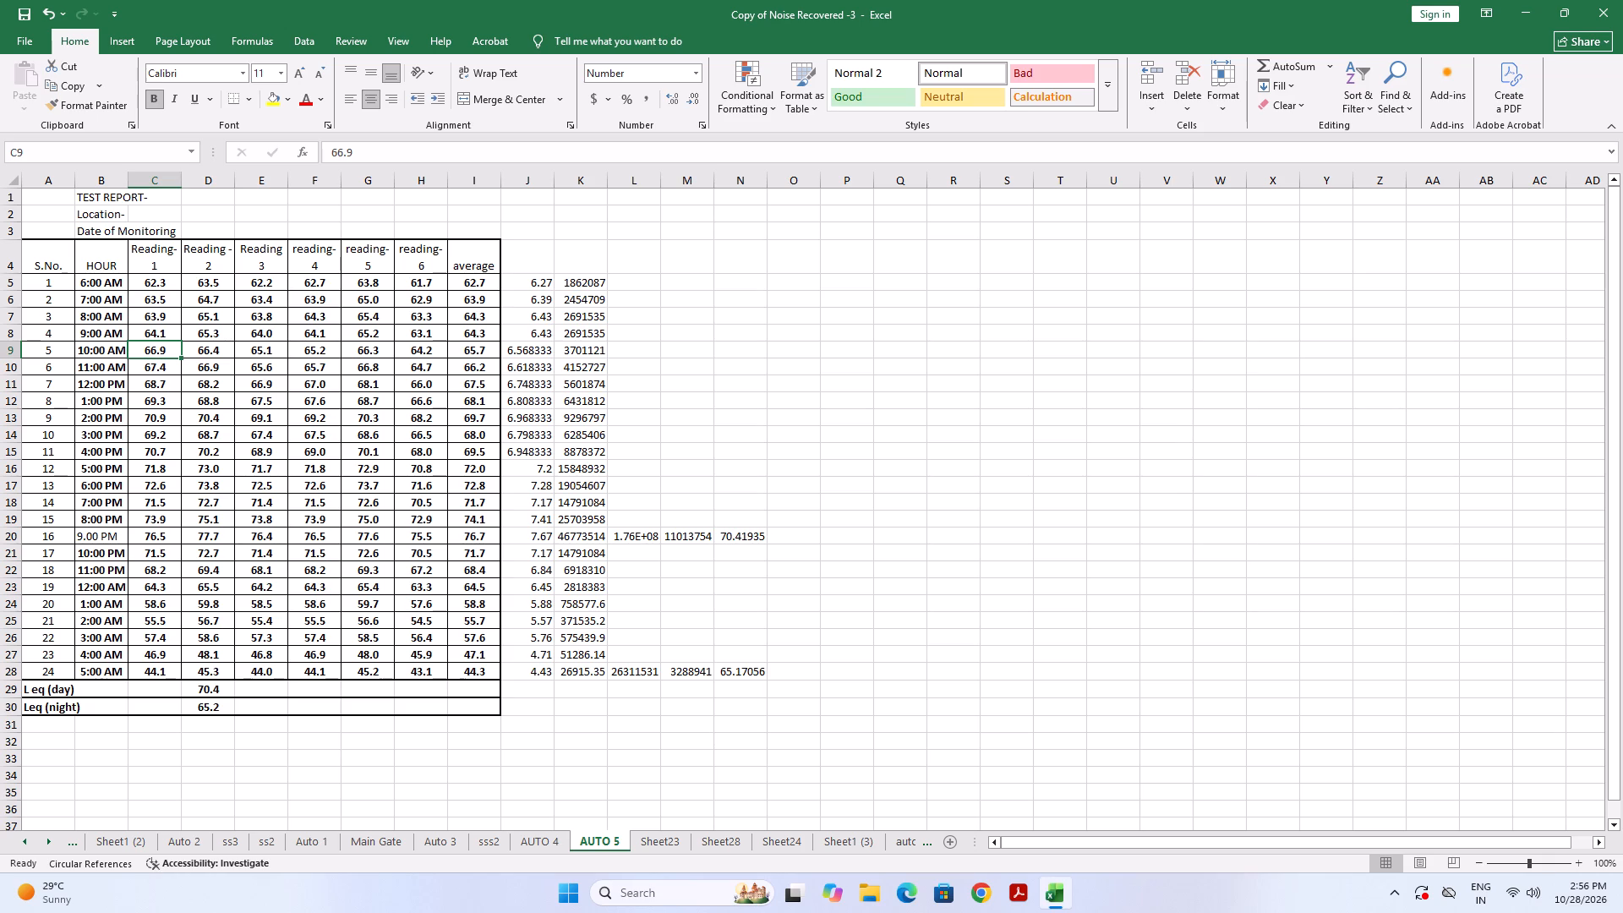
text(64.8)
key(Right)
key(Down)
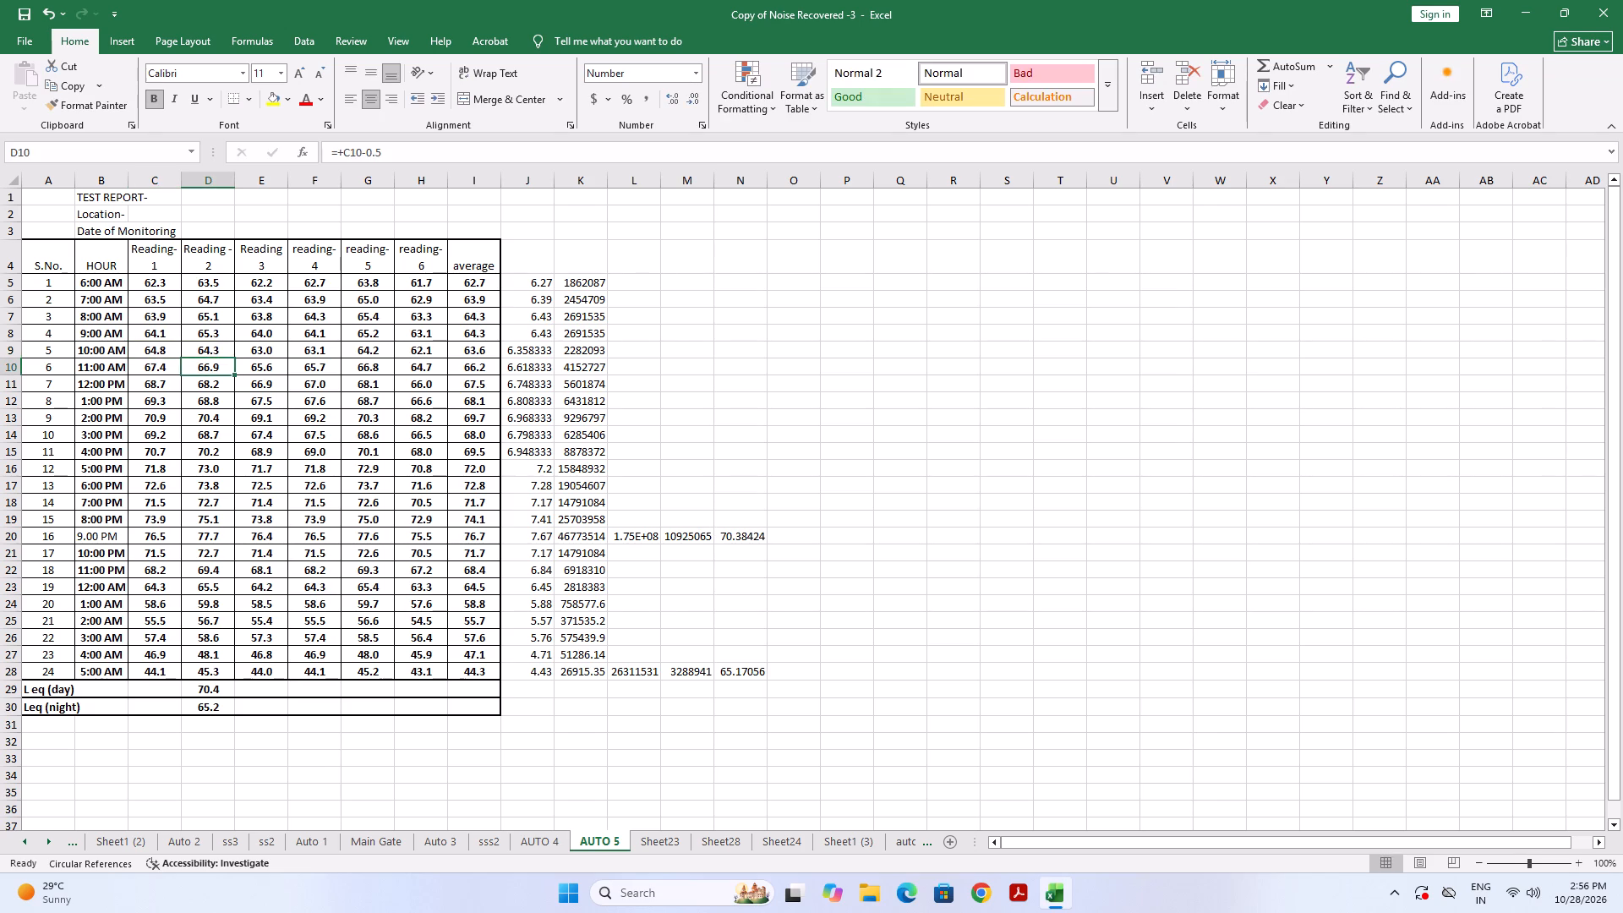
key(Left)
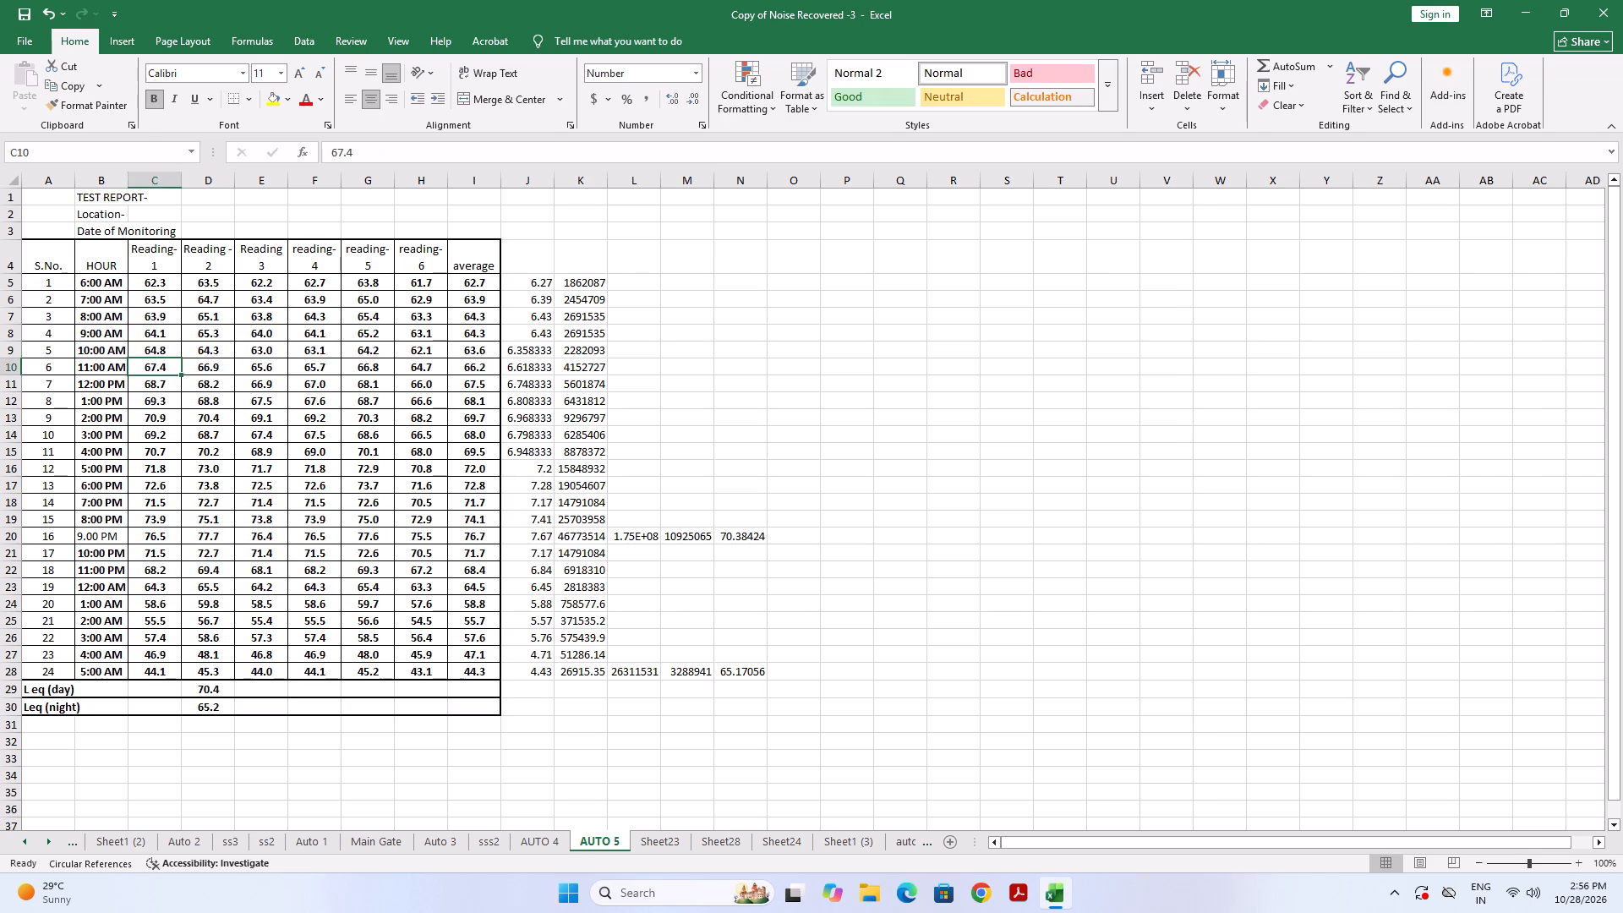
text(65.)
key(6)
key(Right)
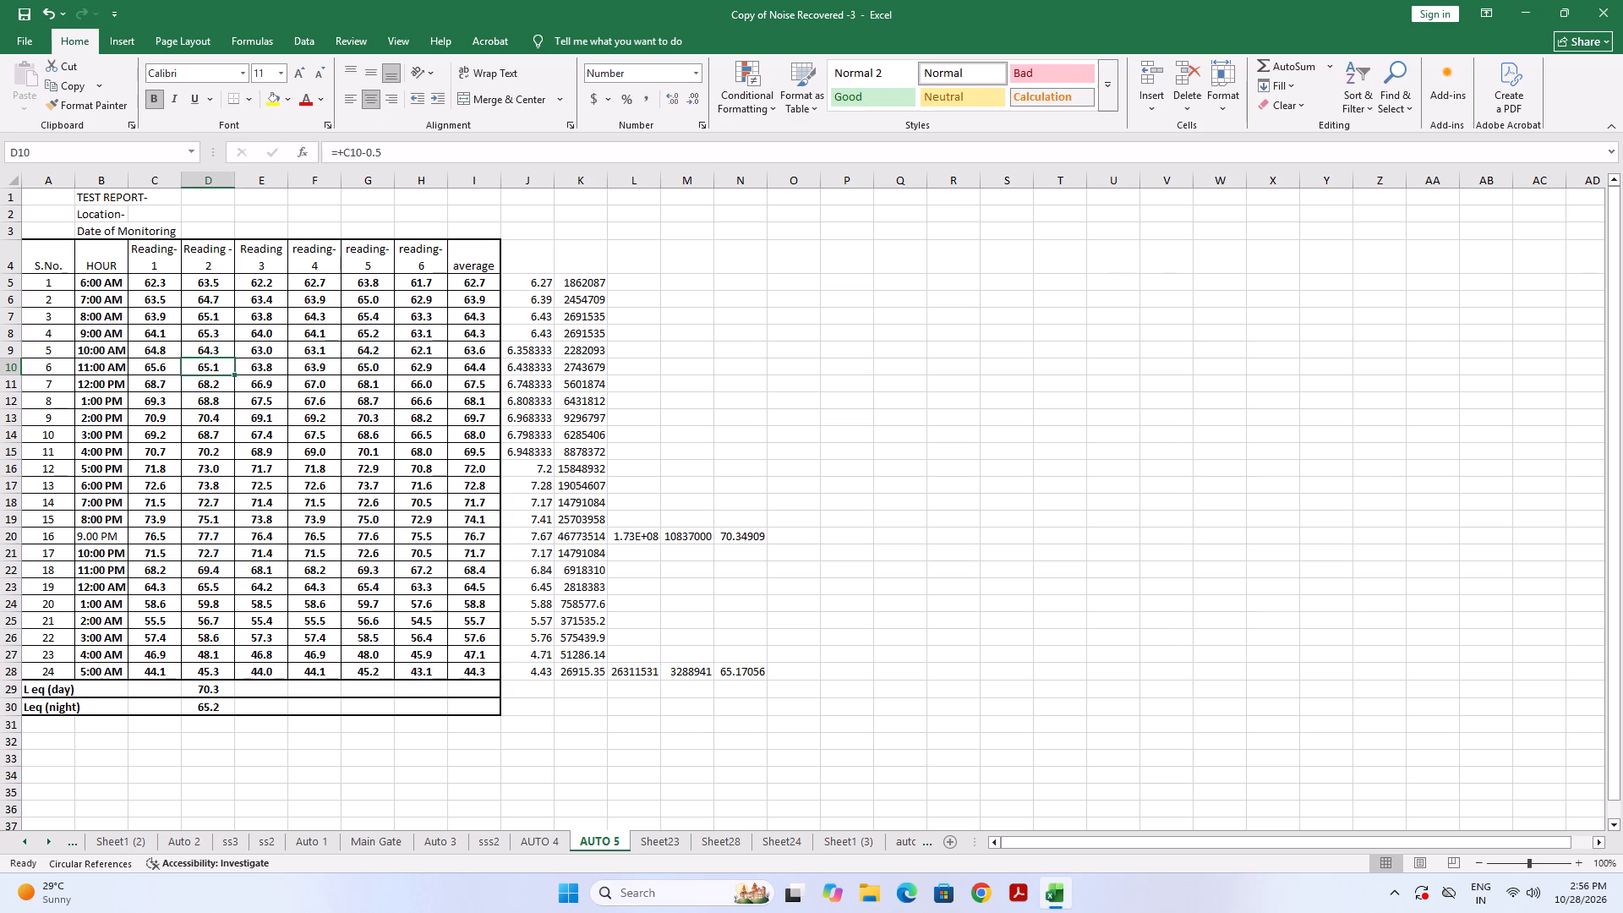
Set the Reading-1 value for 12:00 PM, cell C11, to 66.3.
key(Down)
key(Left)
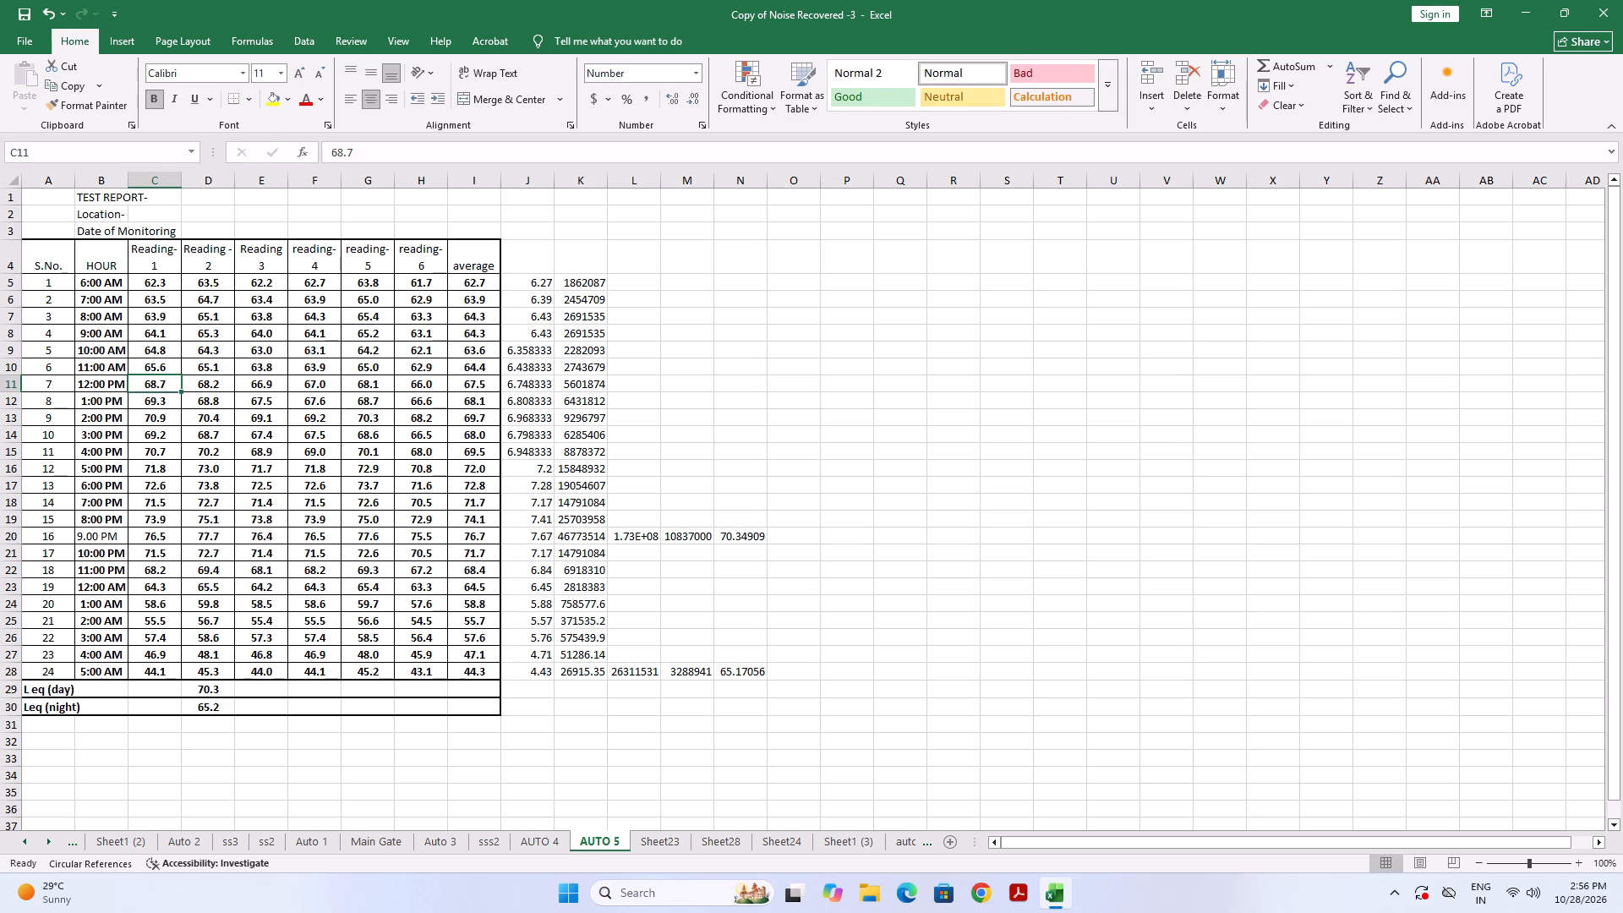
text(66.3)
key(Right)
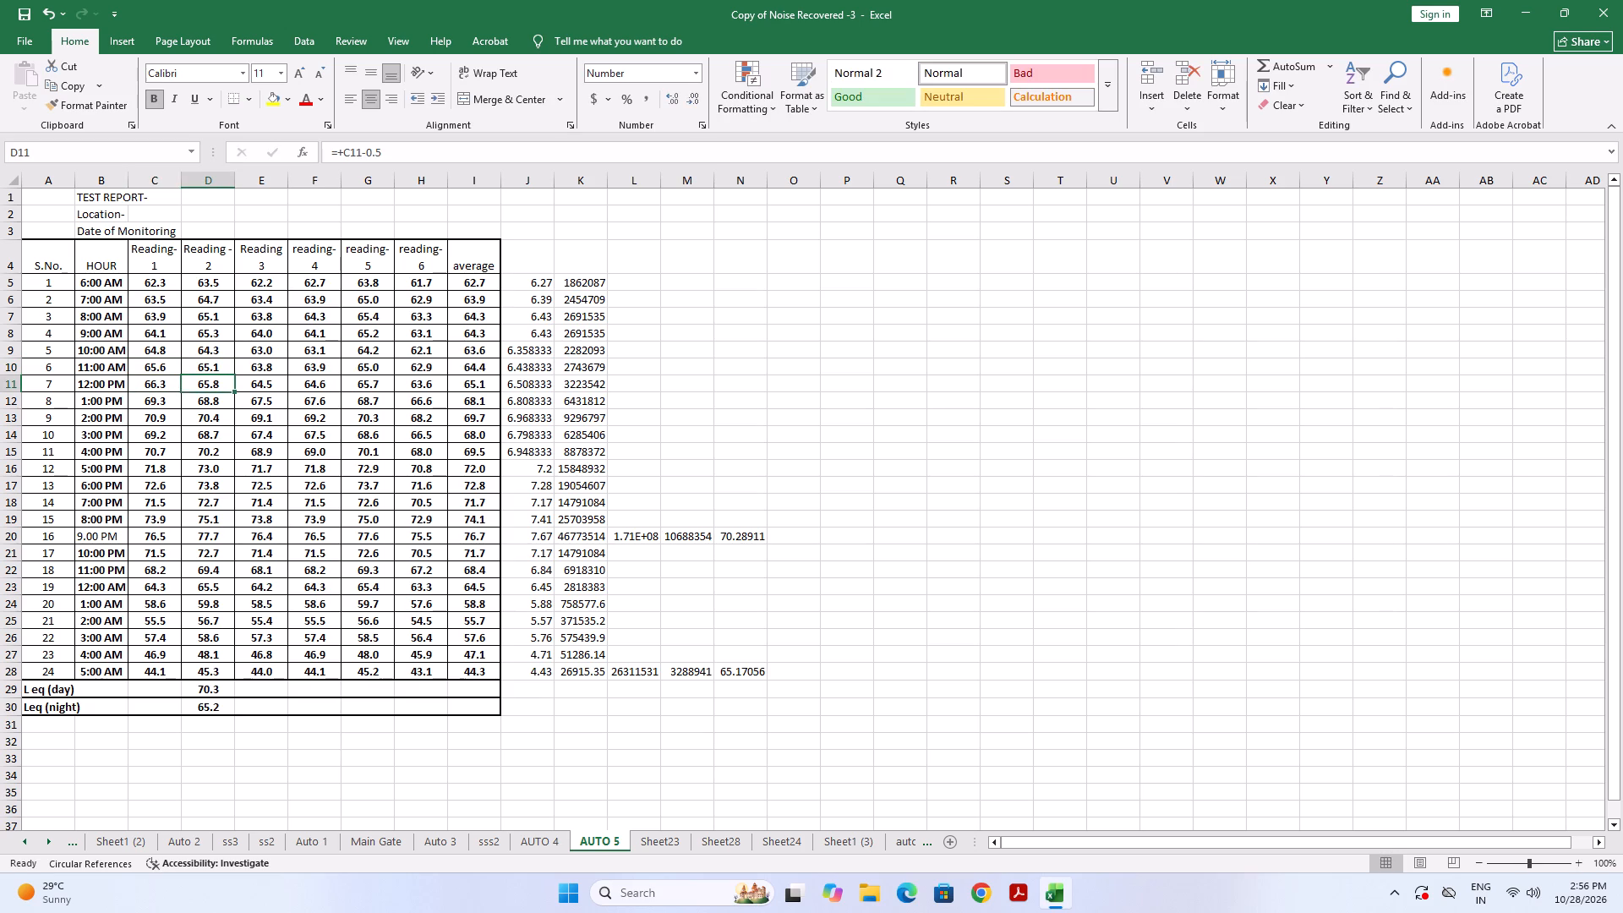
key(Down)
key(Left)
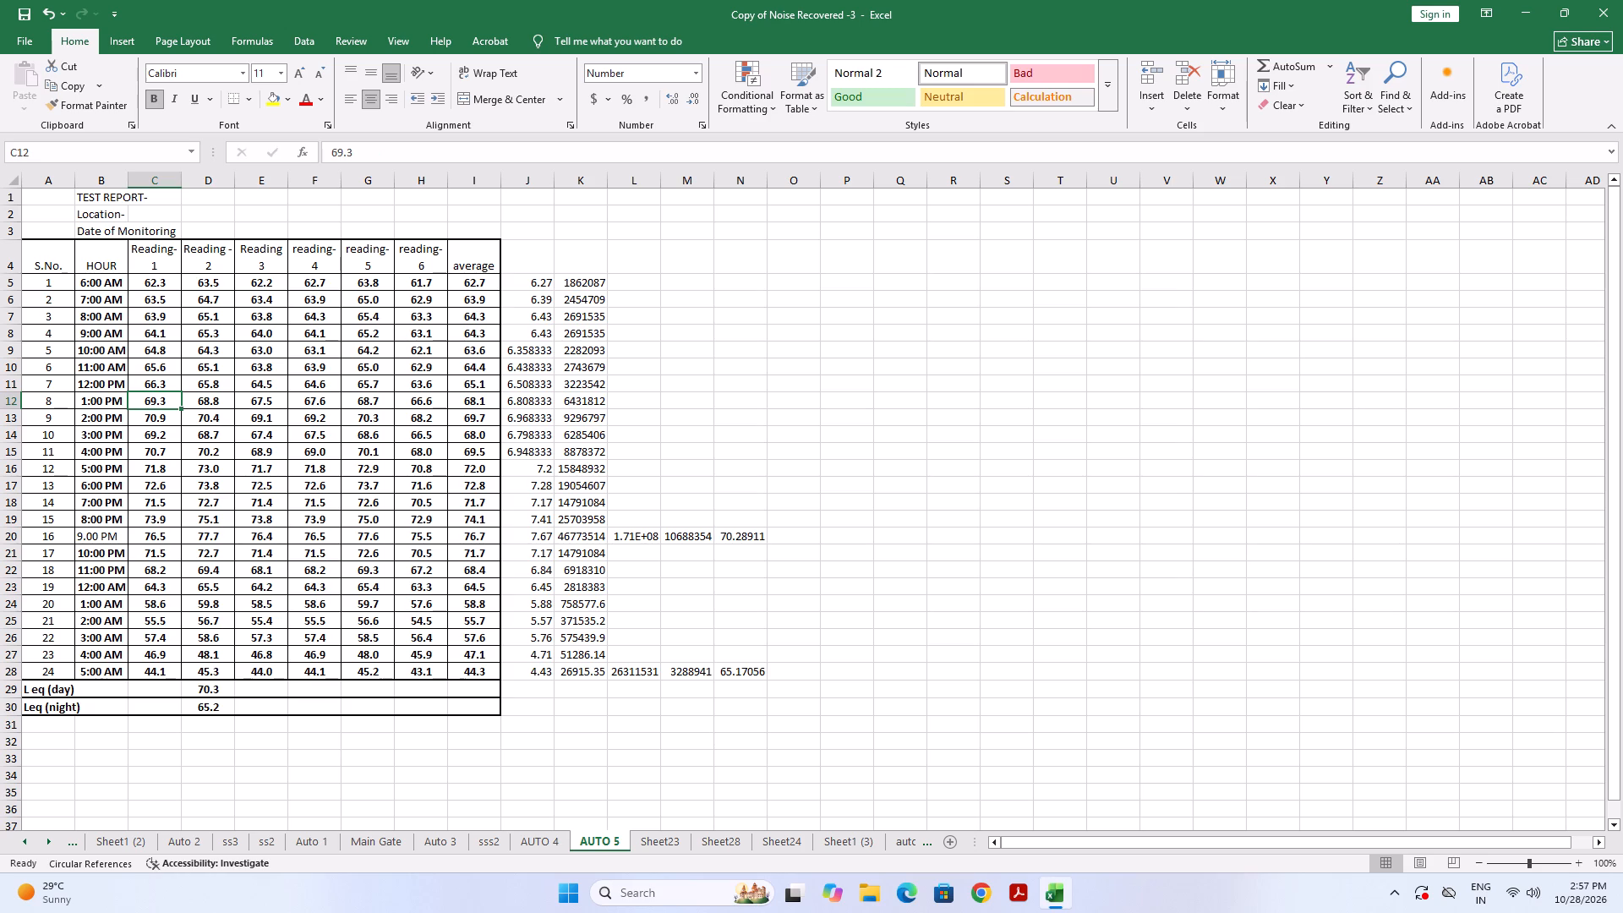
Set the AUTO 5 Reading-1 values for 1:00 PM and 2:00 PM, cells C12 and C13, to 67.7 and 68.9.
text(67.)
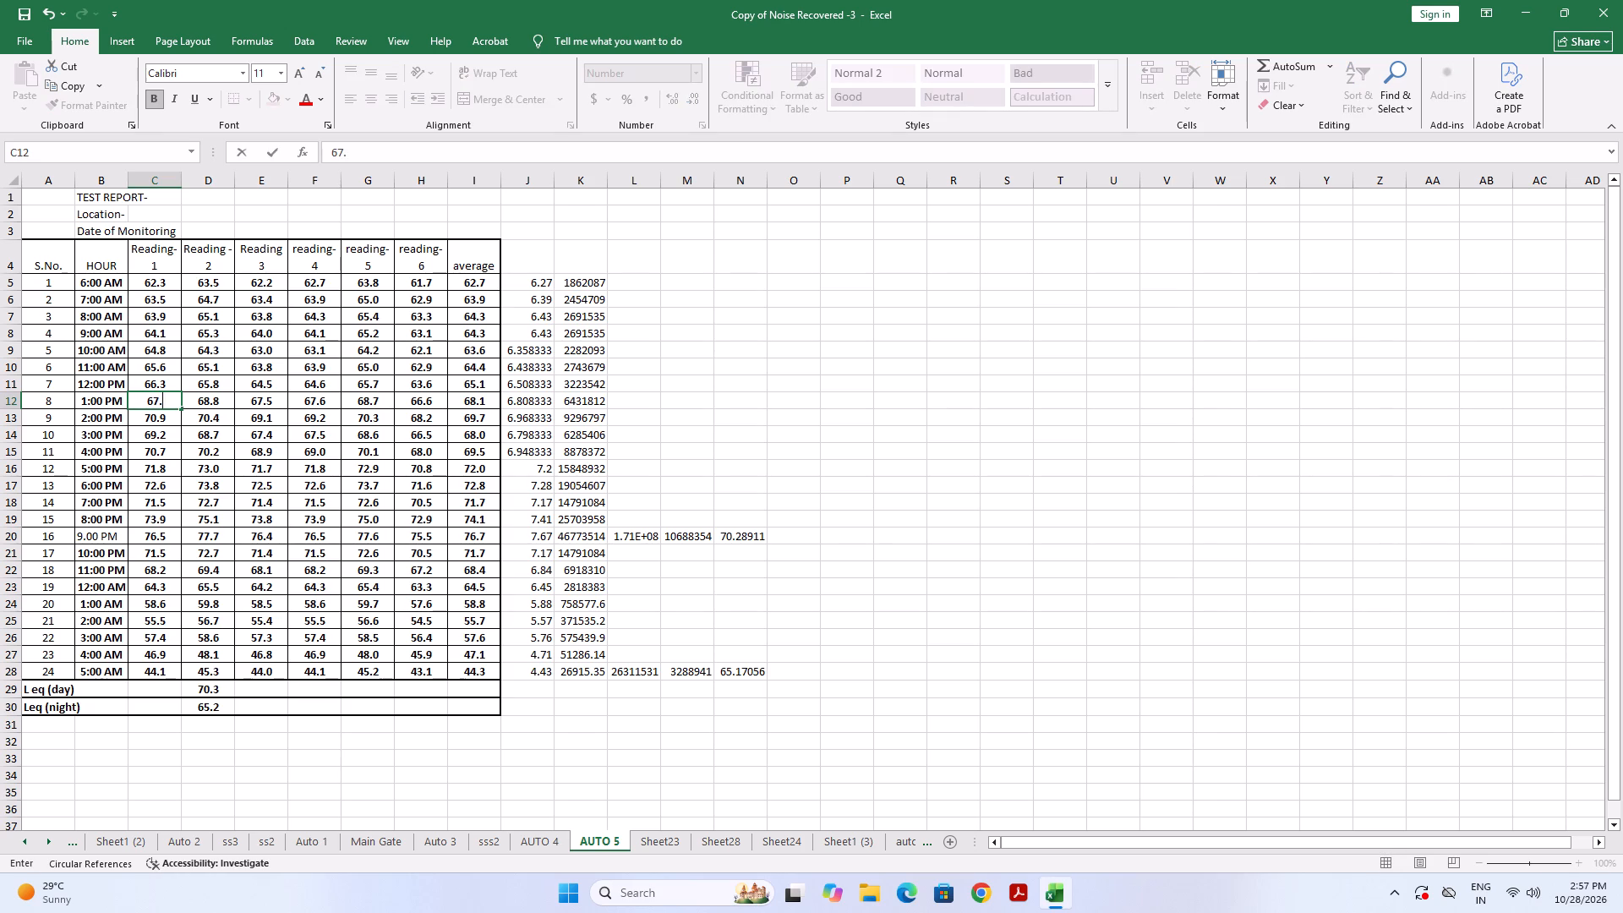
key(7)
key(Right)
key(Down)
key(Left)
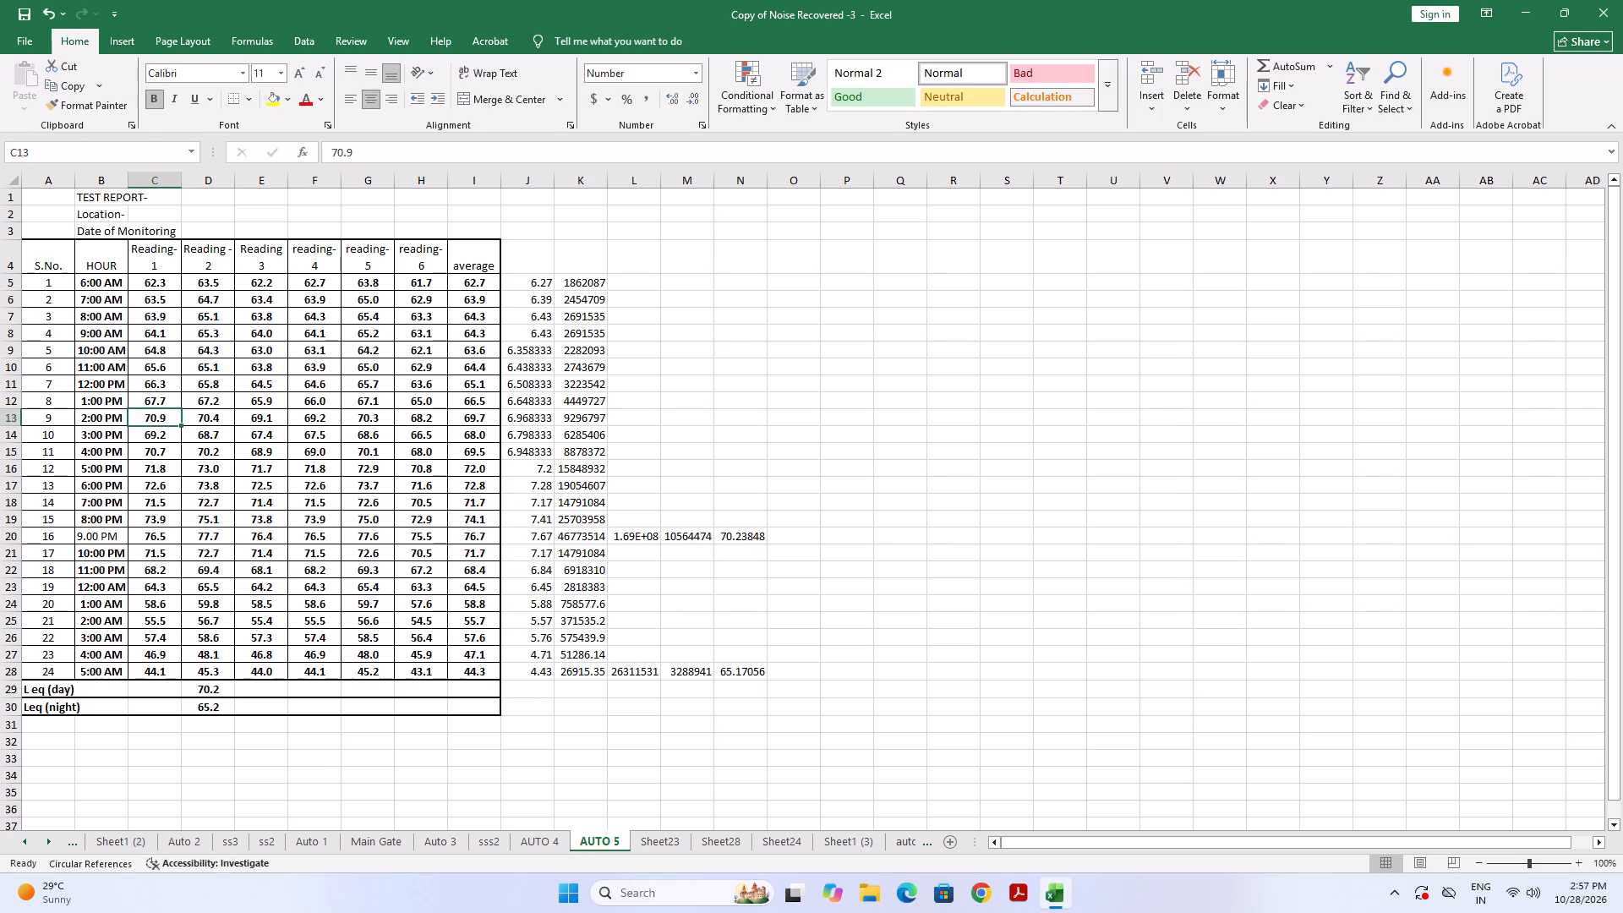
text(68.9)
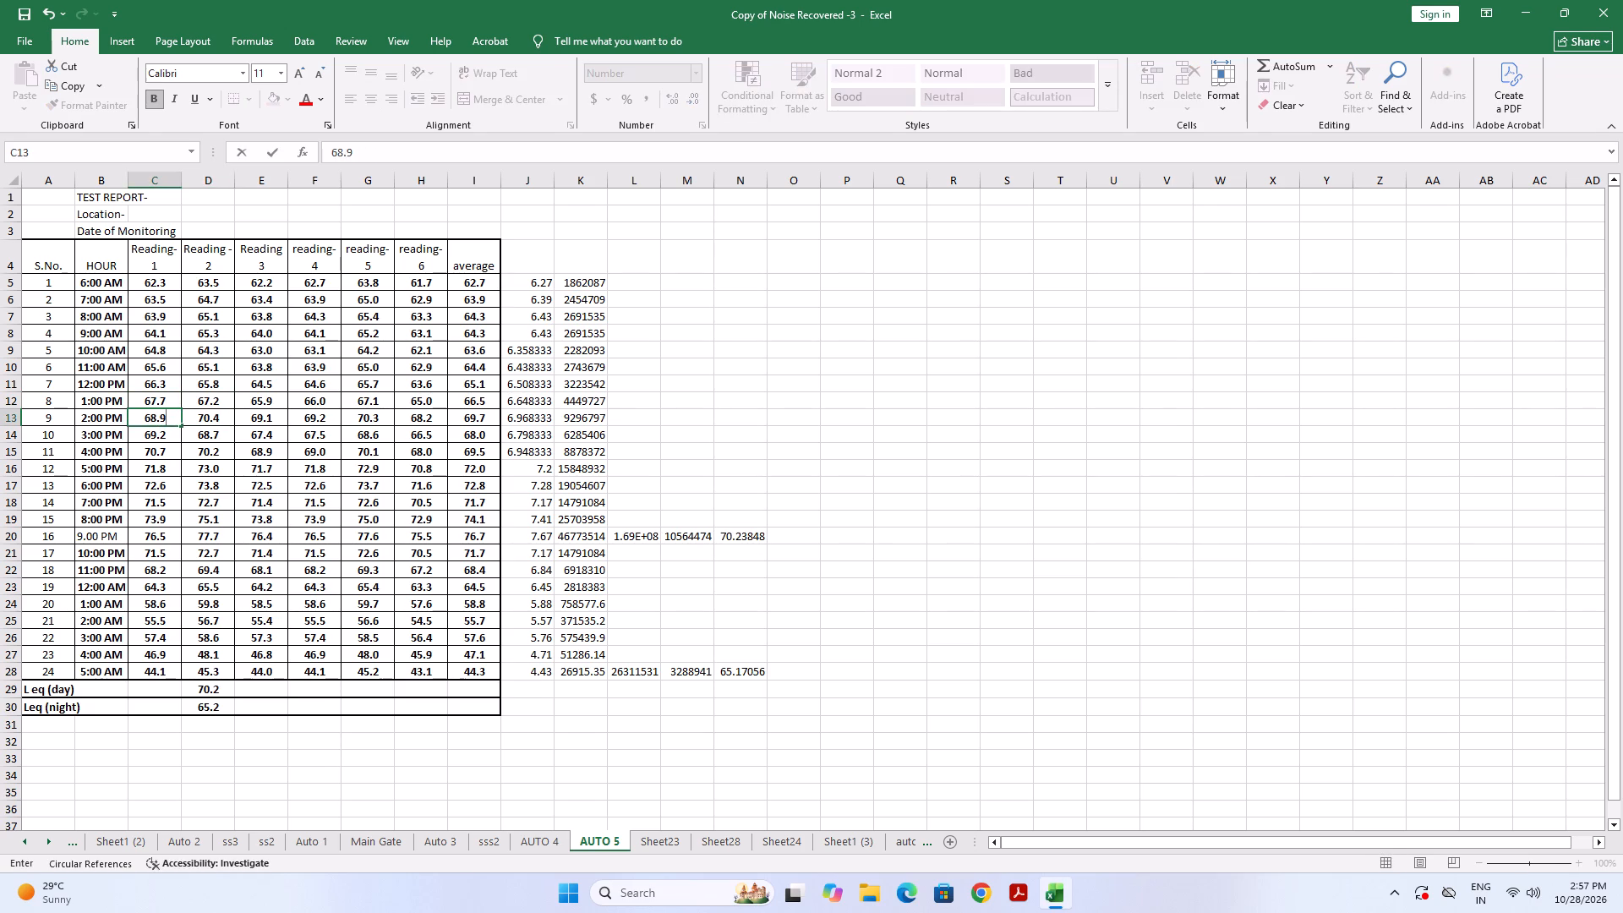
key(Right)
Set the Reading-1 values for 3:00 PM and 4:00 PM, cells C14 and C15, to 67.2 and 68.5.
key(Down)
key(Left)
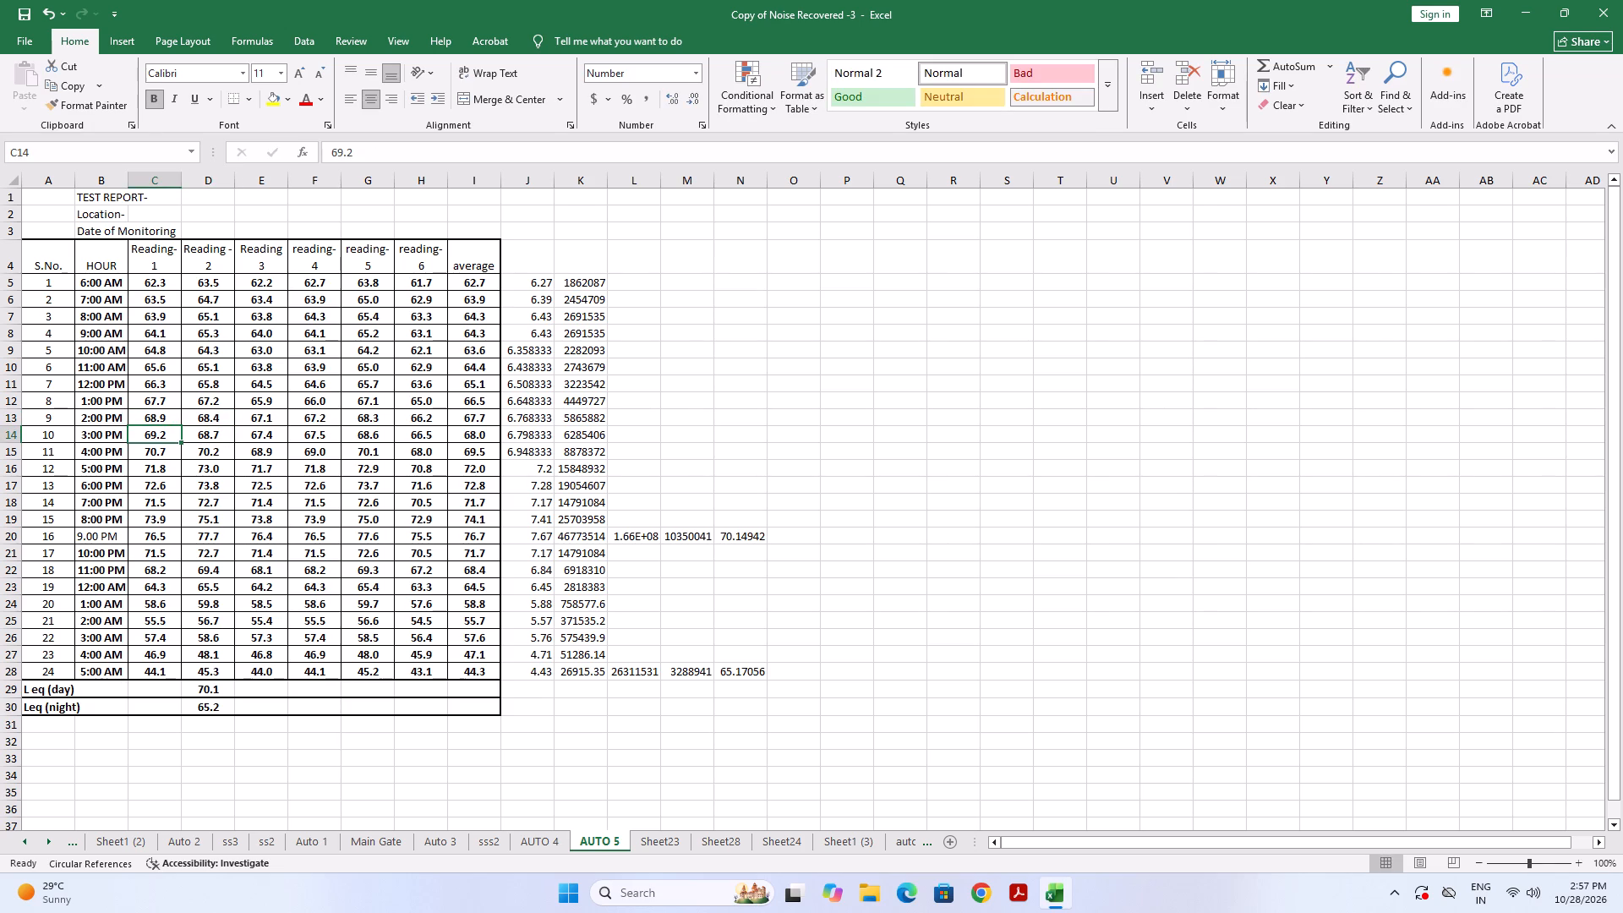
text(67.)
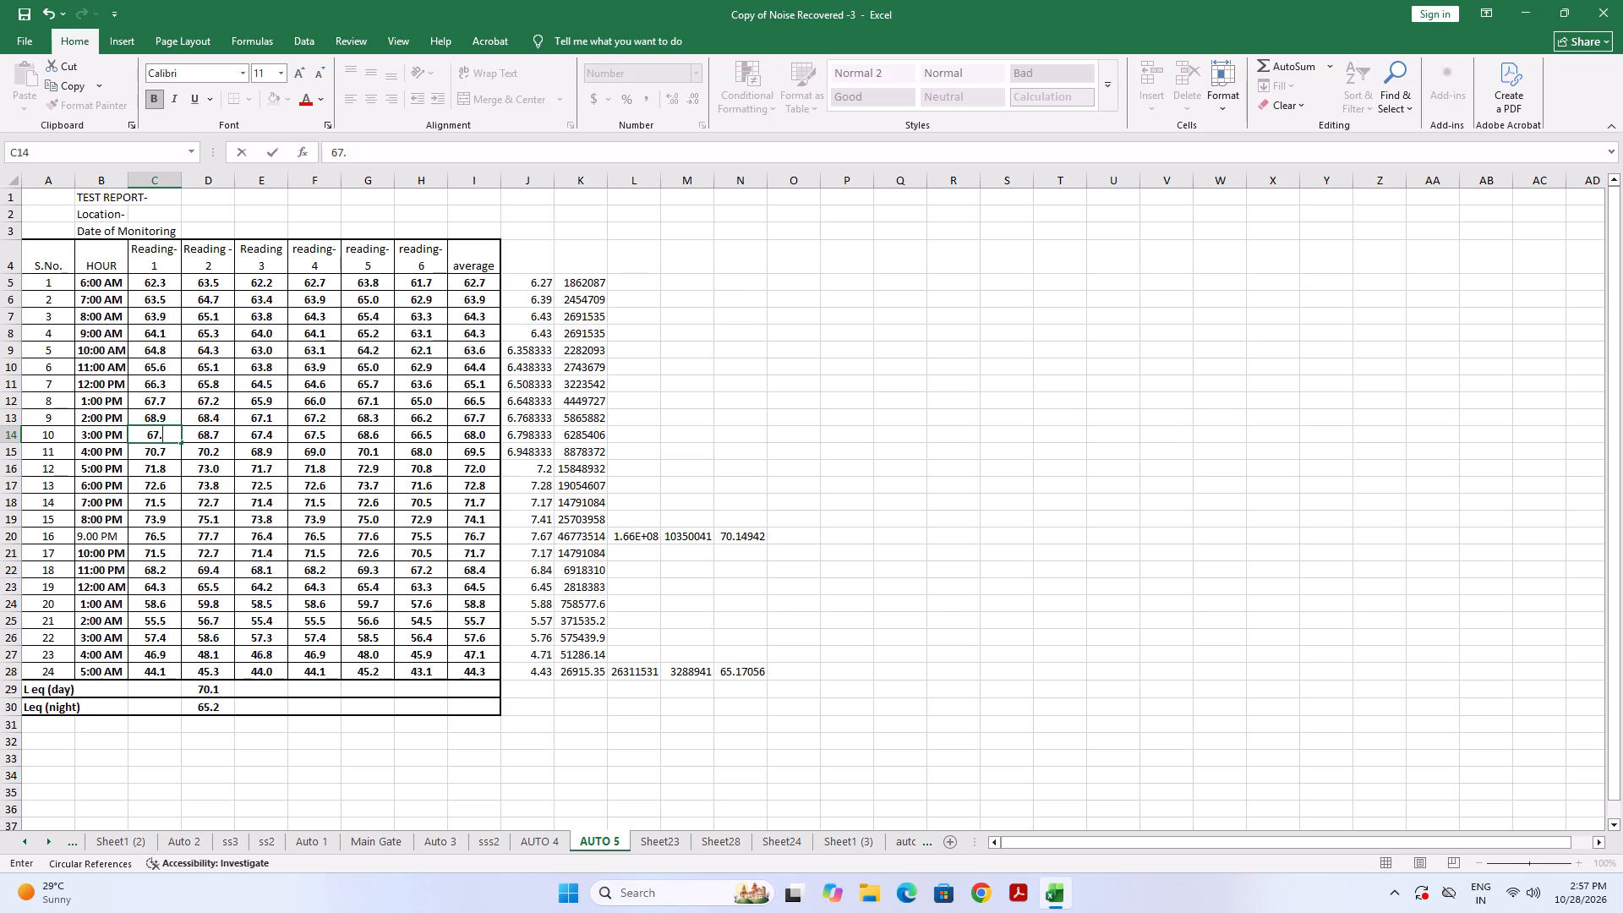
key(2)
key(Right)
key(Down)
key(Left)
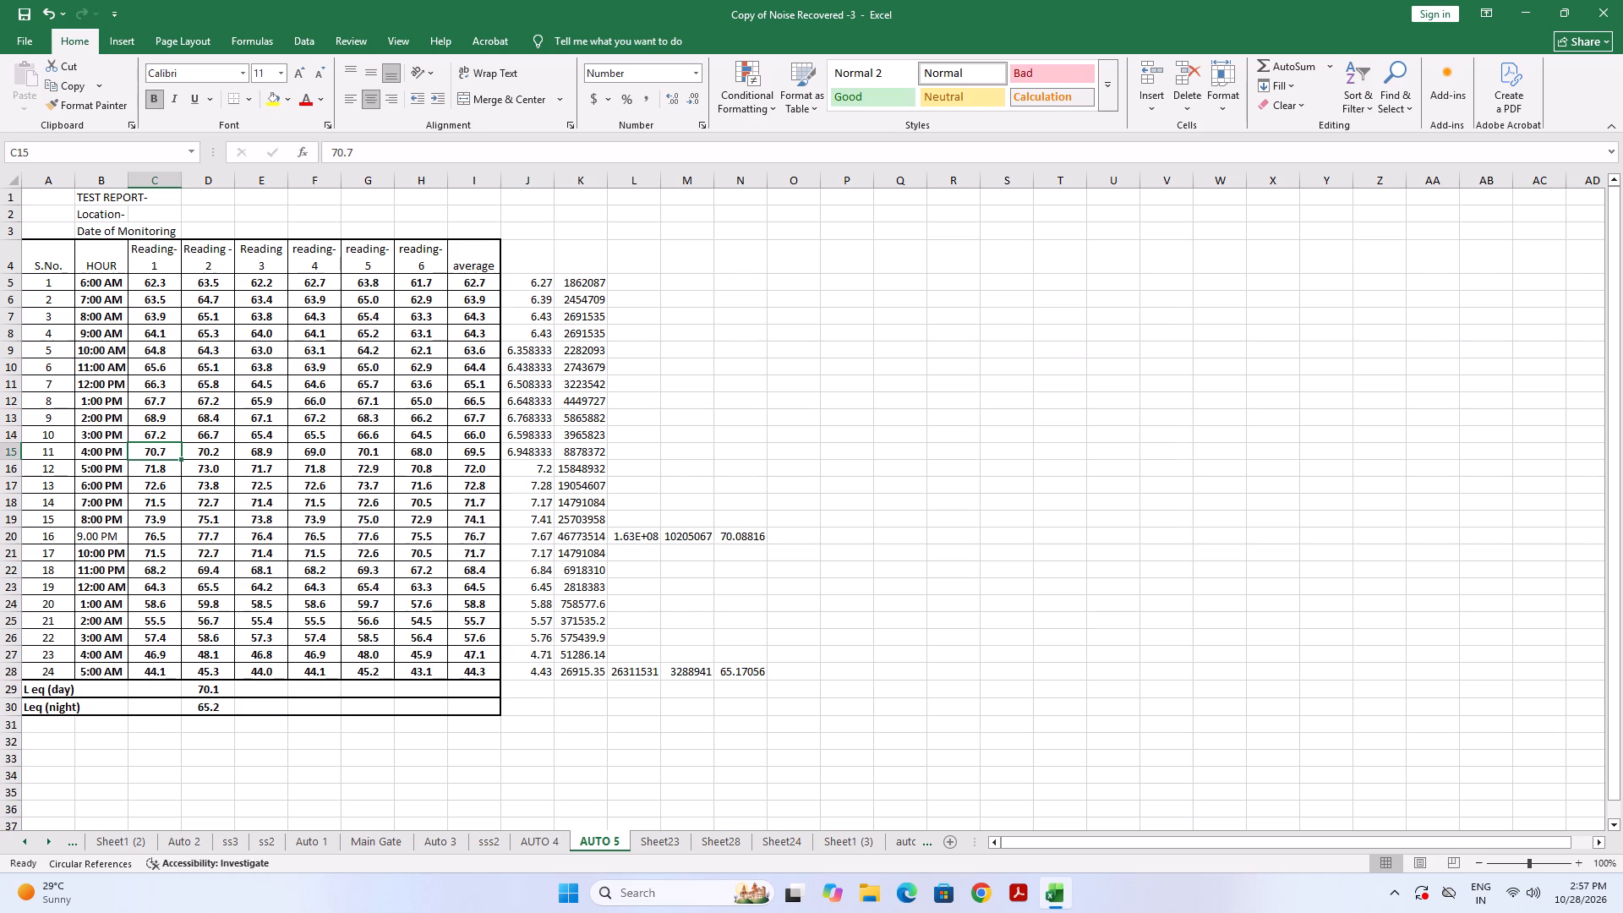
key(6)
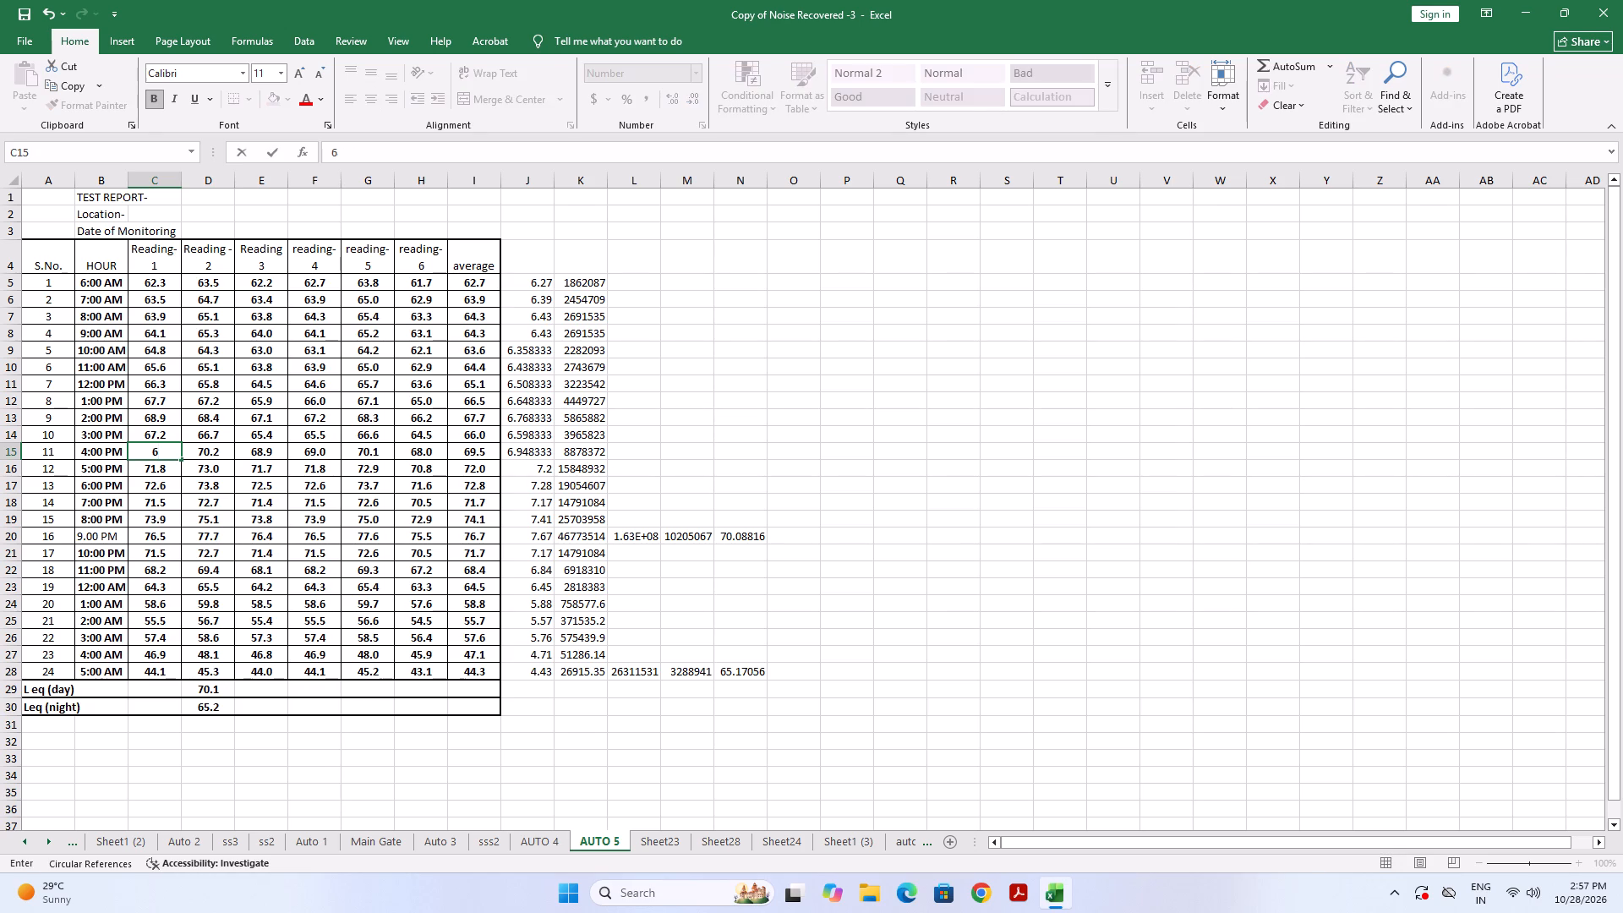
text(8.)
key(5)
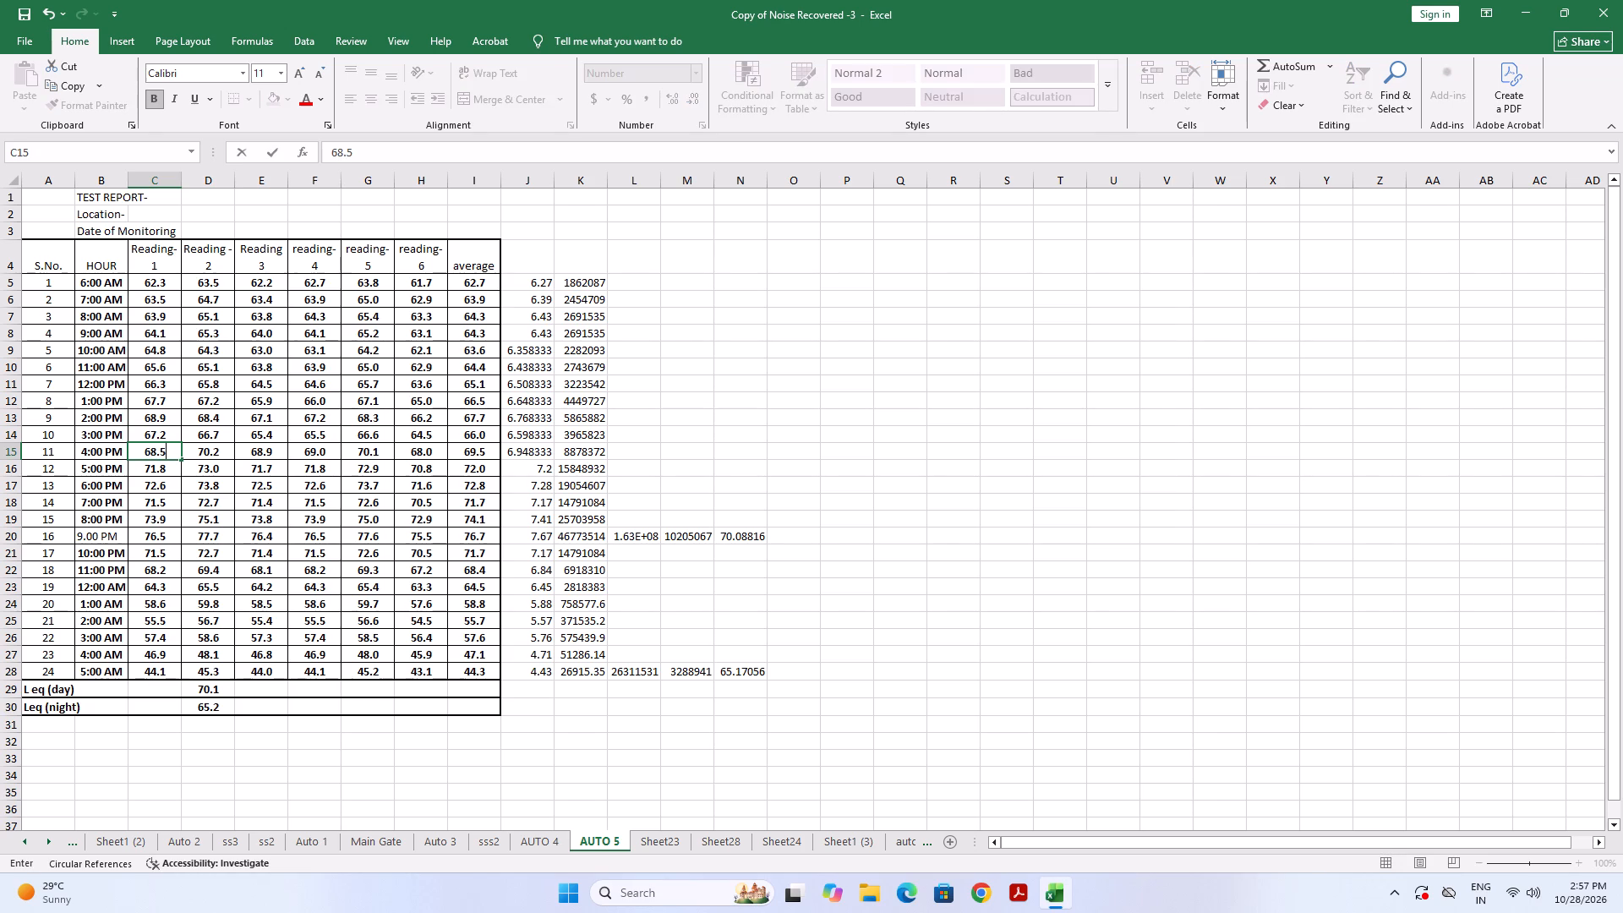
key(Right)
Set the Reading-1 values for 5:00 PM and 6:00 PM, cells C16 and C17, to 69.4 and 70.1.
key(Down)
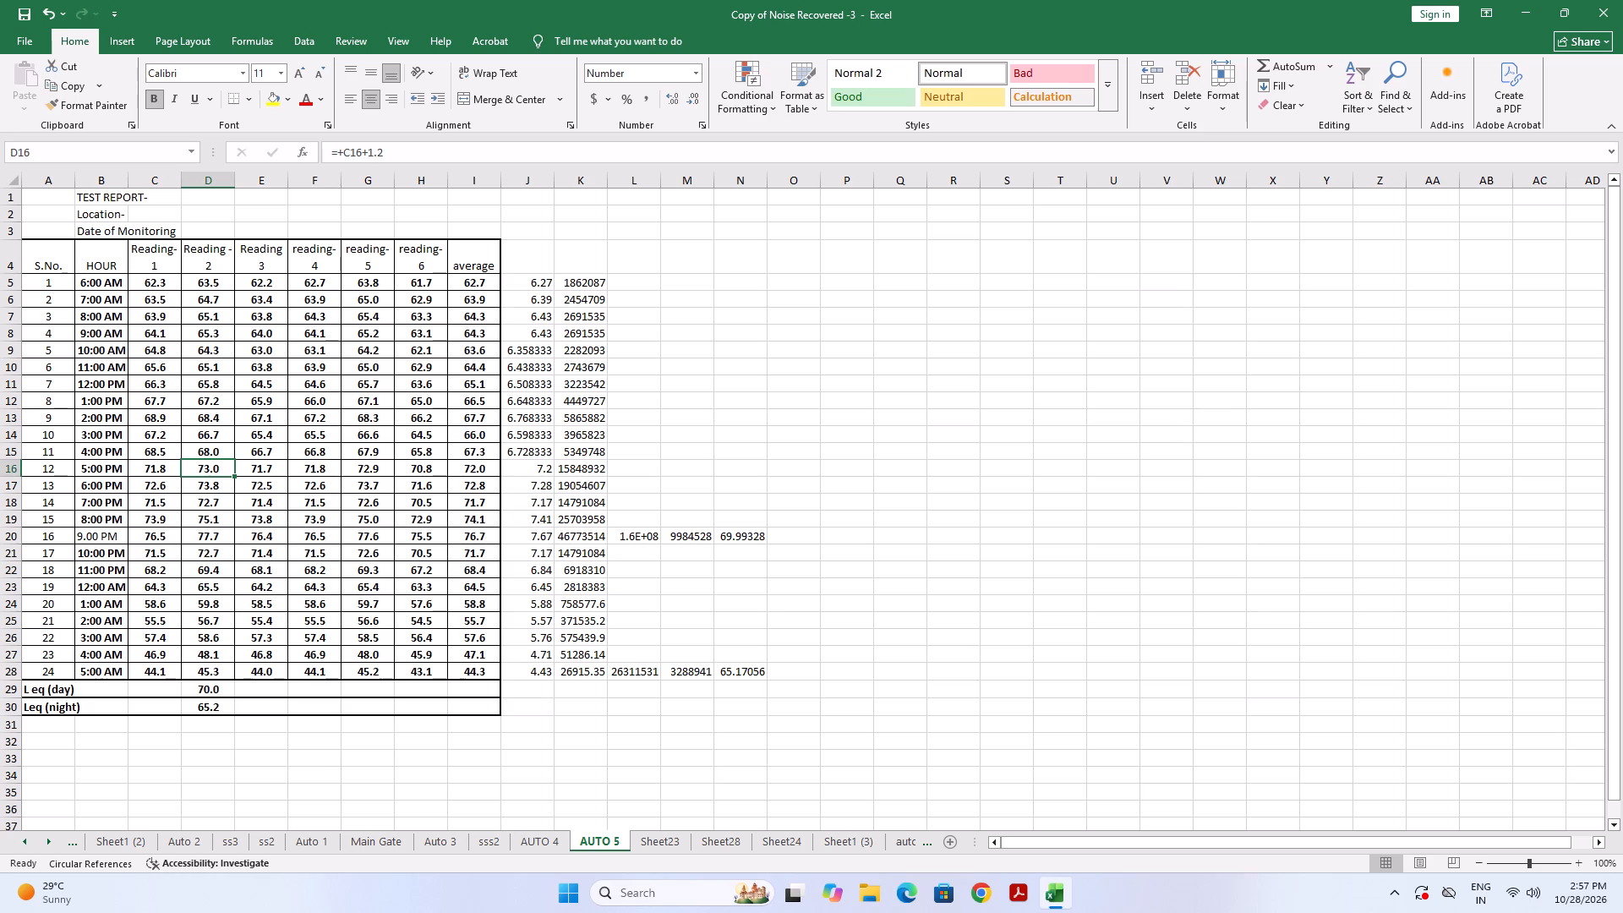
key(Left)
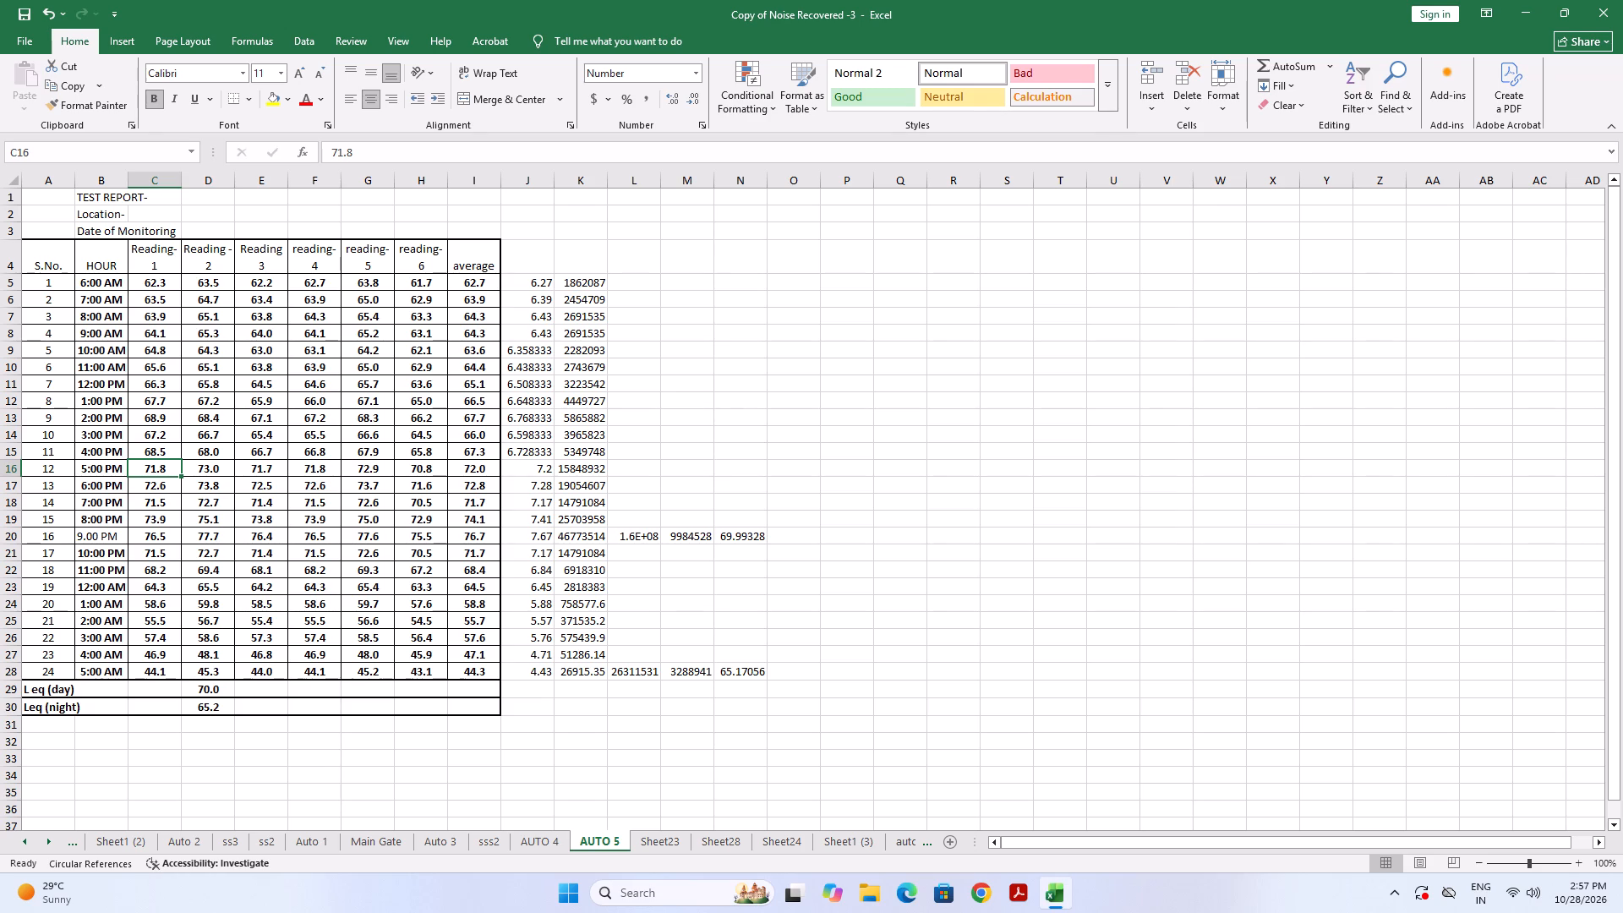
key(6)
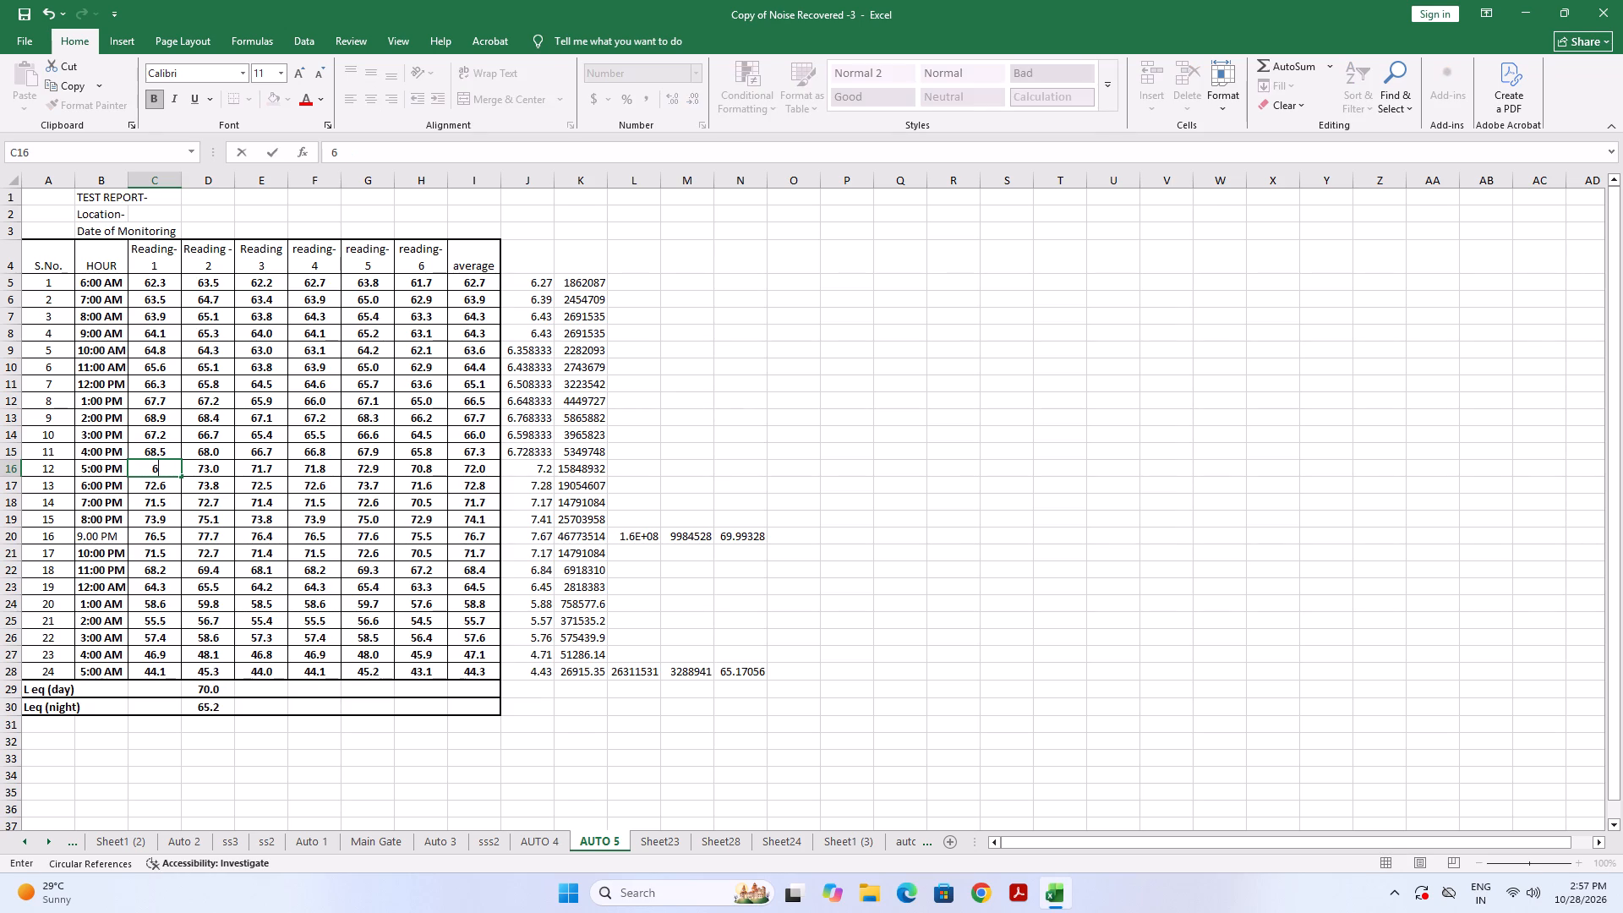
text(9.)
key(4)
key(Right)
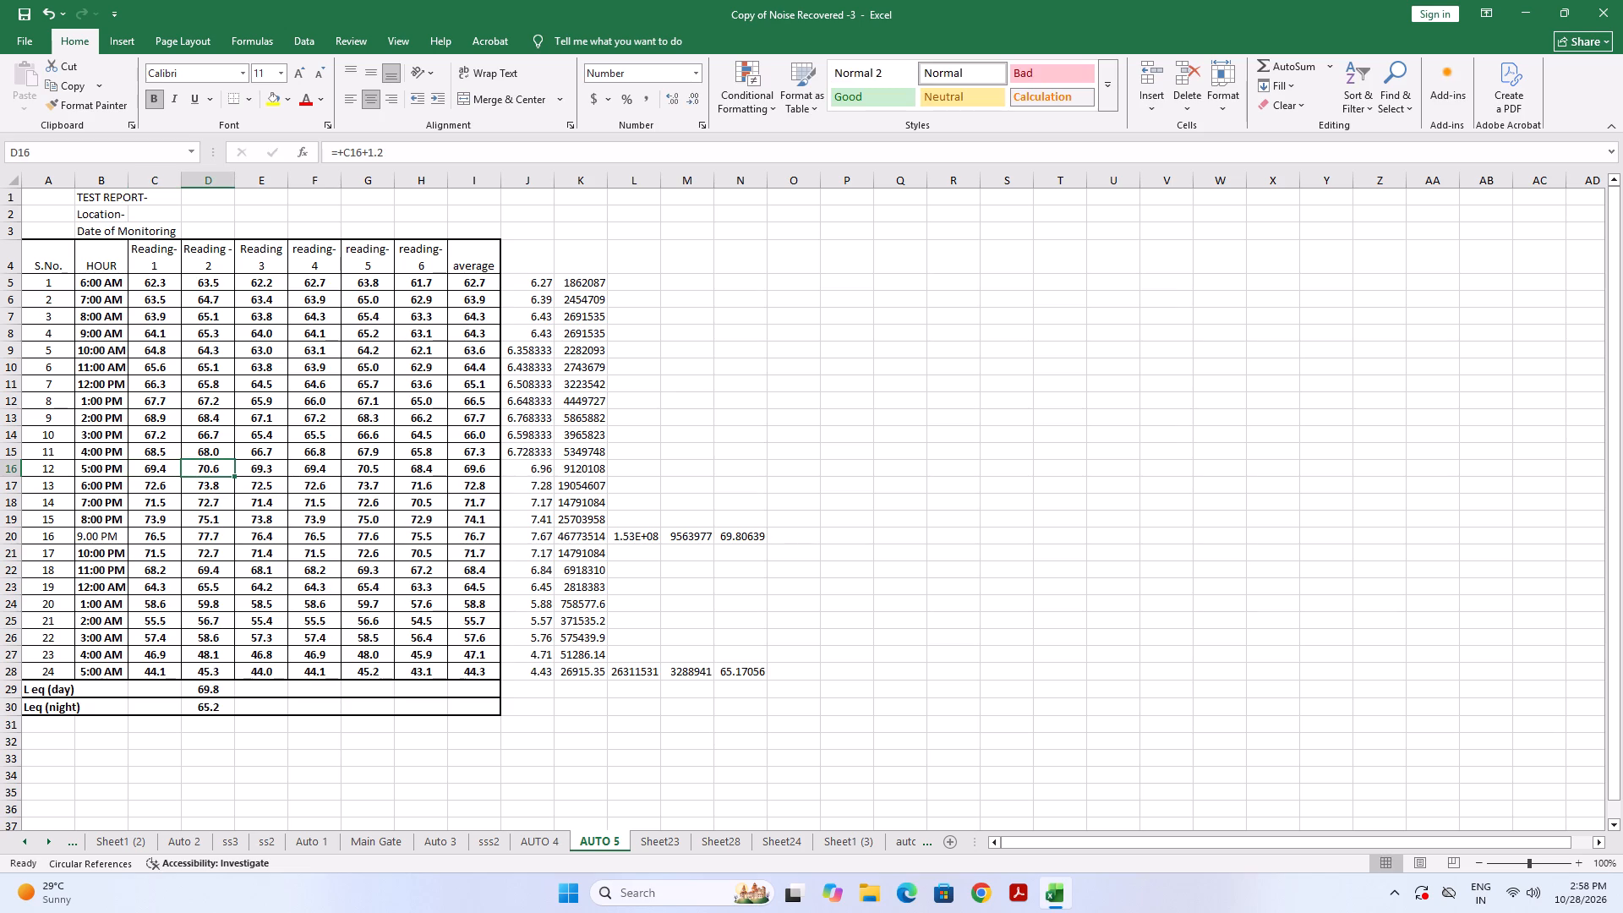
key(Down)
key(Left)
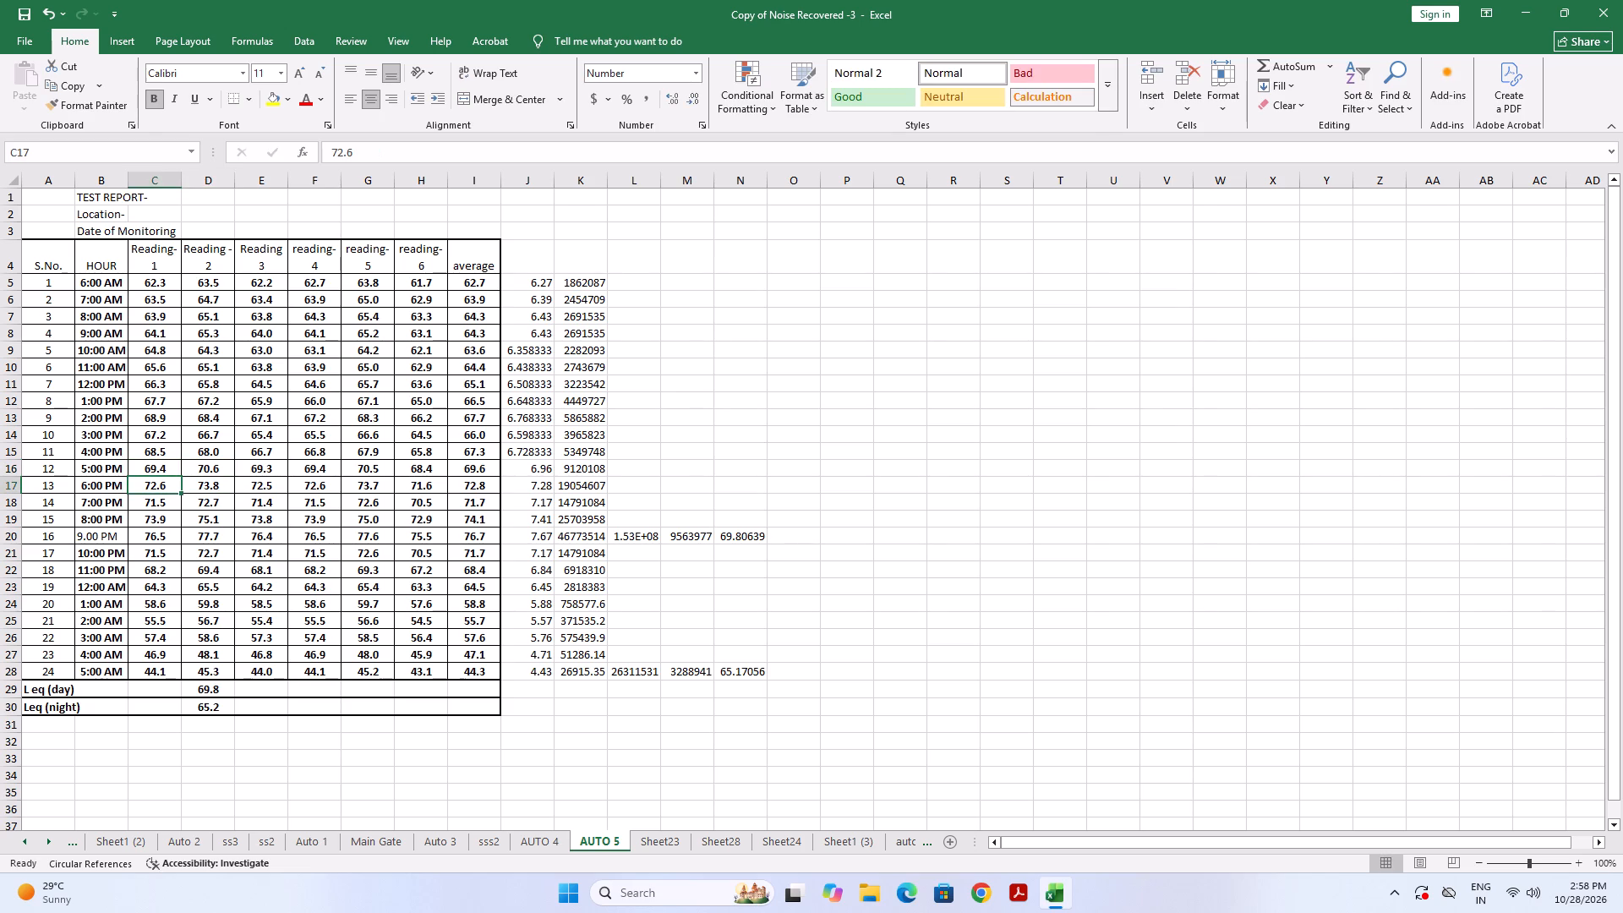
text(70.1)
key(Right)
Set the Reading-1 values for 7:00 PM and 8:00 PM, cells C18 and C19, to 68.4 and 69.3.
key(Down)
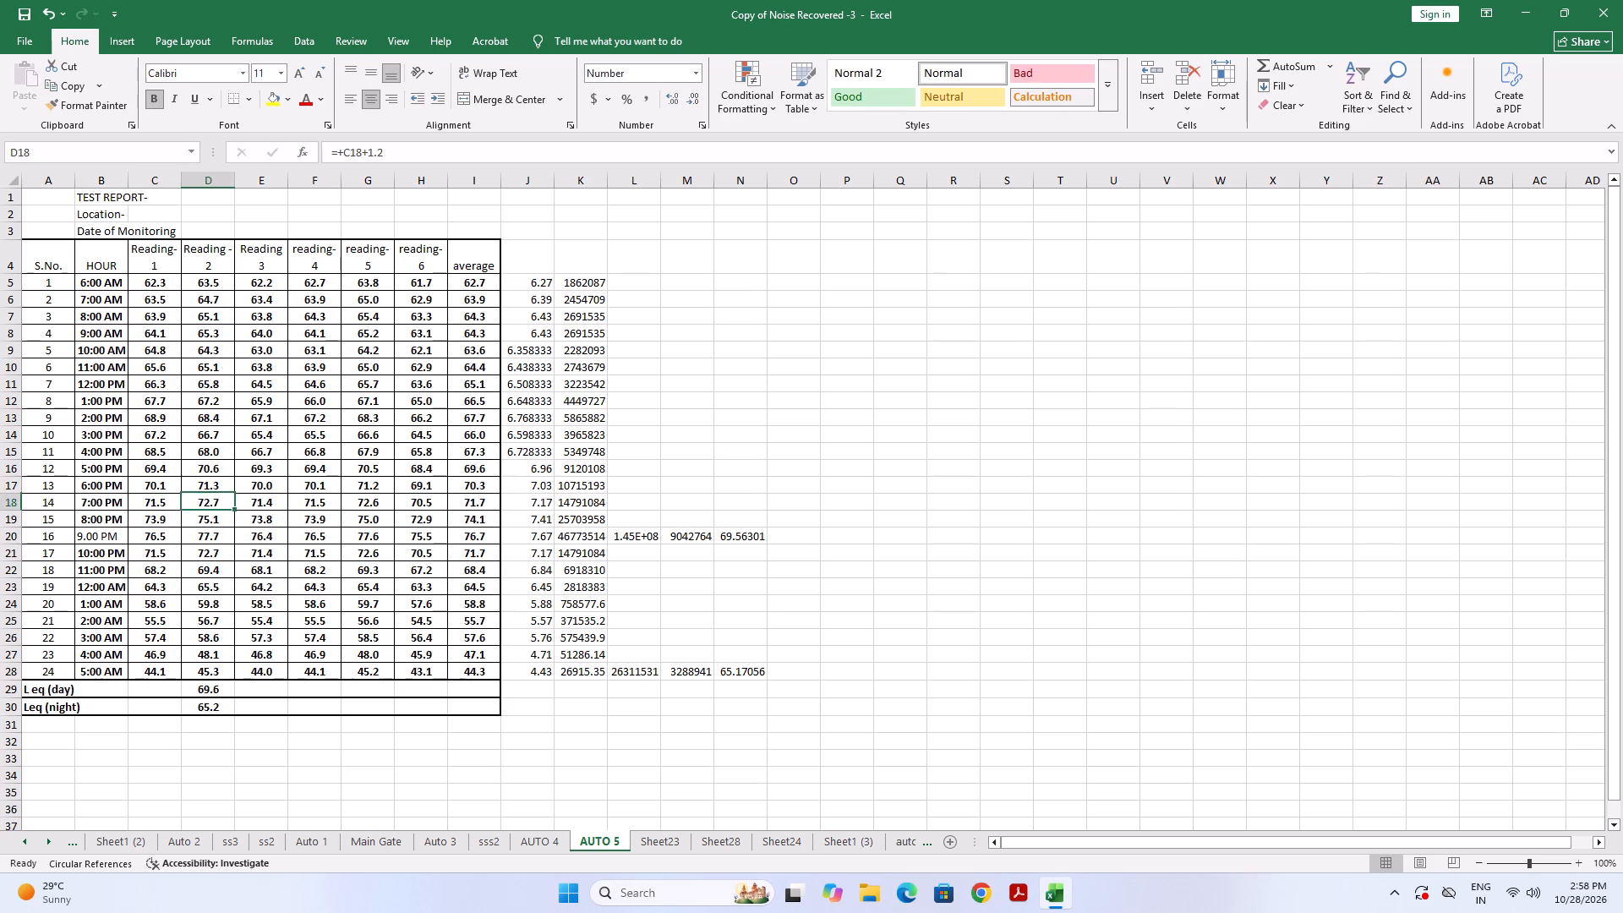
key(Left)
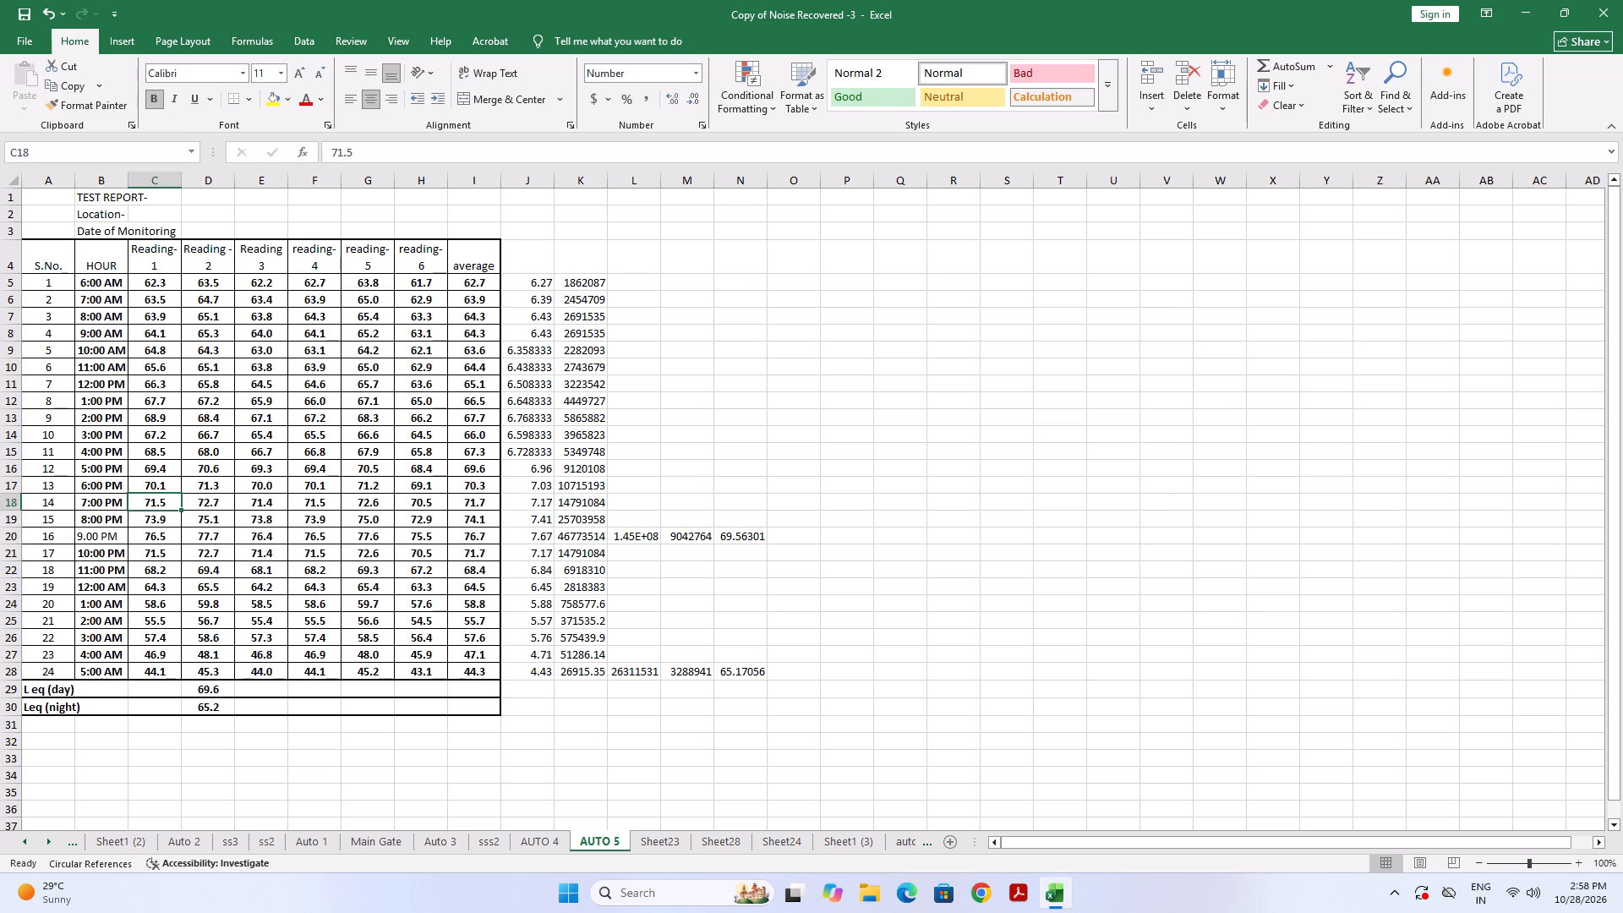
text(68.)
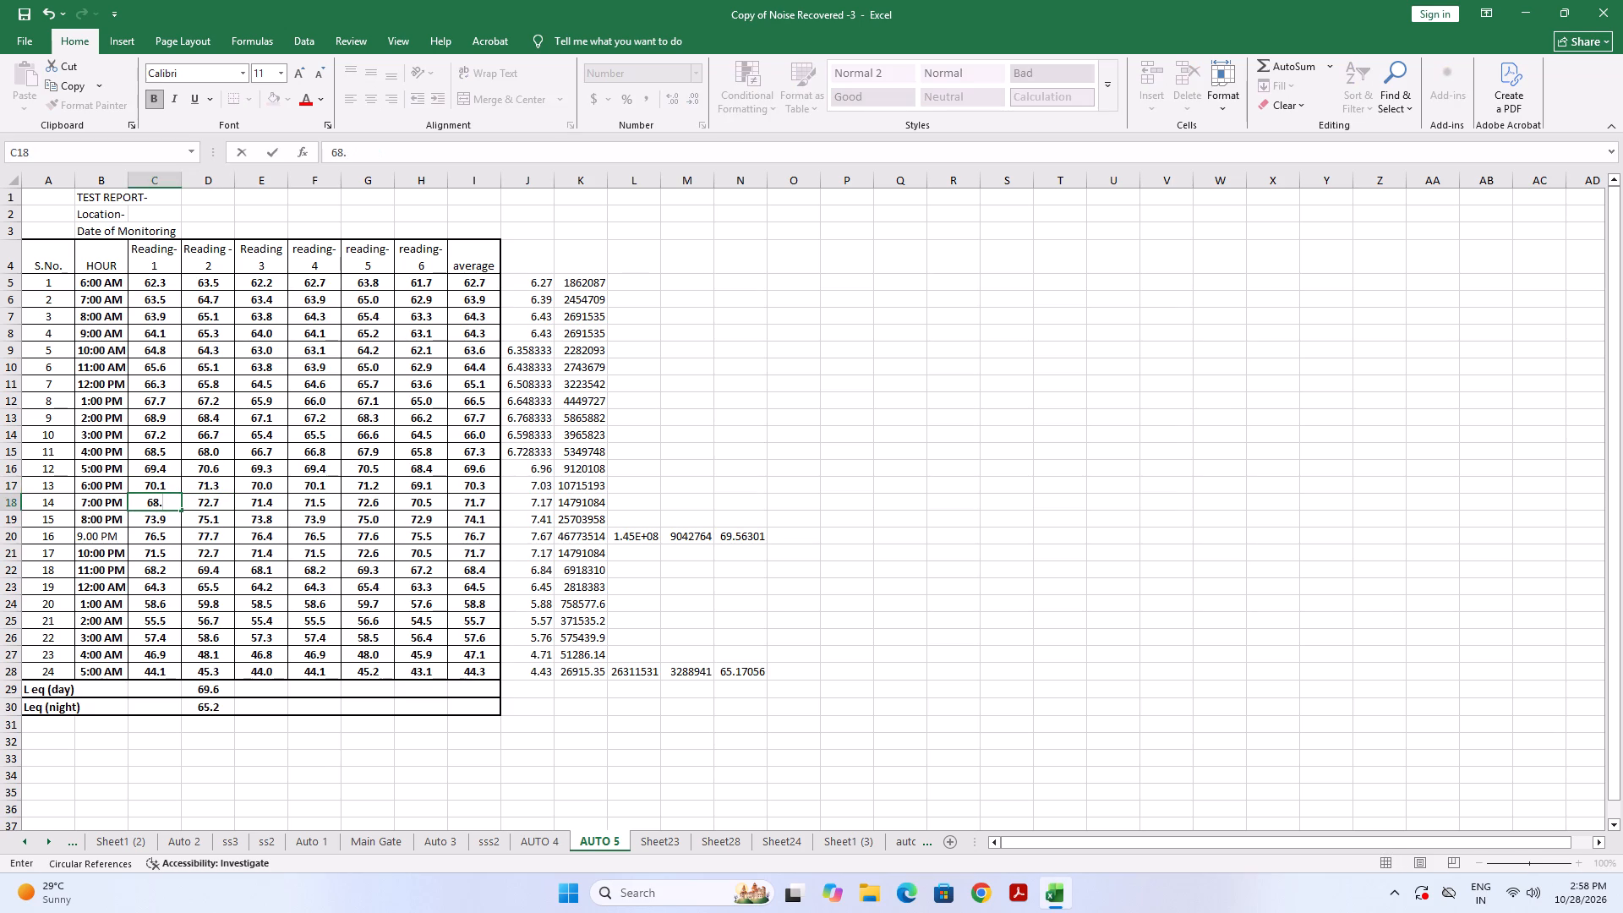
key(4)
key(Right)
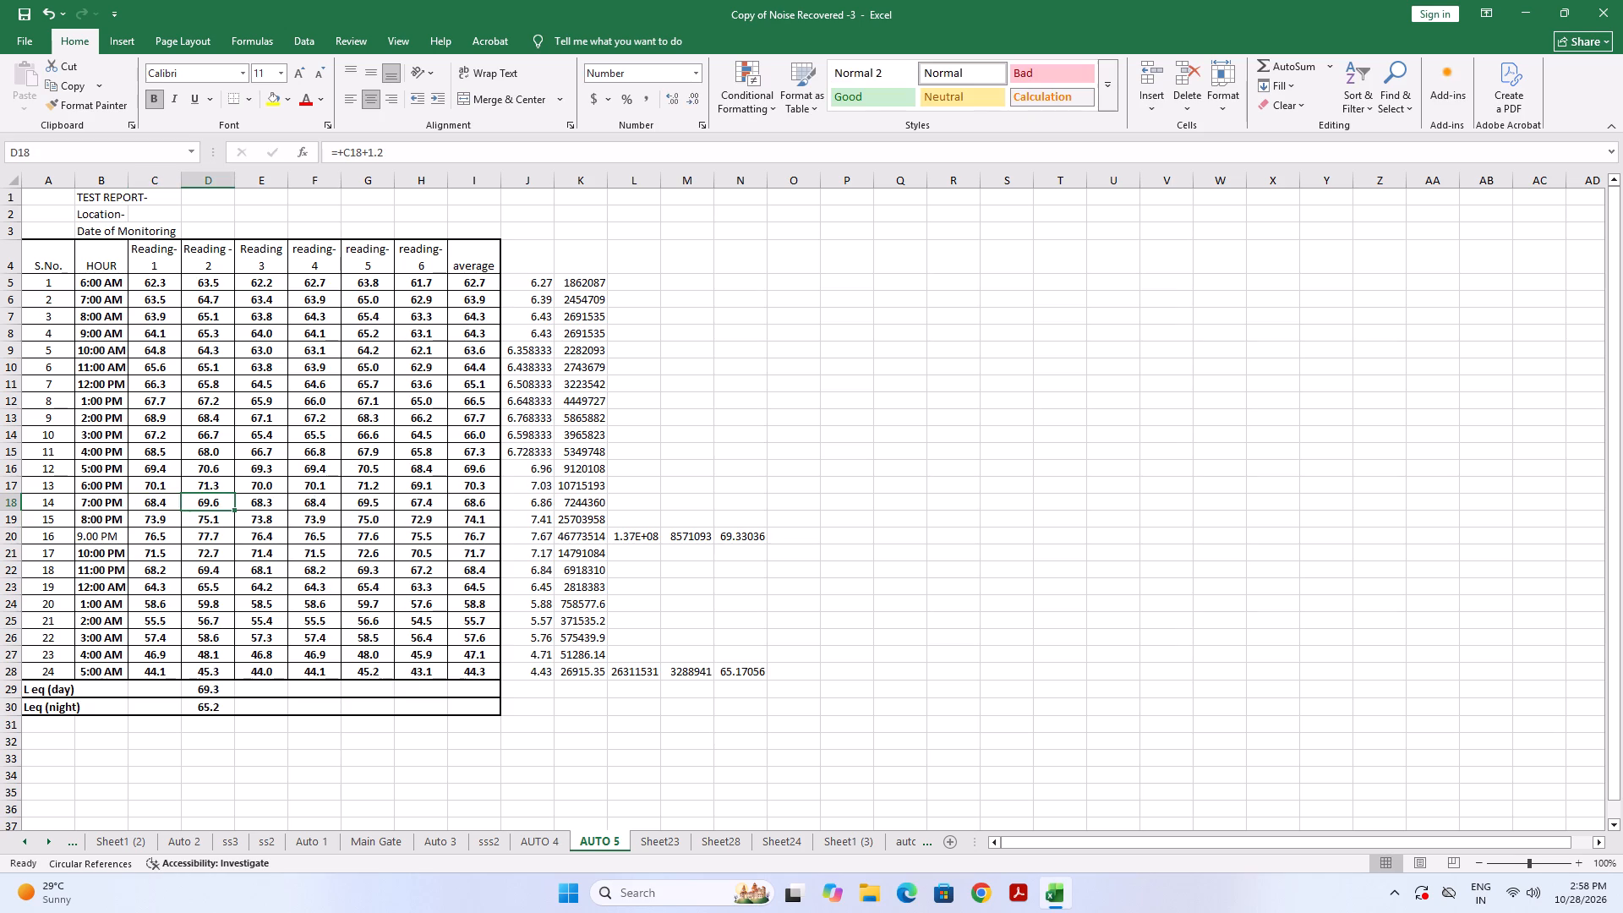
key(Down)
key(Left)
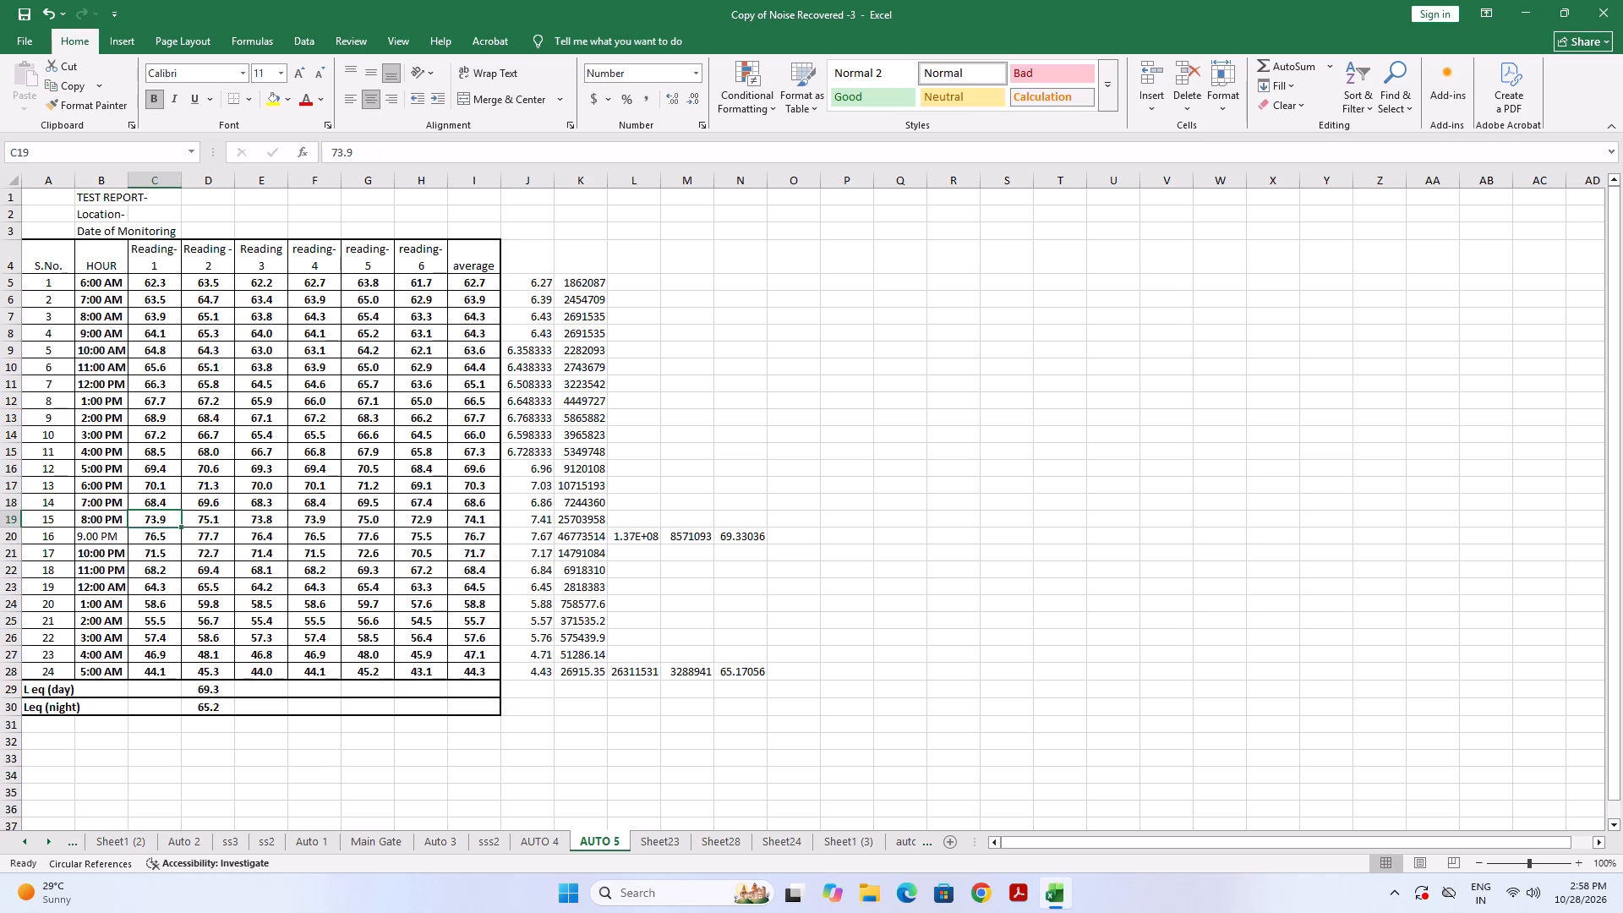
key(6)
text(9.3)
key(Right)
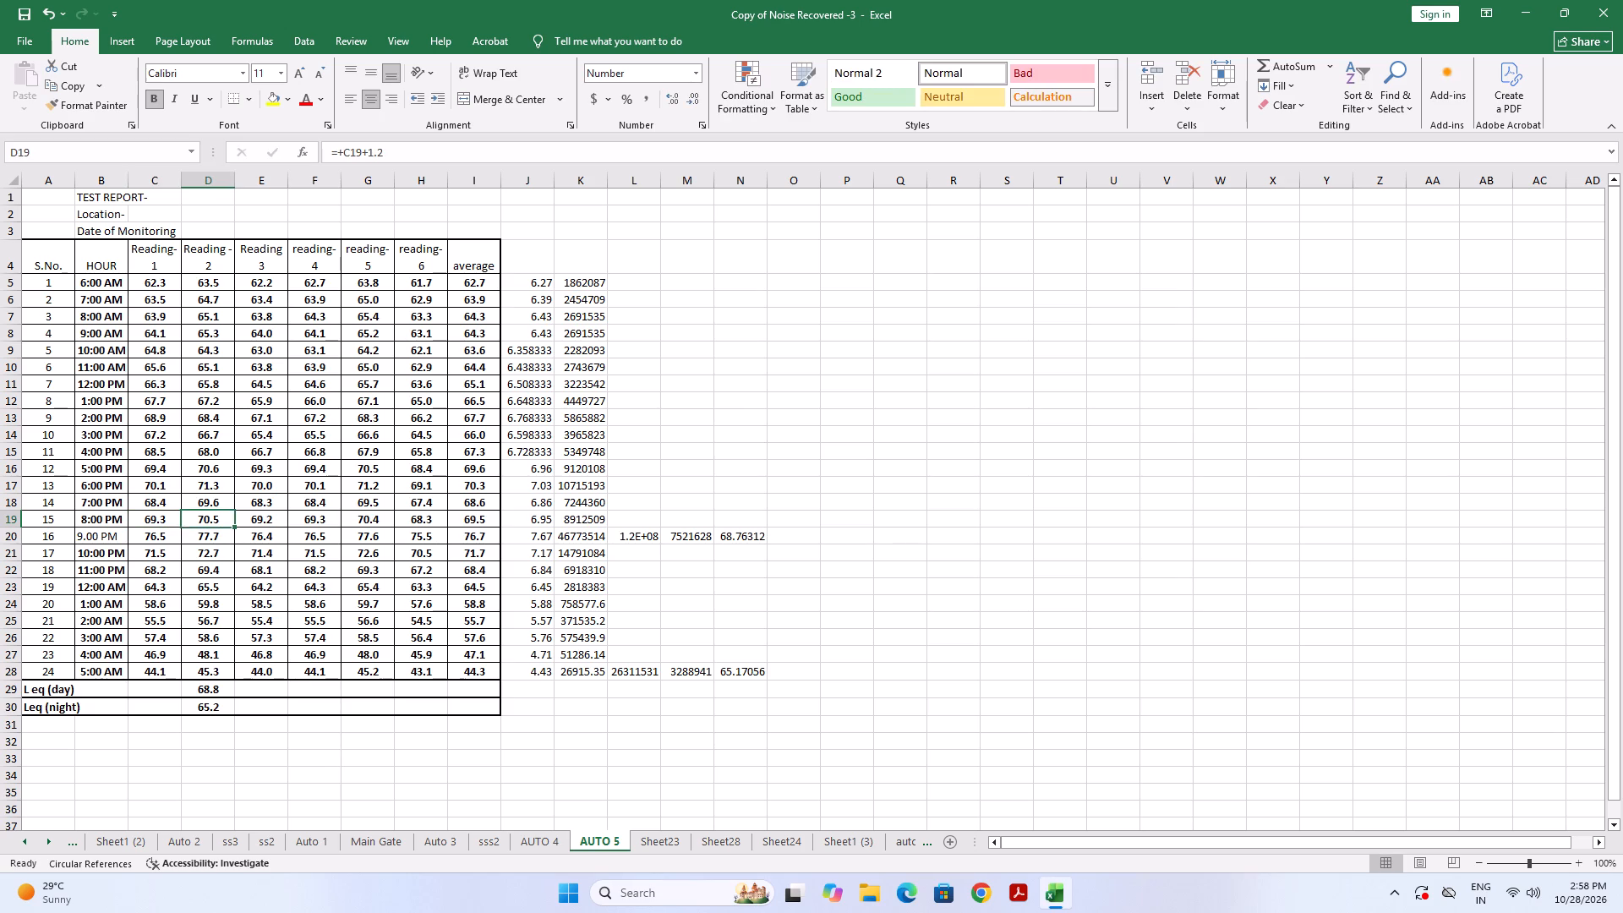
Set the Reading-1 values for 9:00 PM and 10:00 PM, cells C20 and C21, to 70.8 and 70.2.
key(Down)
key(Left)
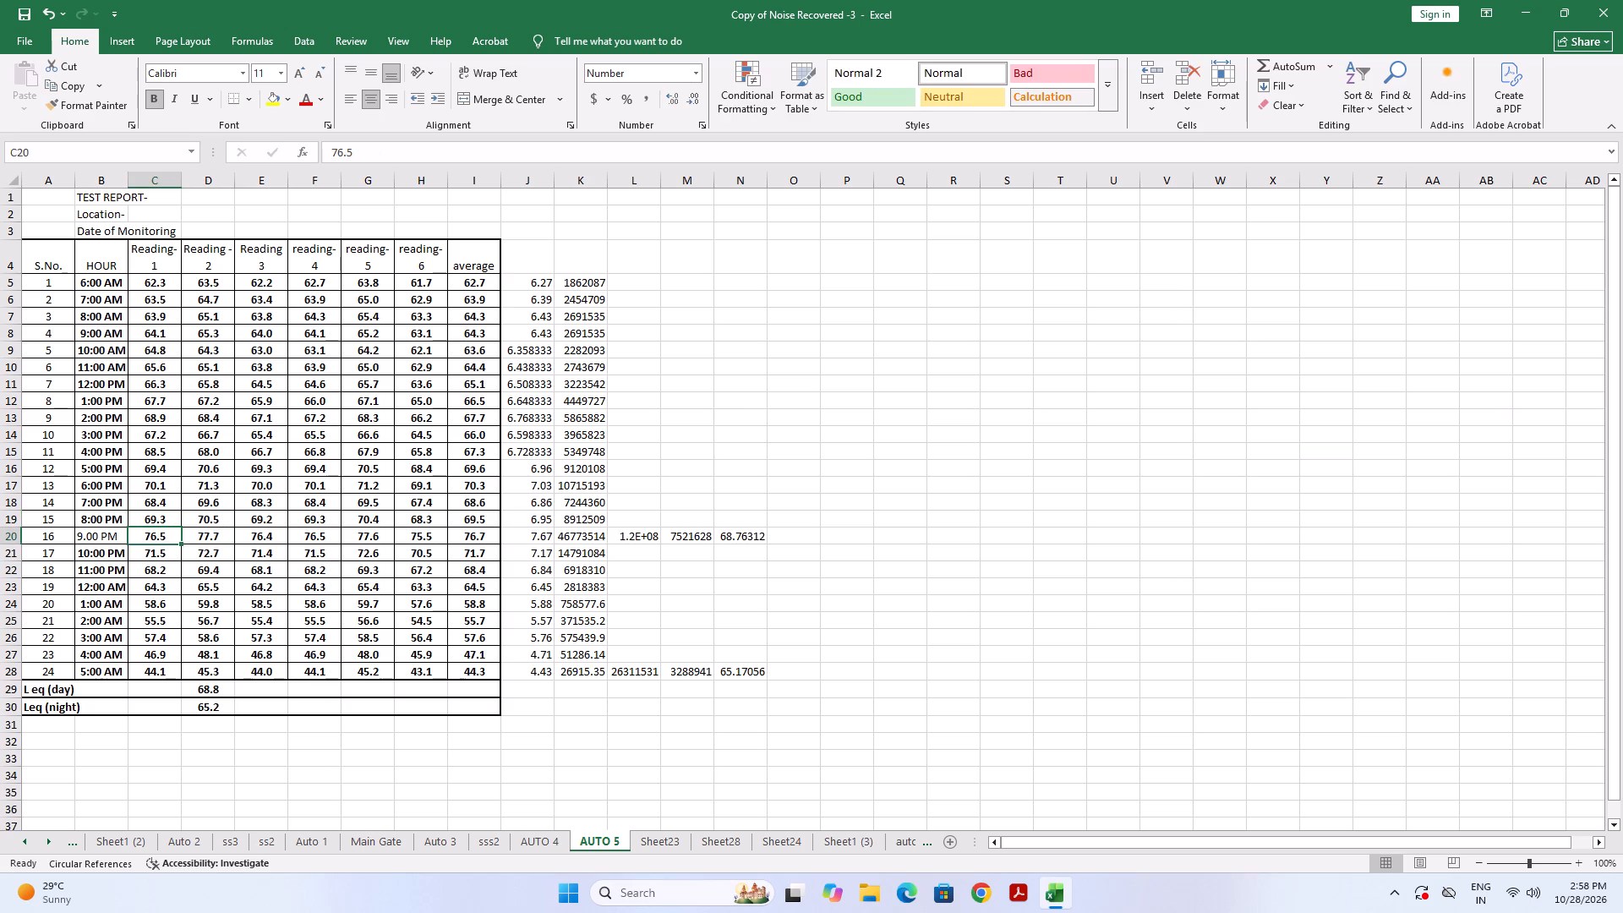
text(70.8)
key(Right)
key(Down)
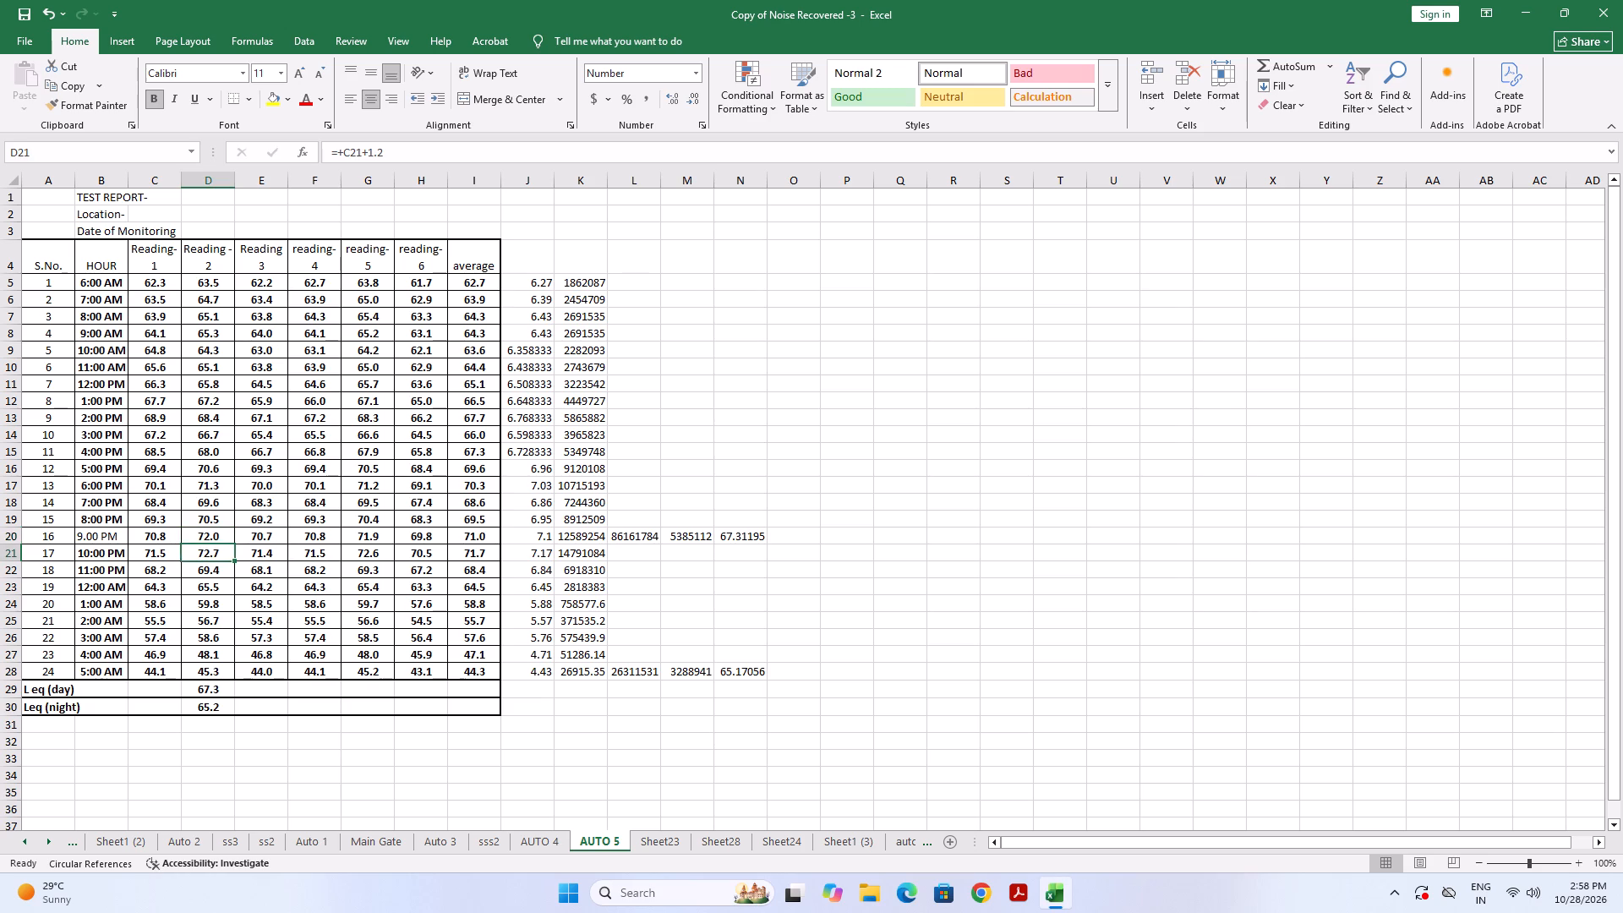
key(Left)
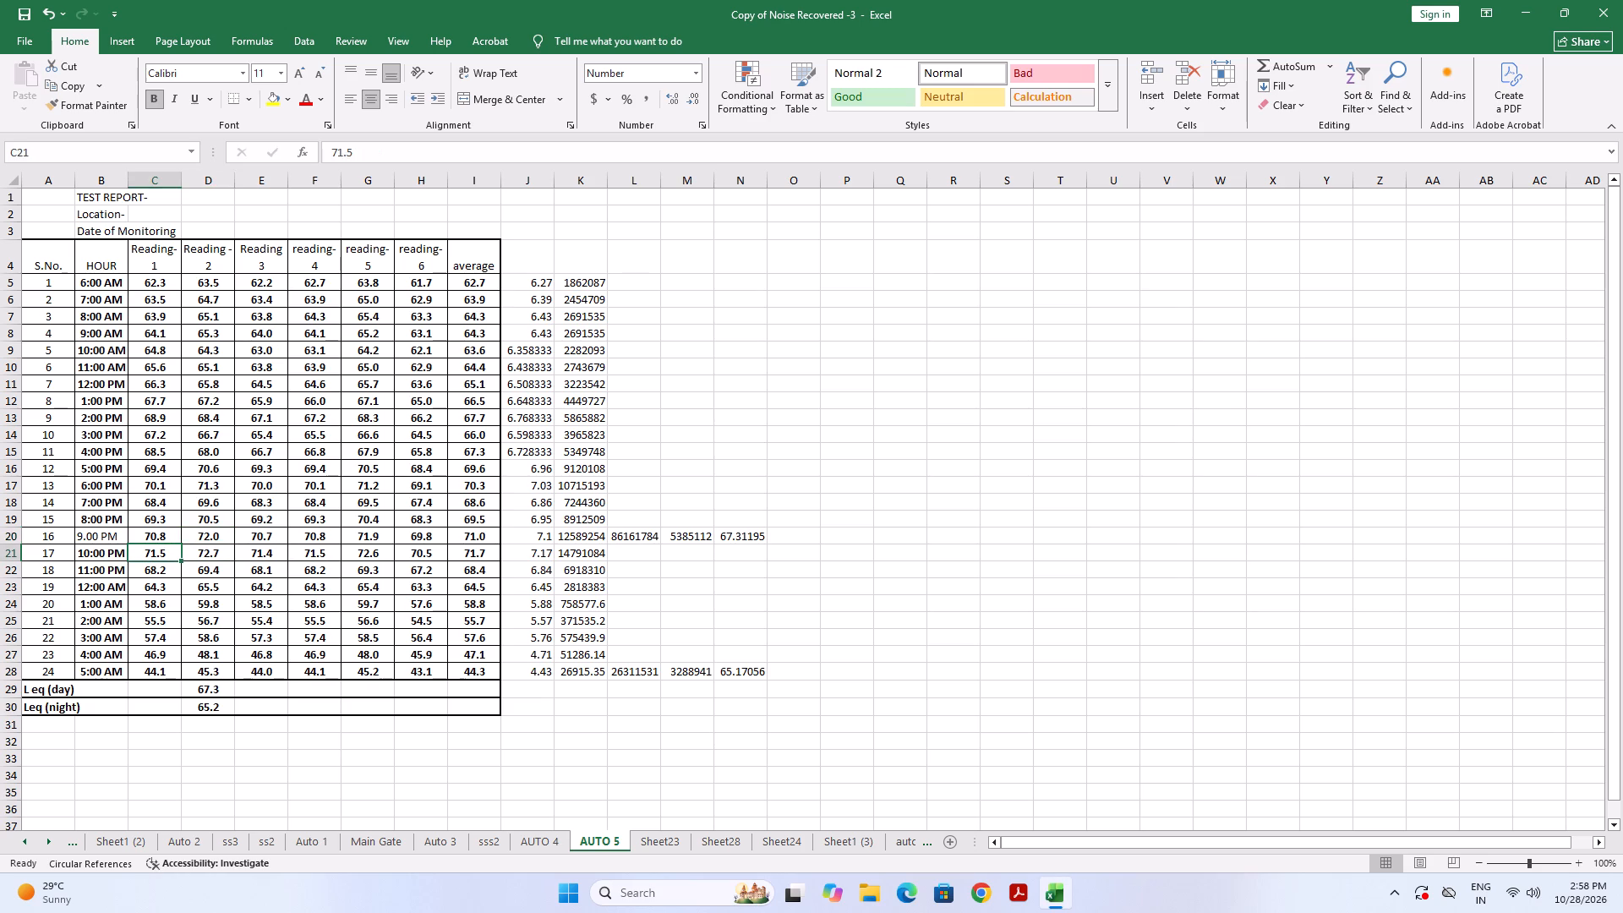
text(70.2)
key(Right)
Set the Reading-1 values for 11:00 PM and 12:00 AM, cells C22 and C23, to 68.8 and 65.3.
key(Down)
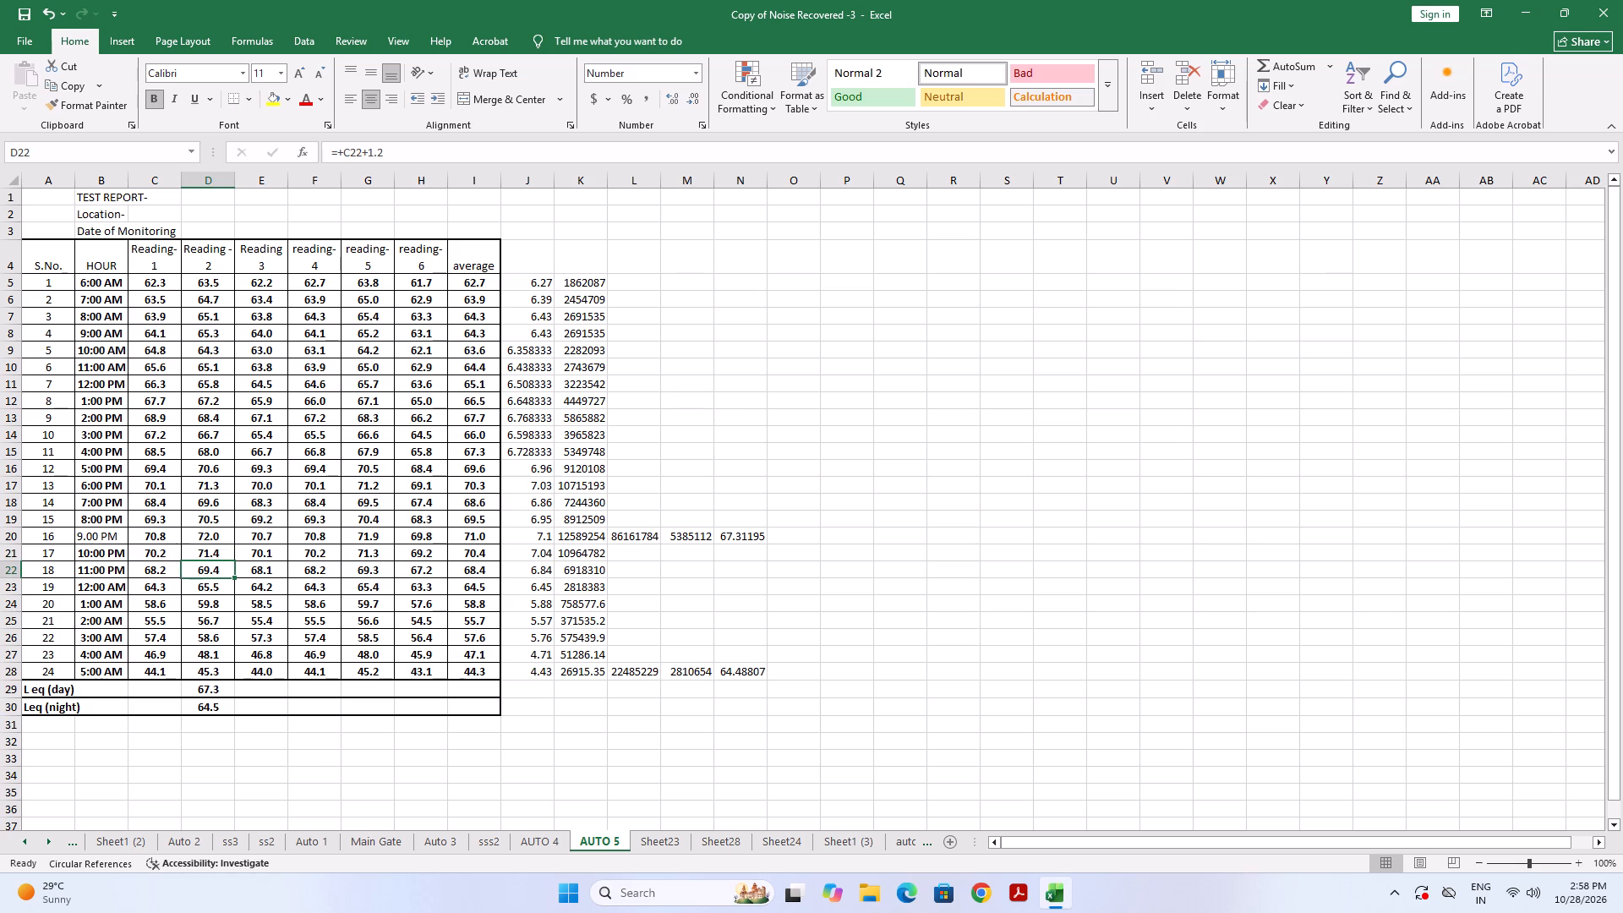
key(Left)
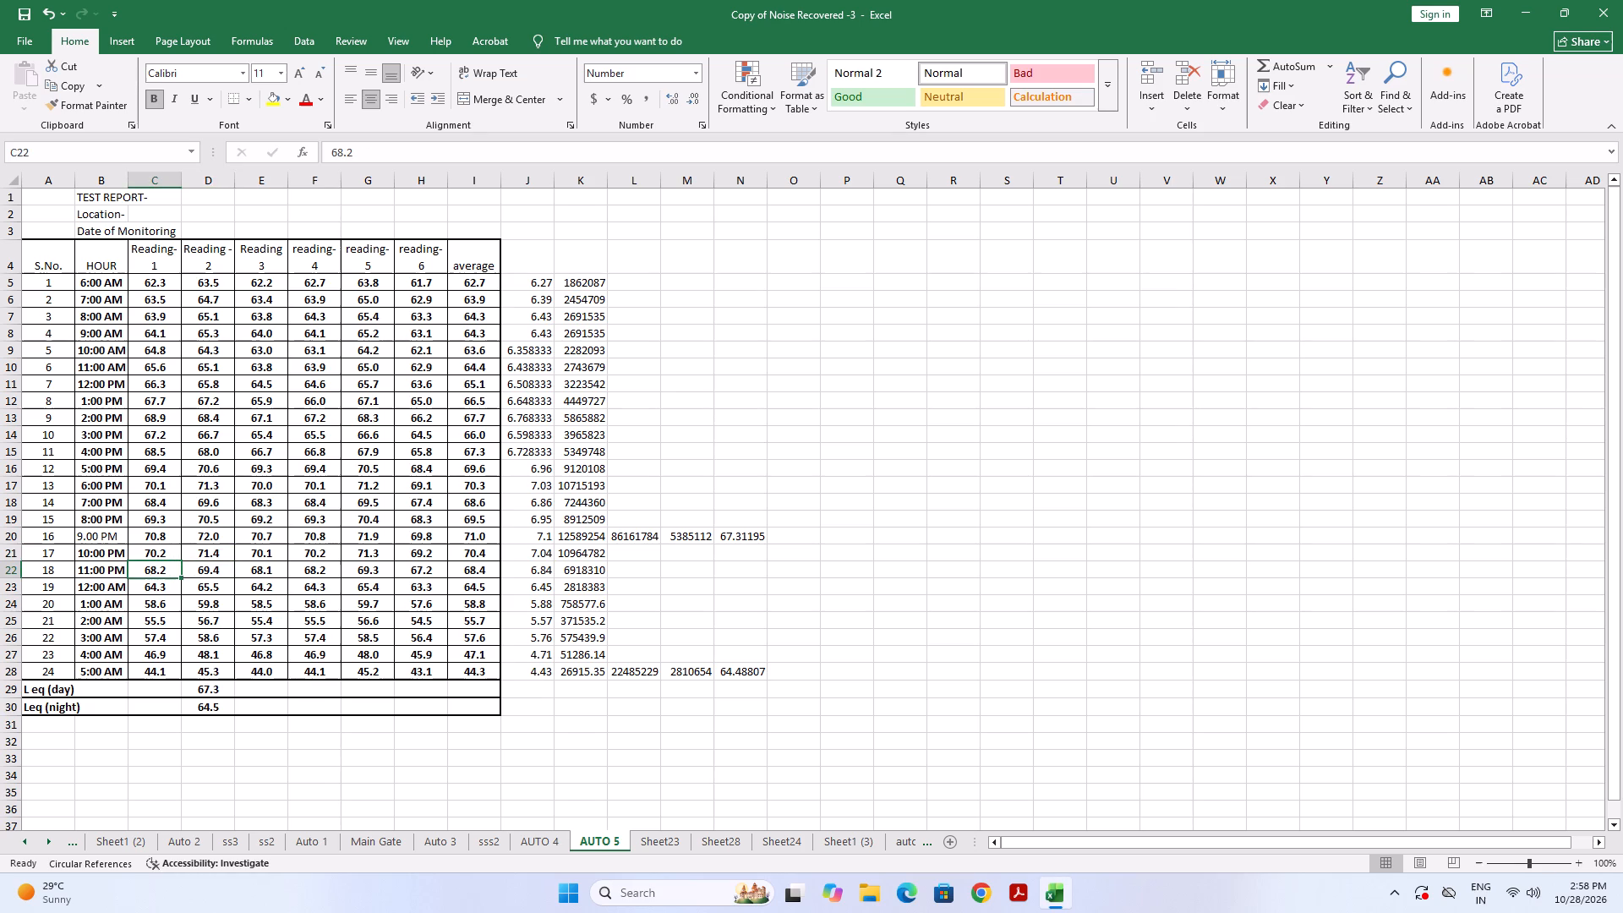
key(9)
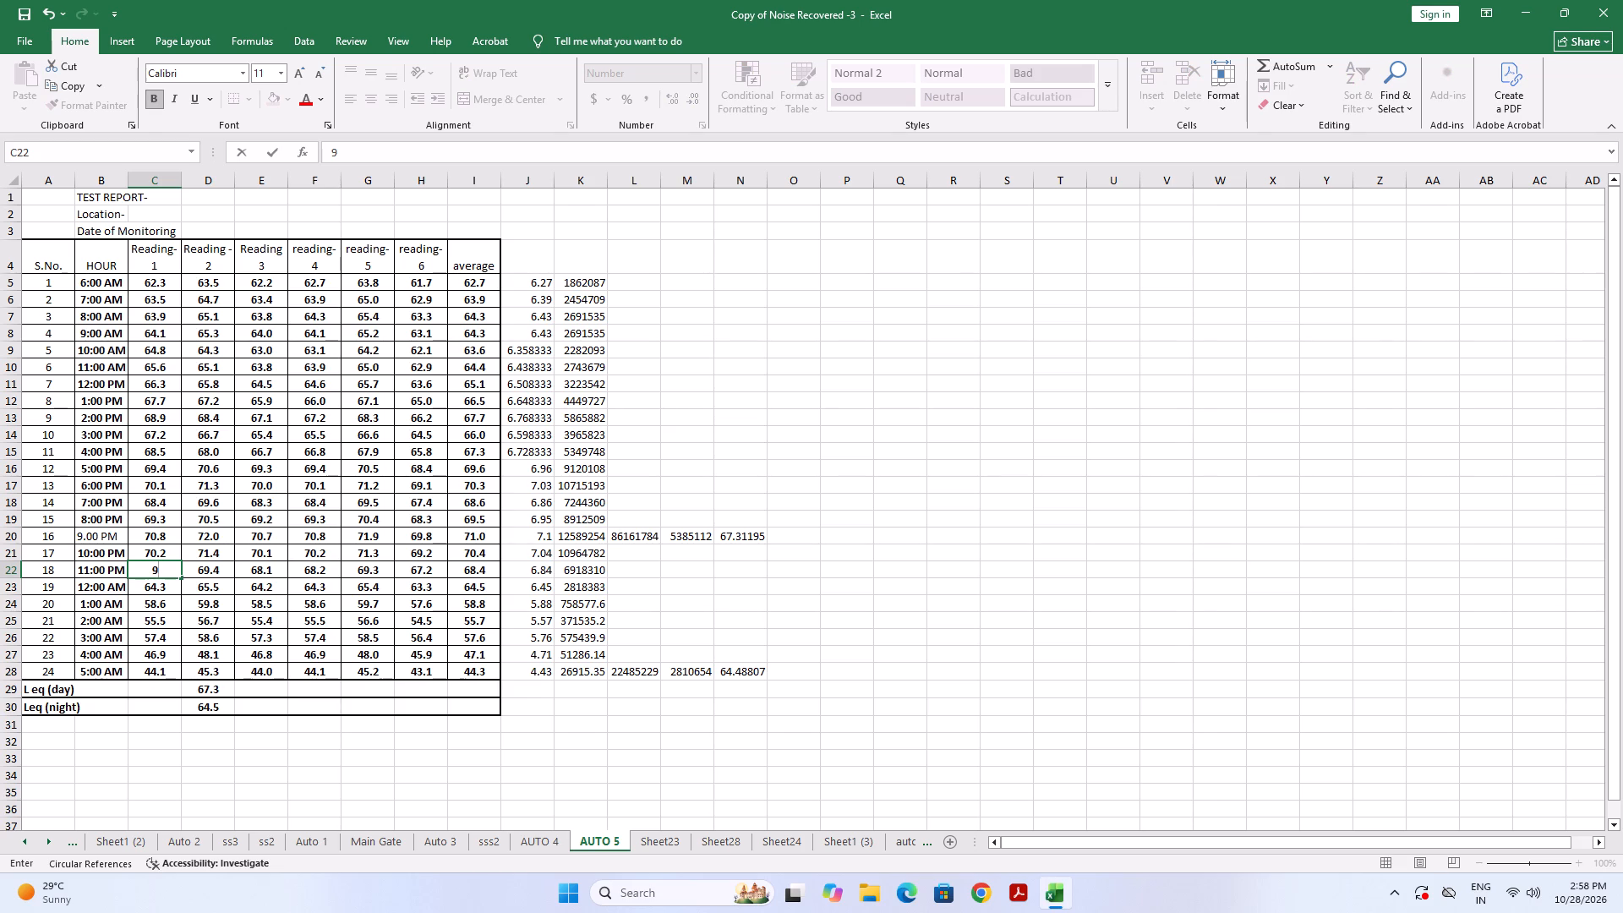
key(BackSpace)
text(68.)
key(8)
key(Right)
key(Down)
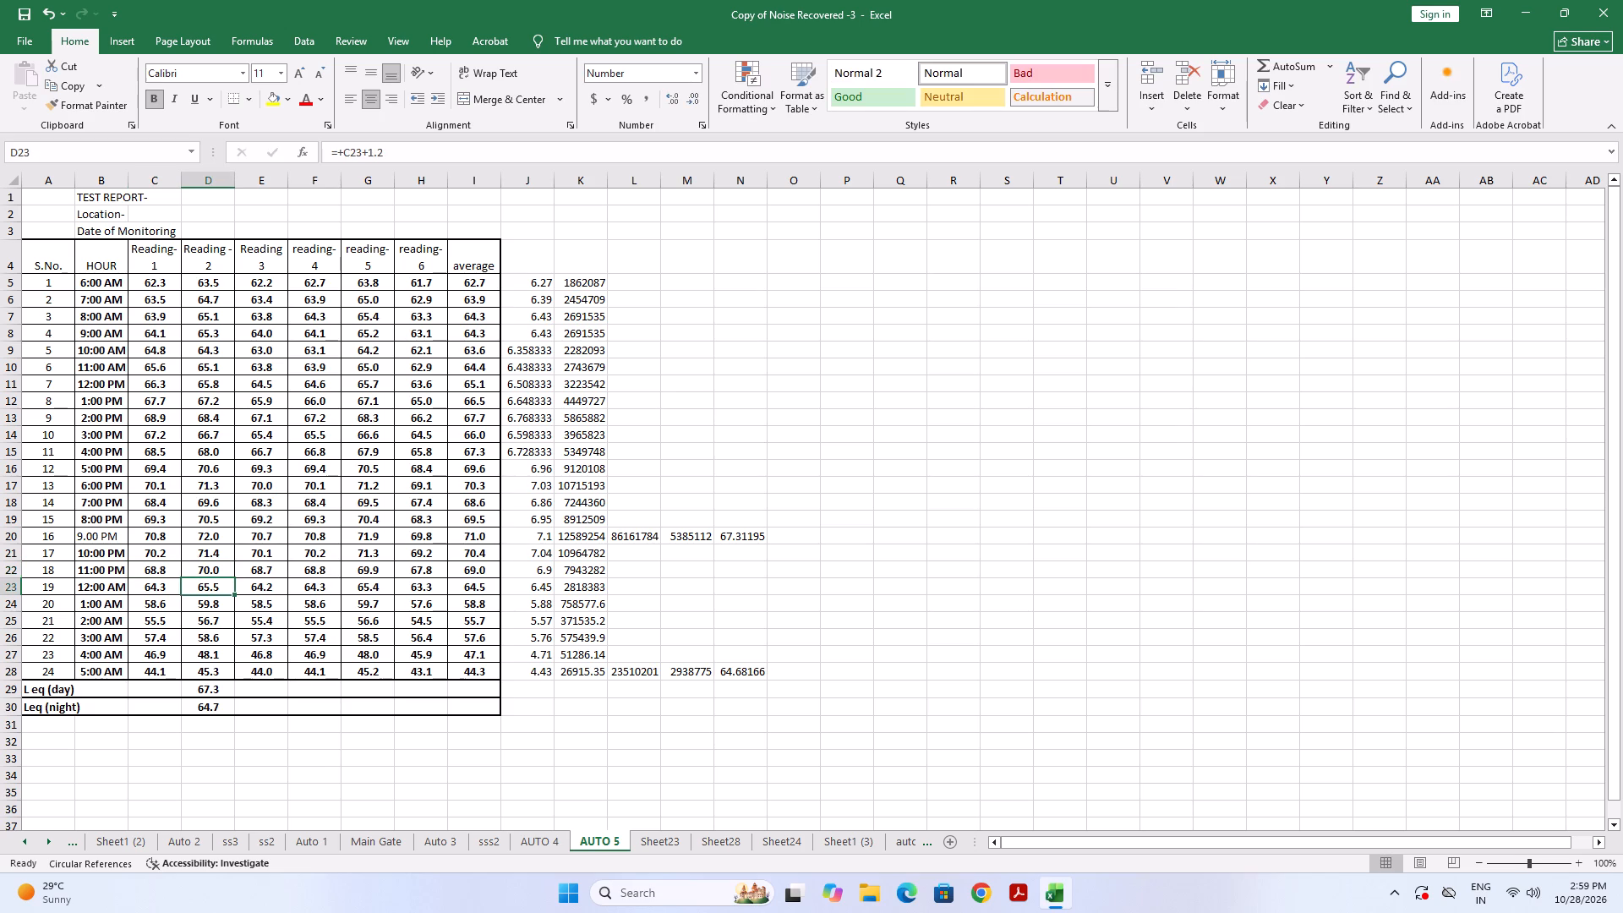
key(Left)
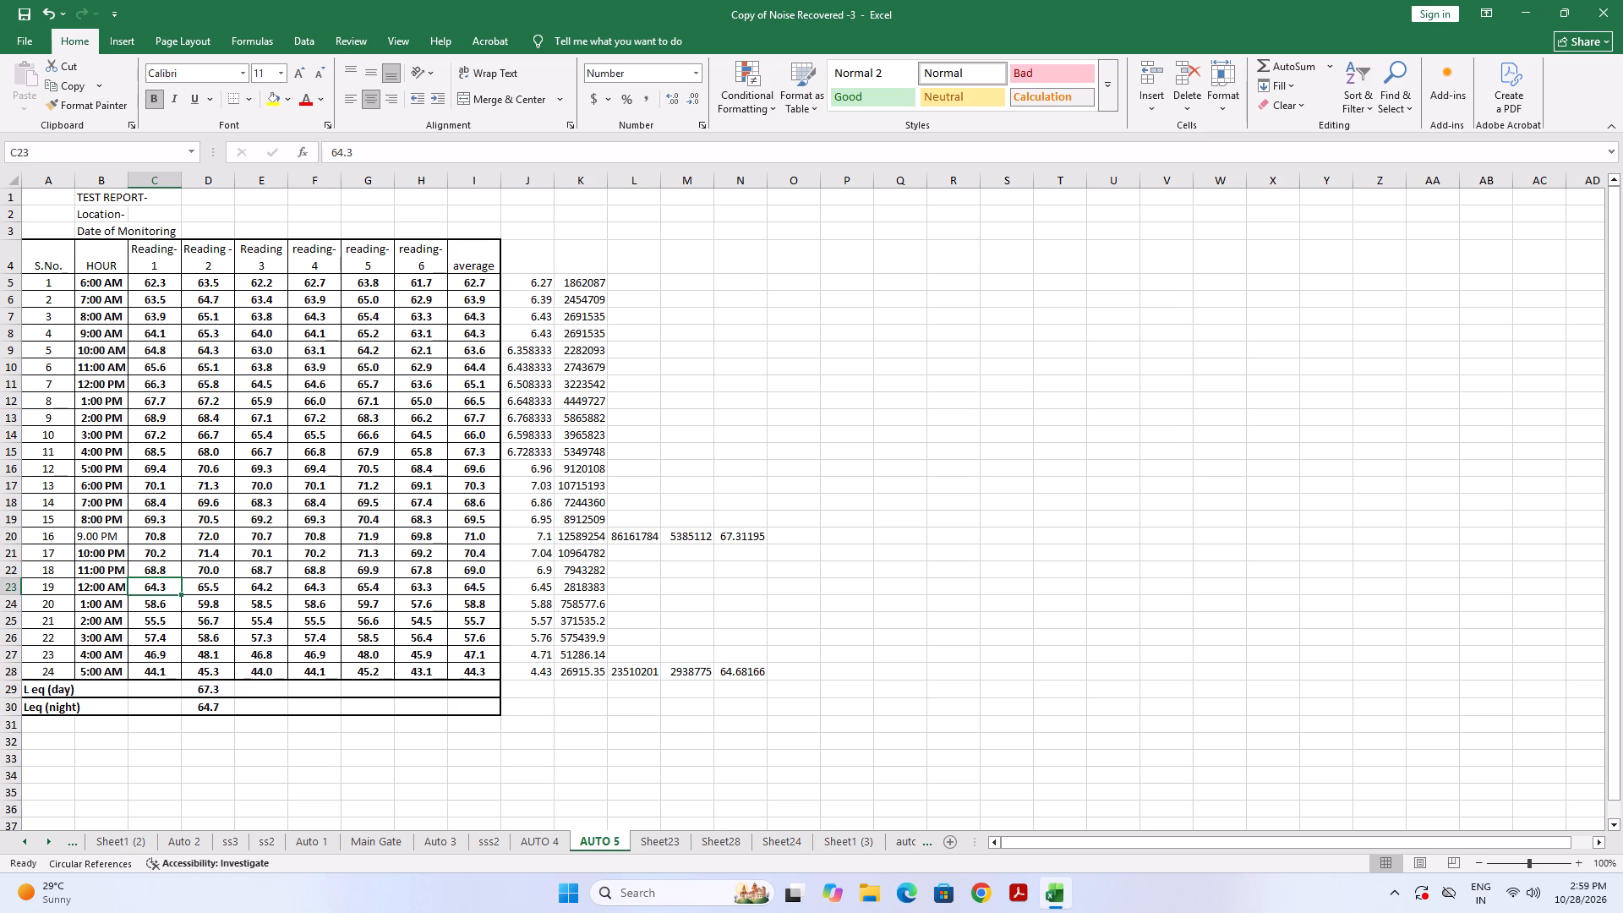
text(65.3)
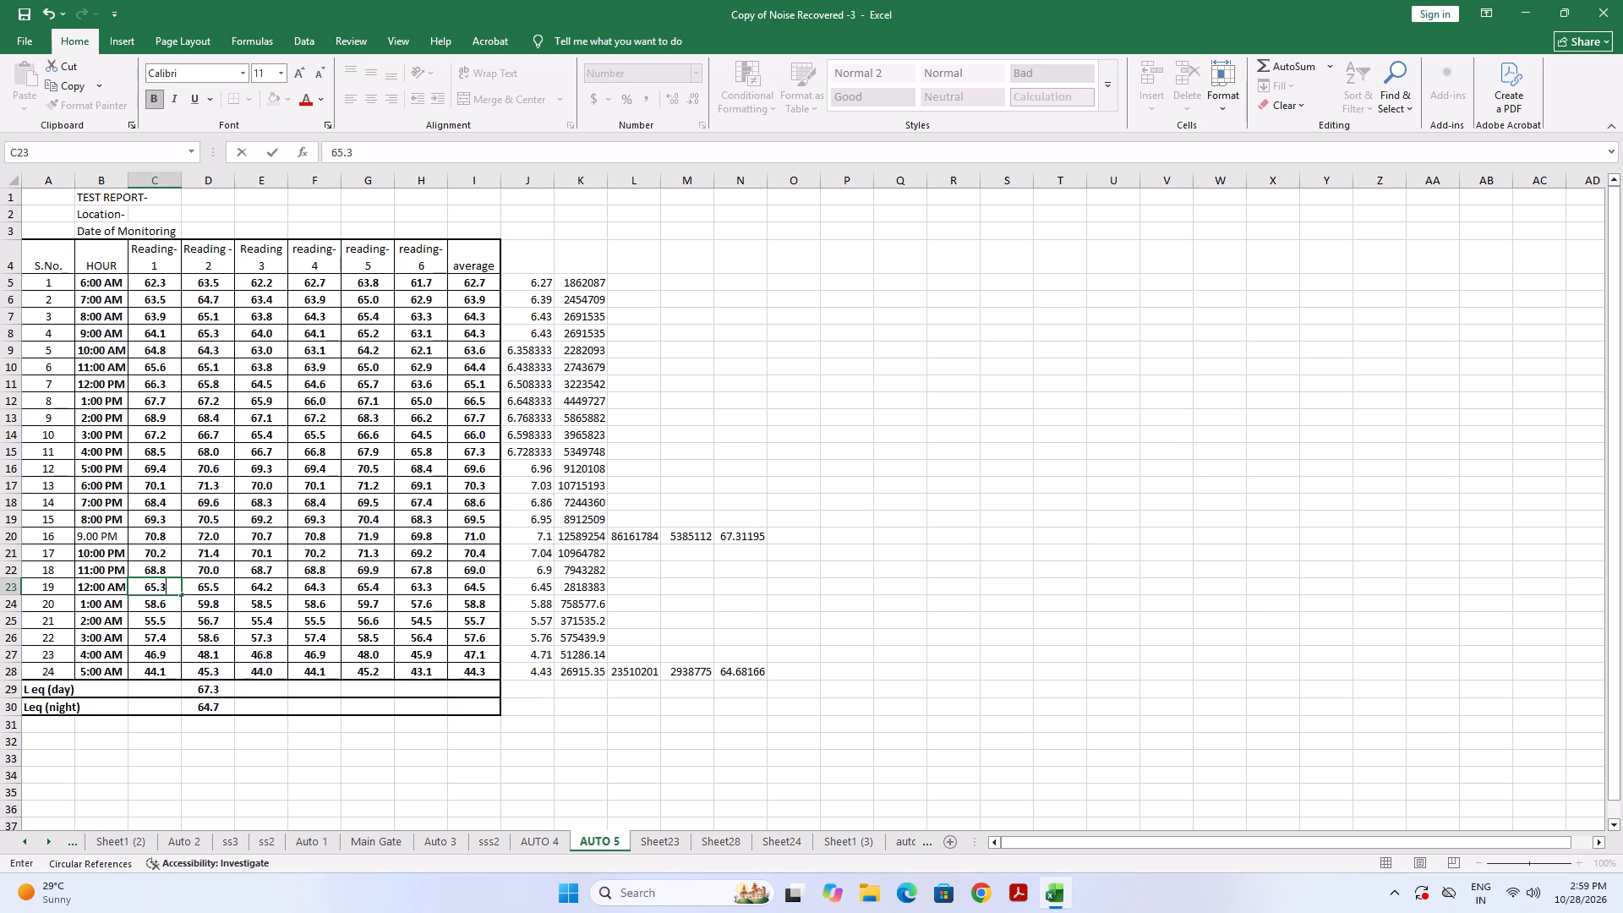
key(Right)
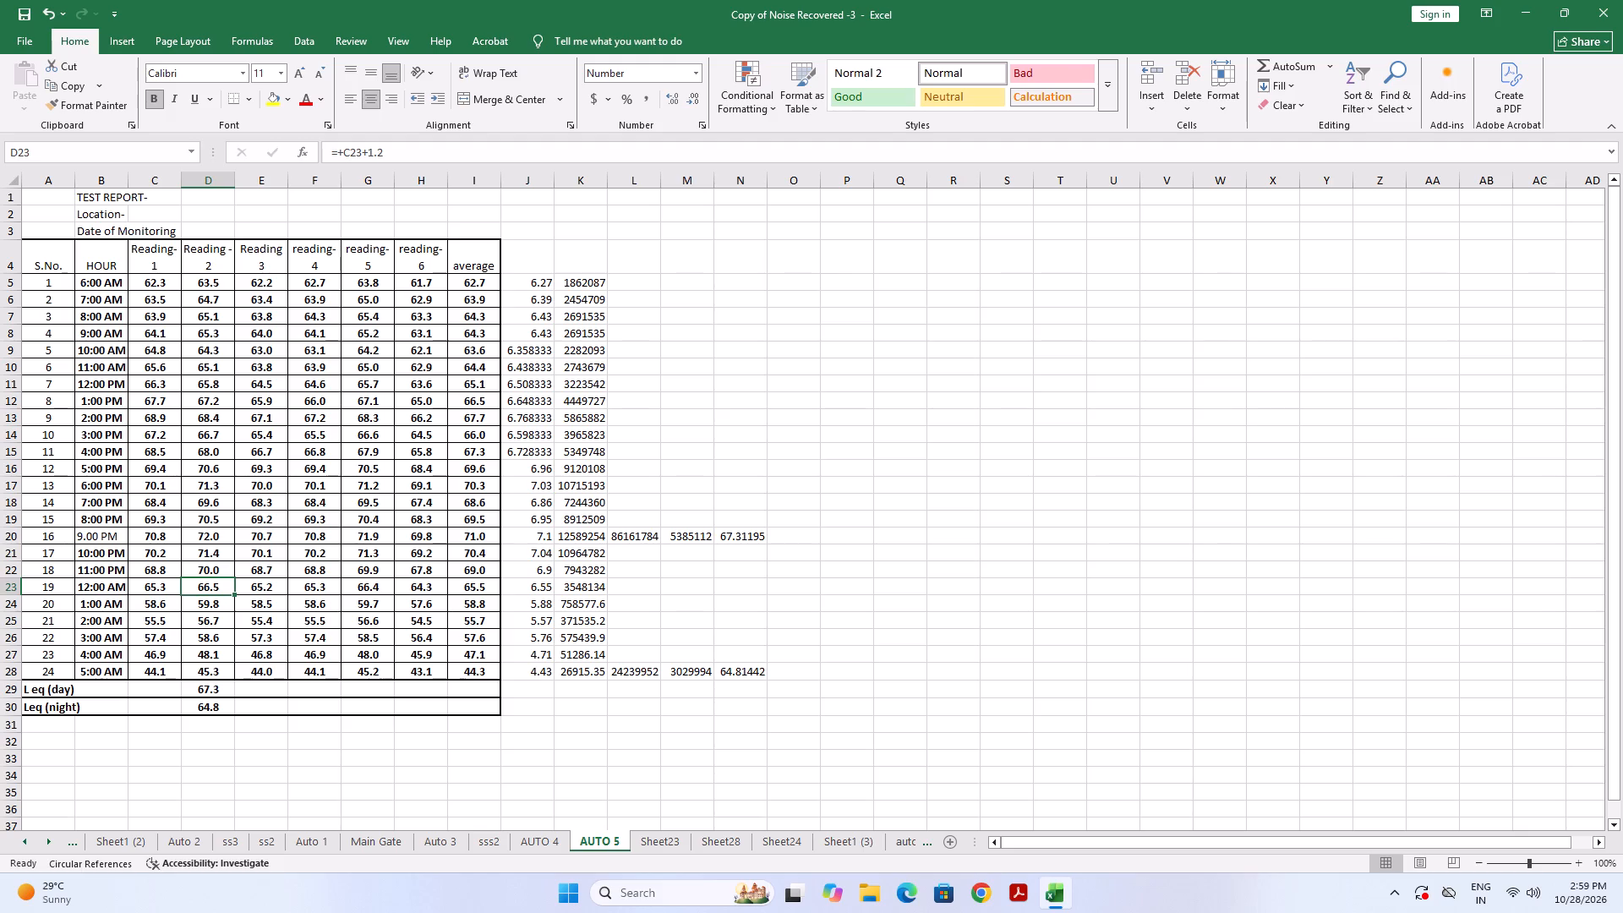
Revise the Reading-1 value for 10:00 PM, cell C21, to 68.2.
key(Down)
key(Left)
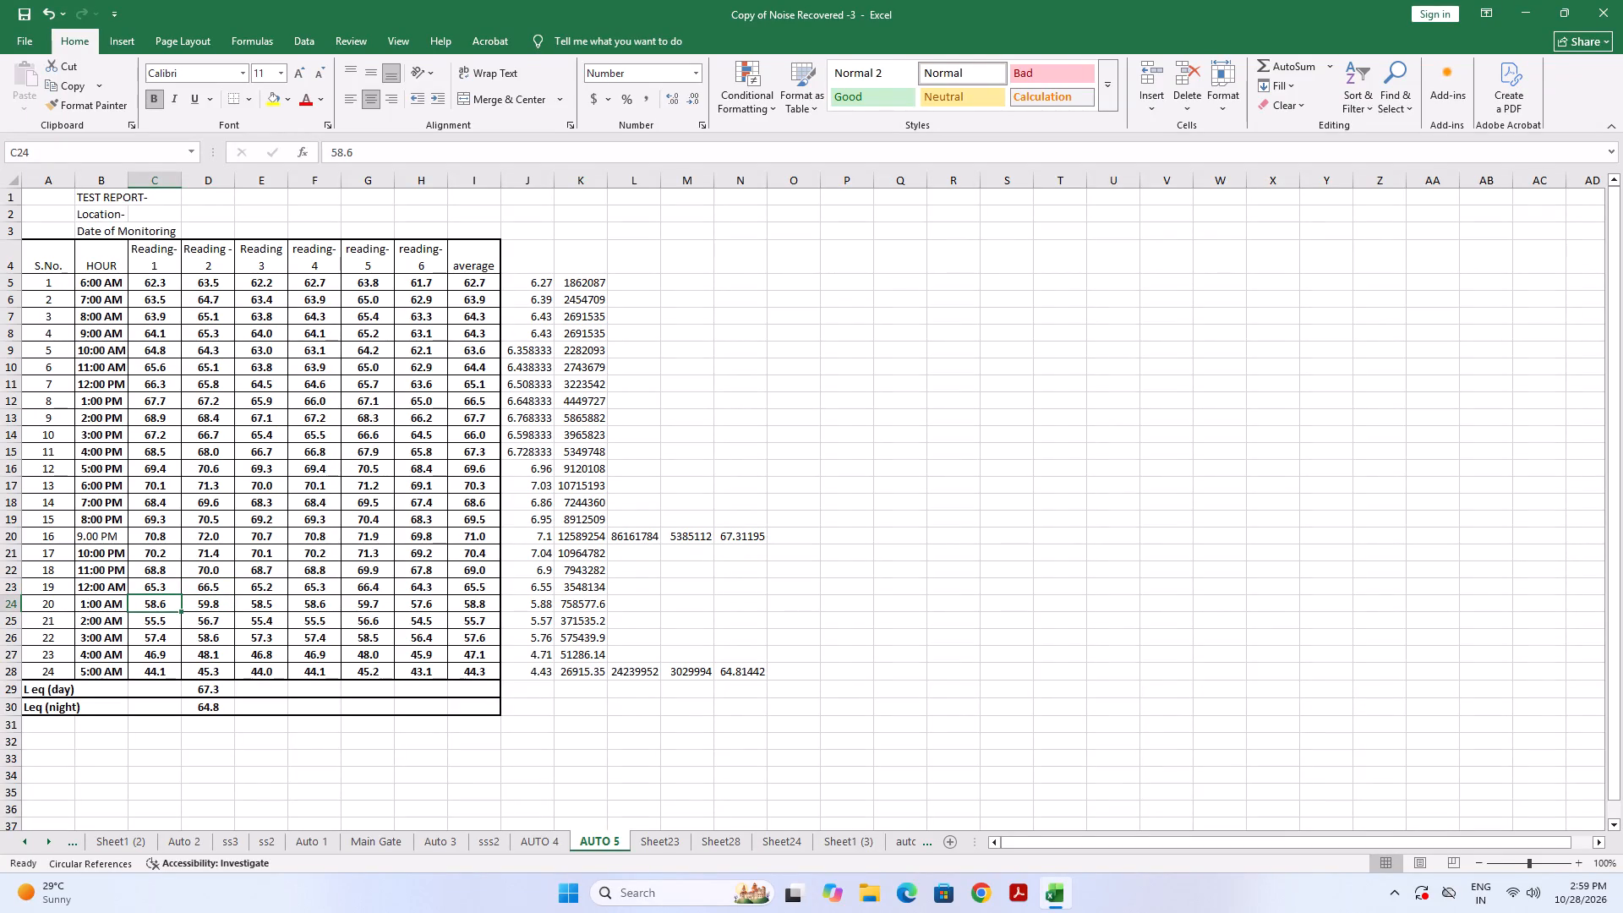
click(164, 551)
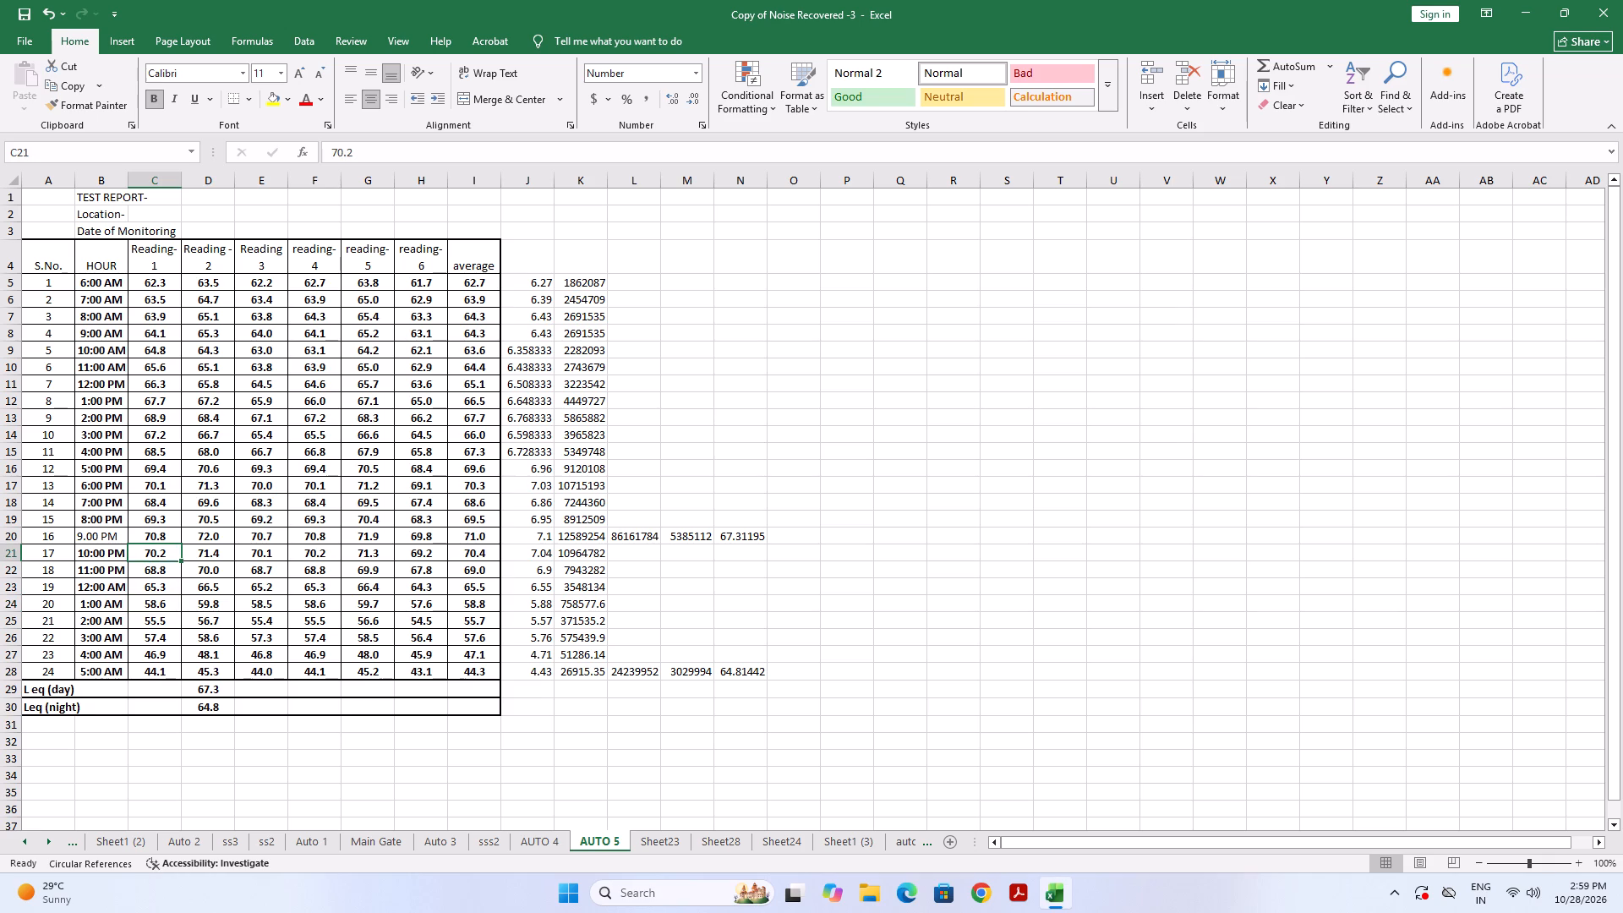
text(68.)
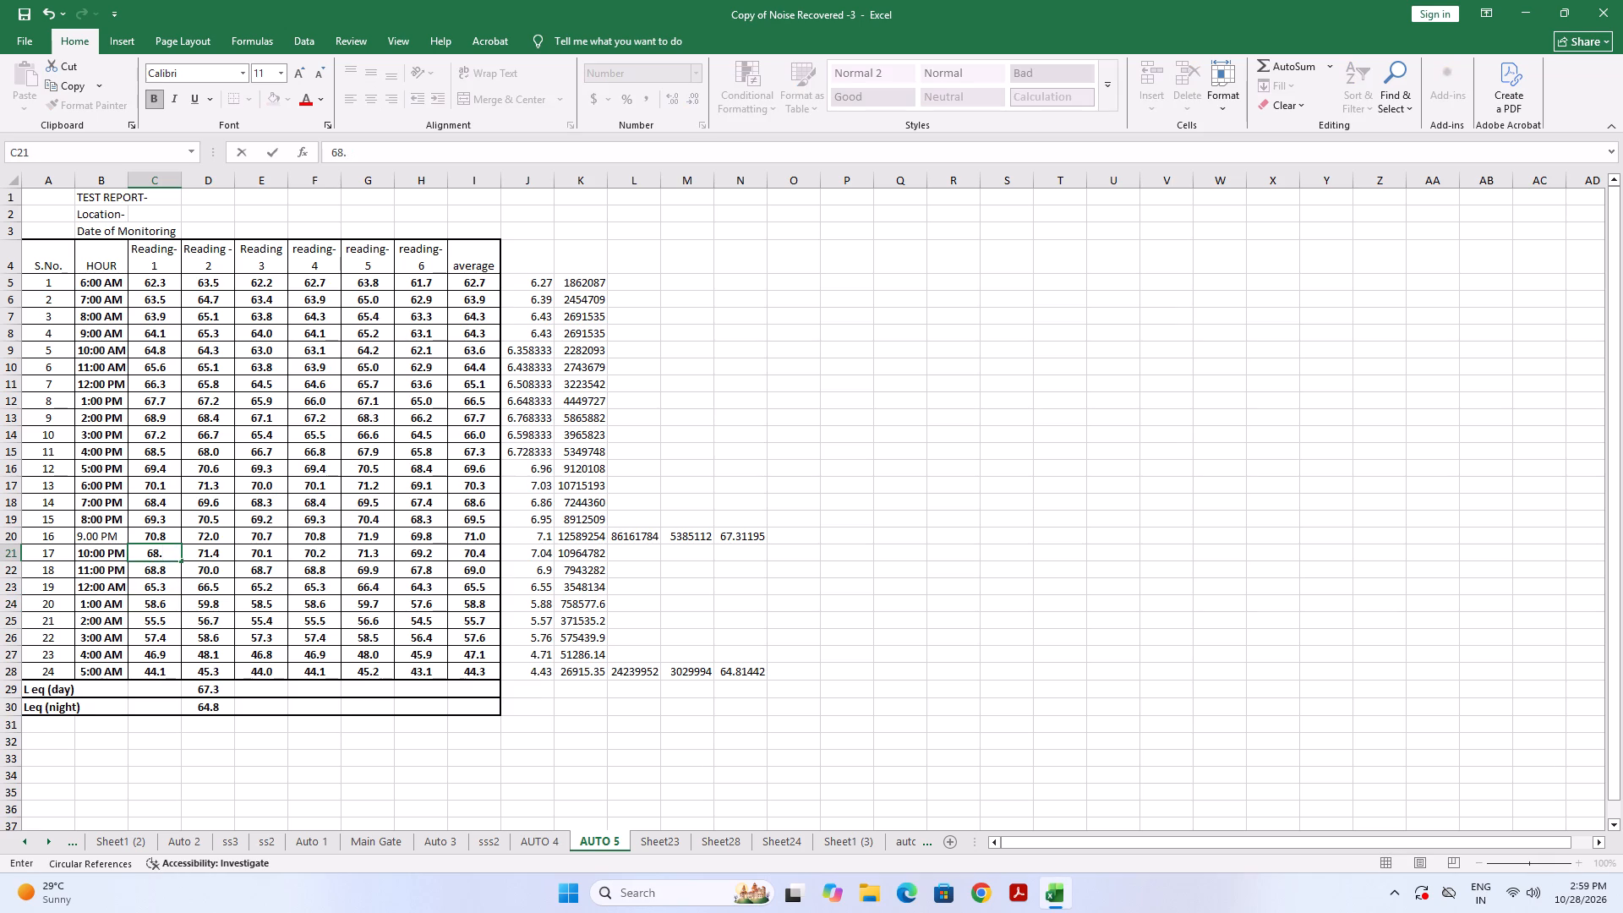
key(2)
key(Right)
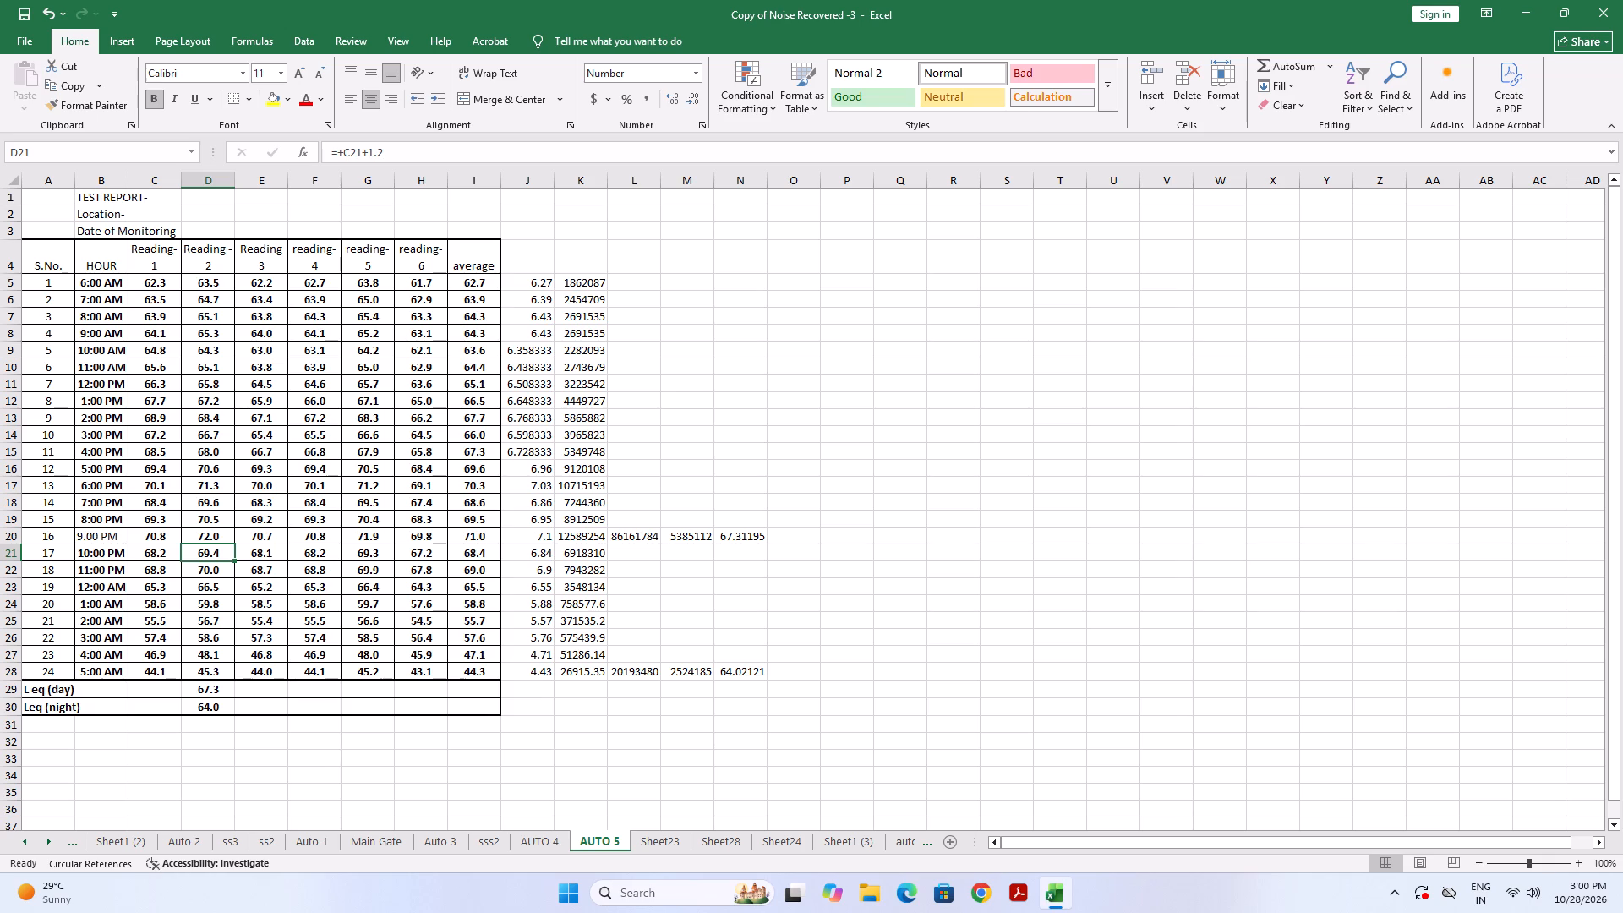
Revise the Reading-1 values for 10:00 AM and 11:00 AM, cells C9 and C10, to 65.8 and 66.6.
click(156, 350)
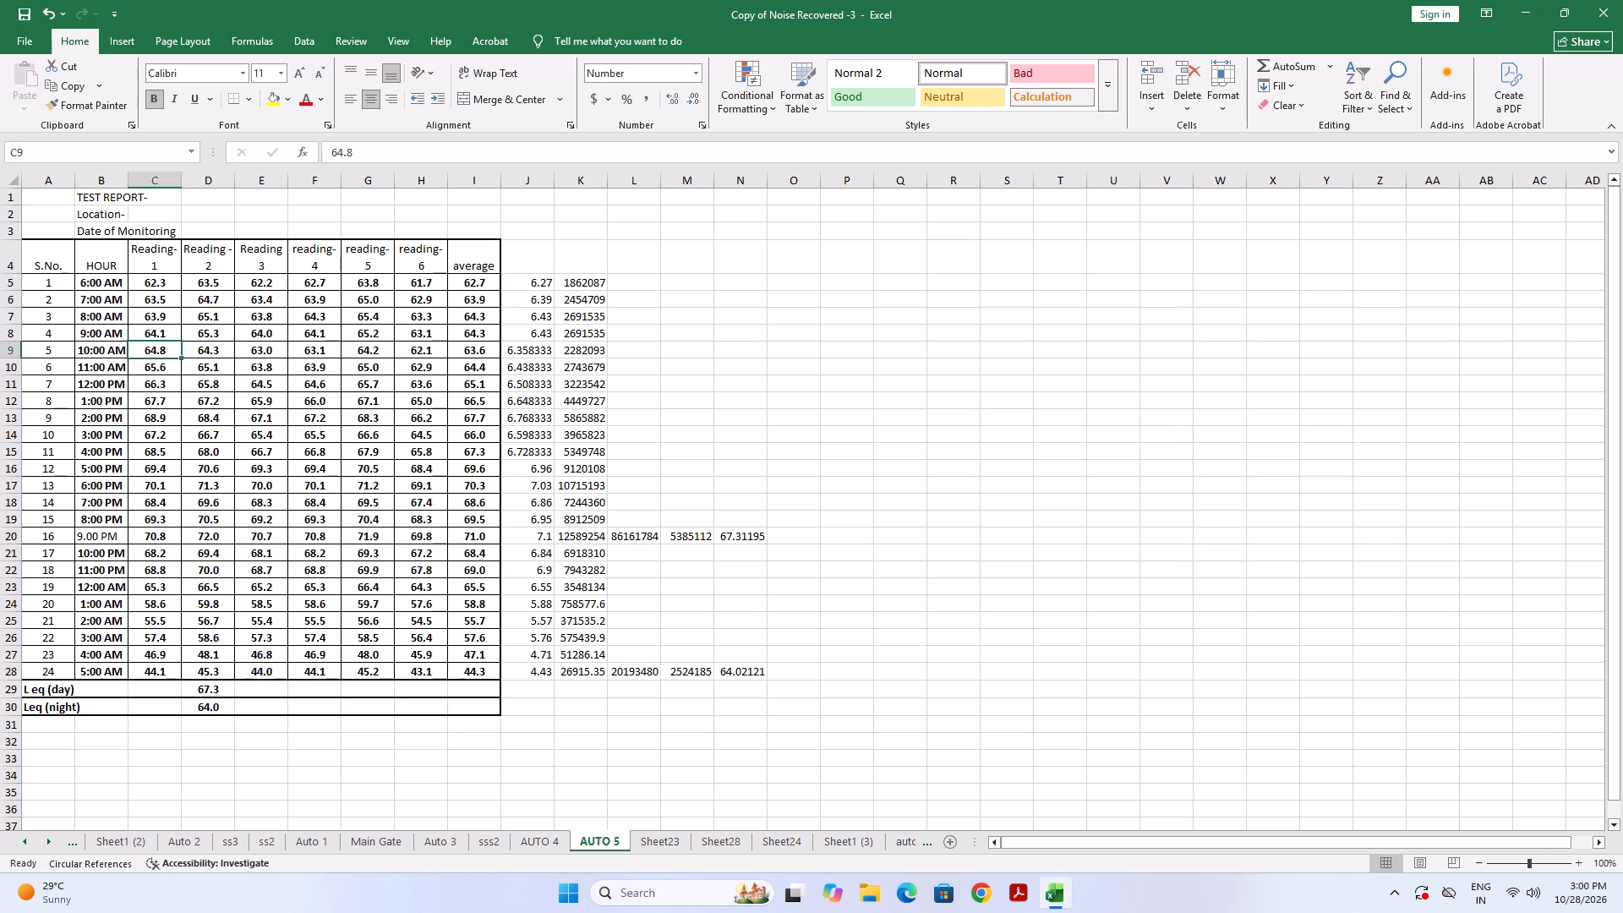
text(65.8)
key(Right)
key(Down)
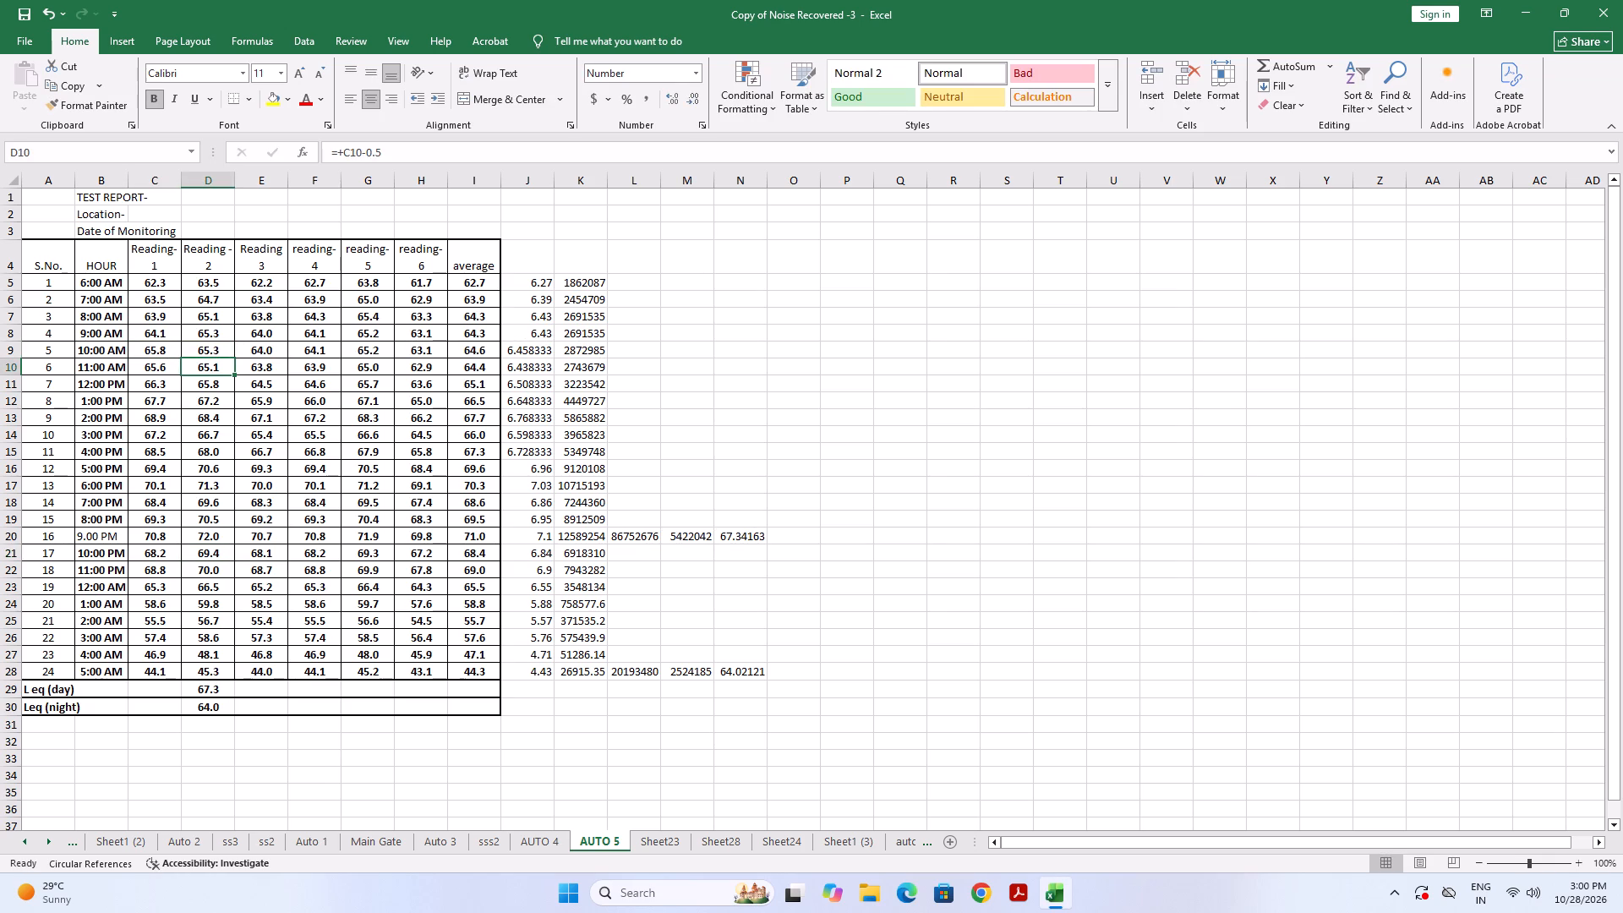
key(Left)
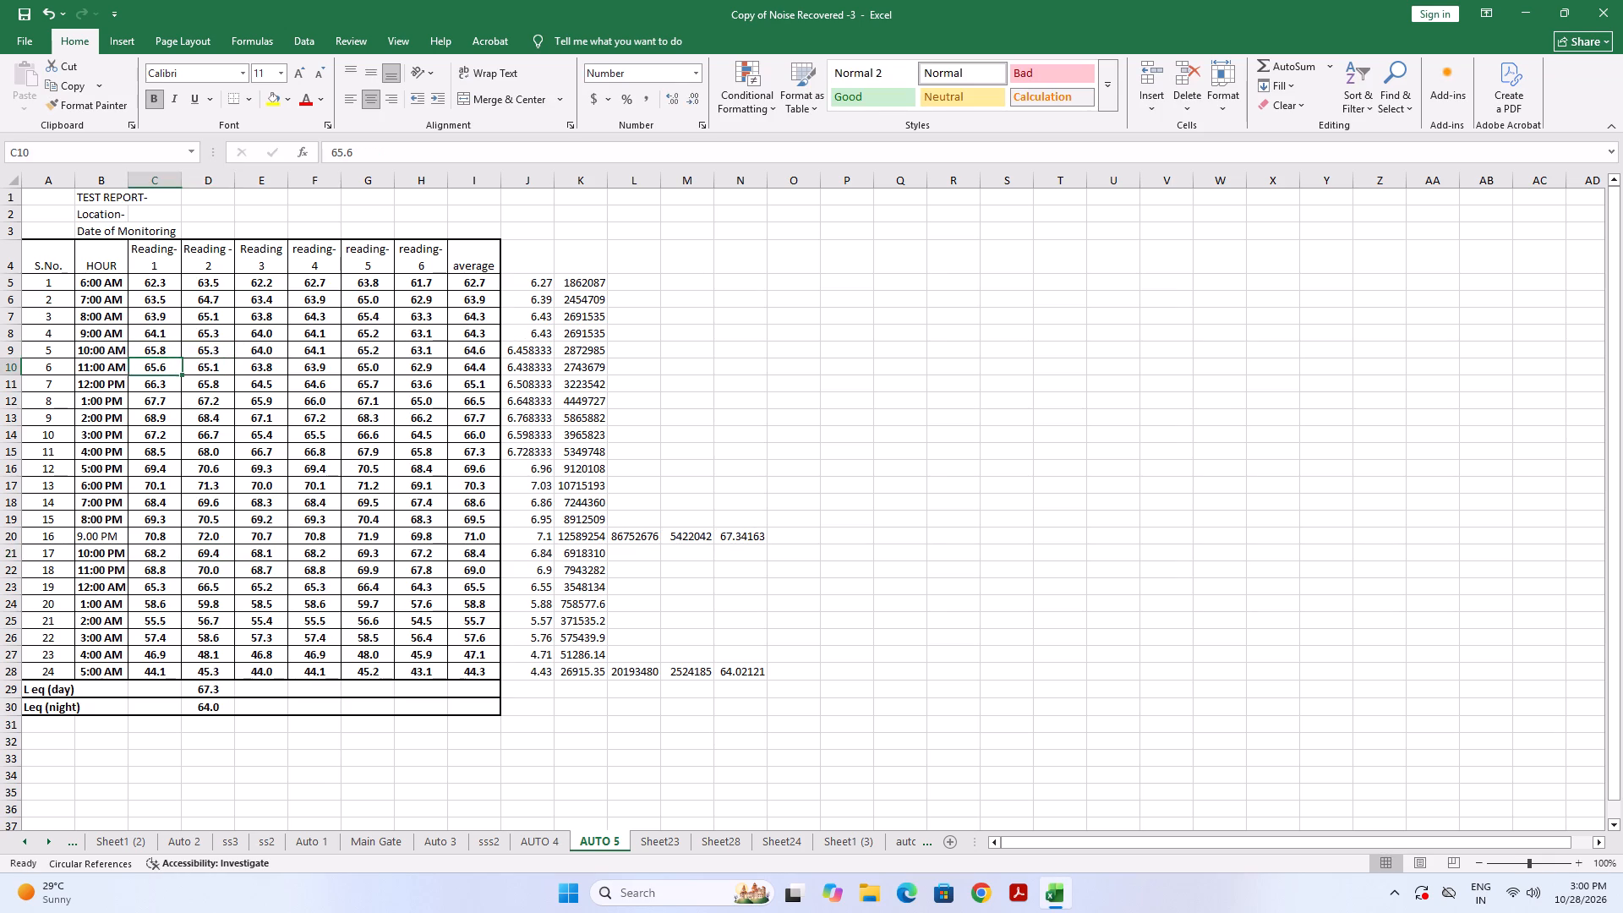
text(66.6)
key(Right)
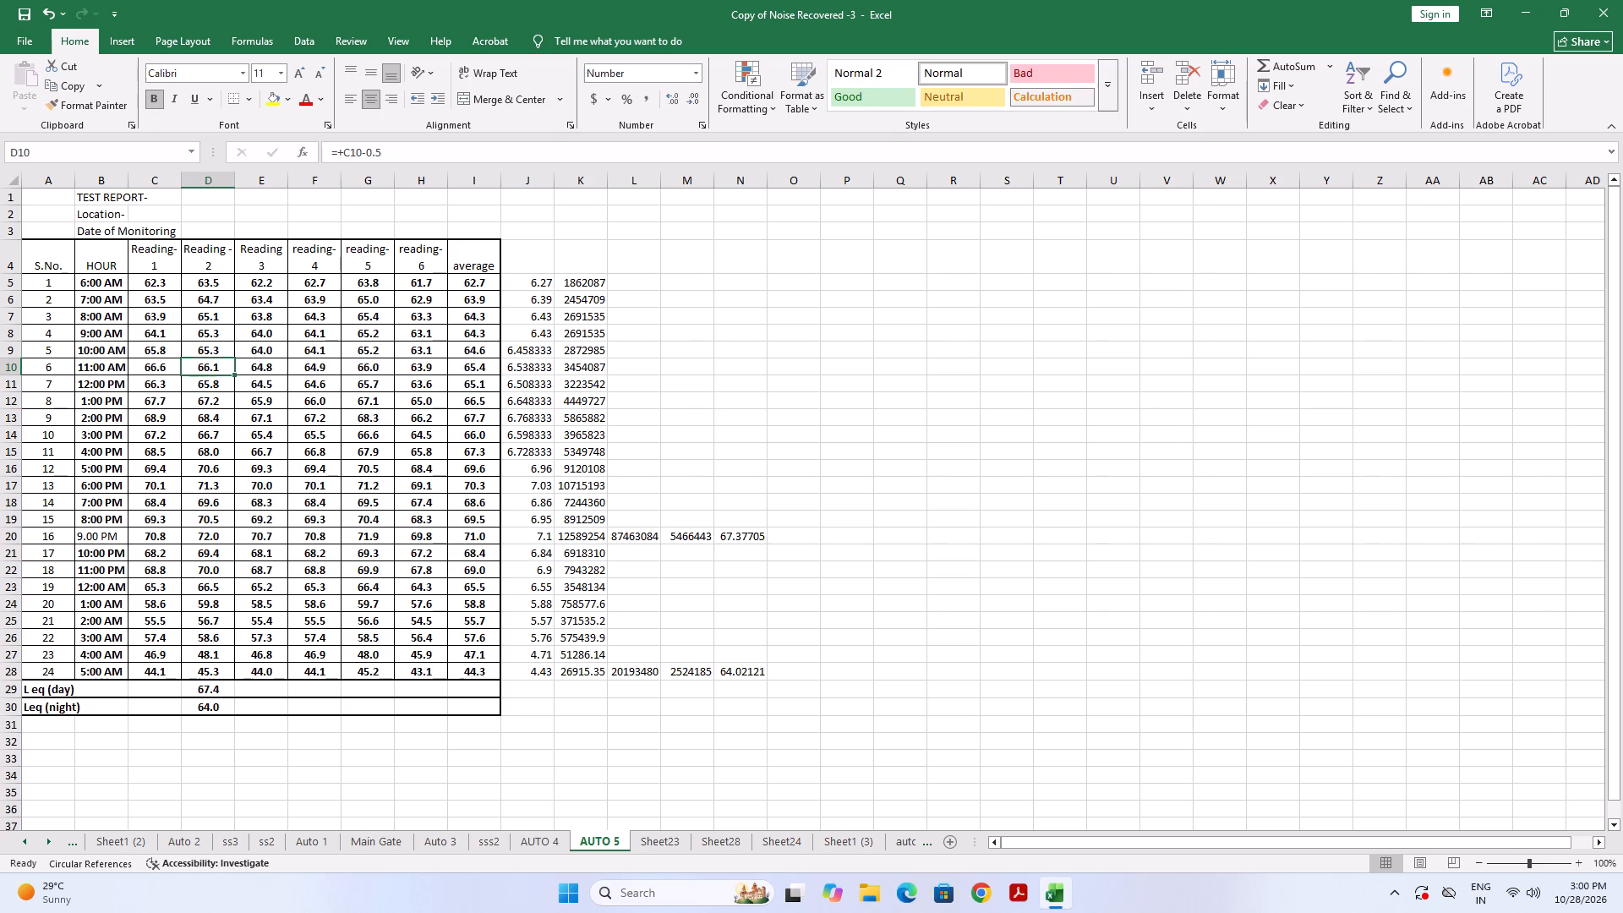
Revise the Reading-1 values for 12:00 PM and 1:00 PM, cells C11 and C12, to 67.3 and 68.8.
key(Down)
key(Left)
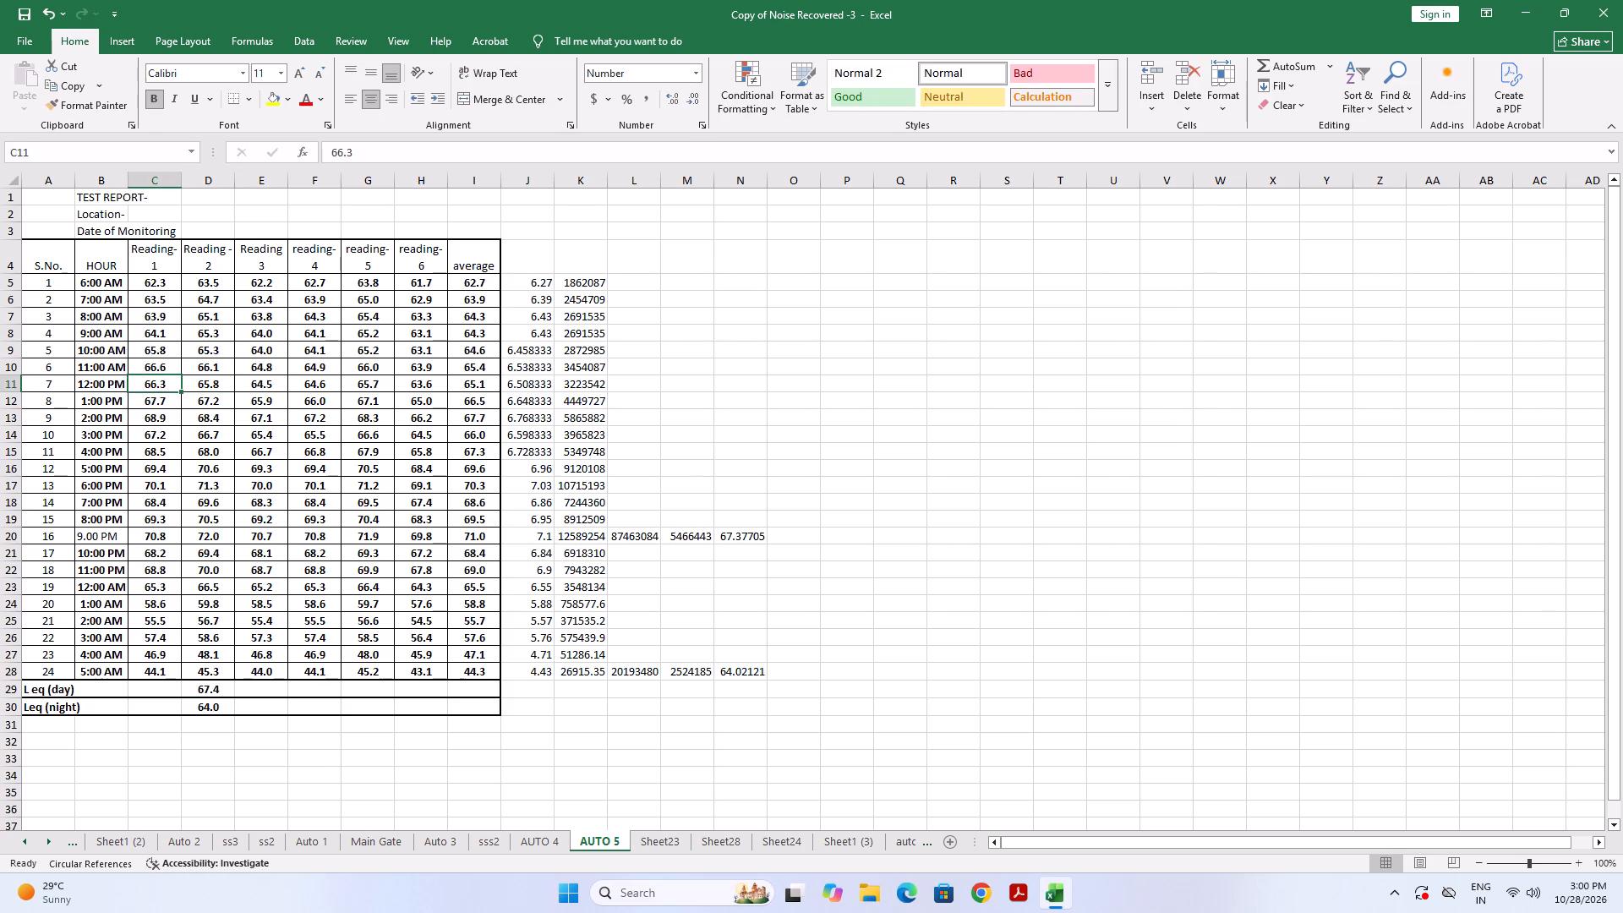
text(67.3)
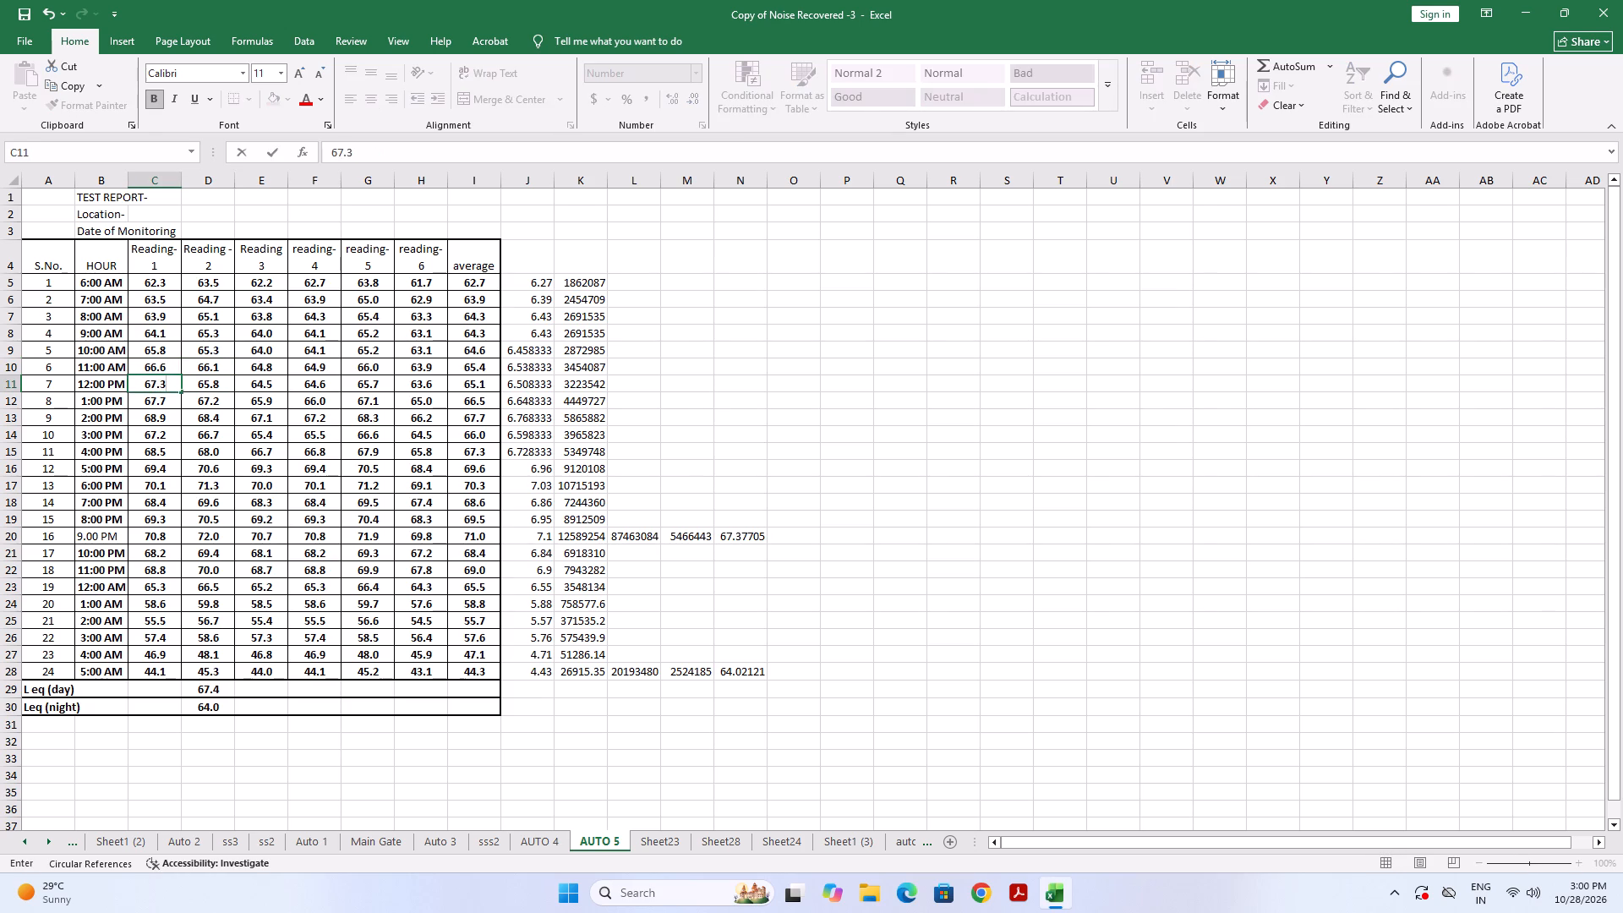
key(Right)
key(Down)
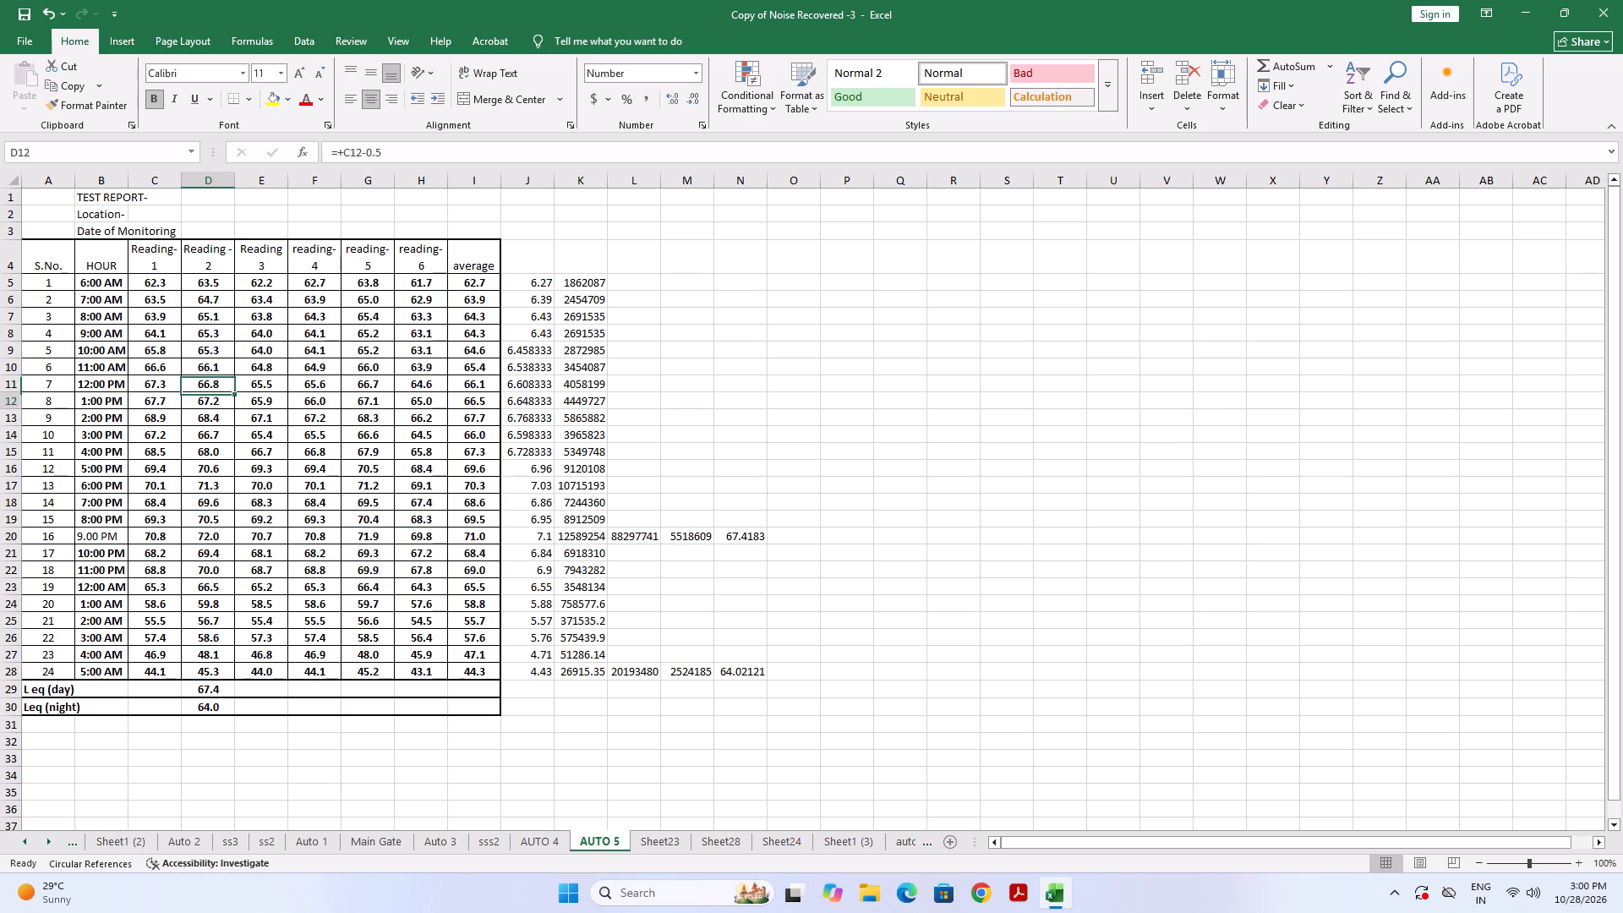
key(Left)
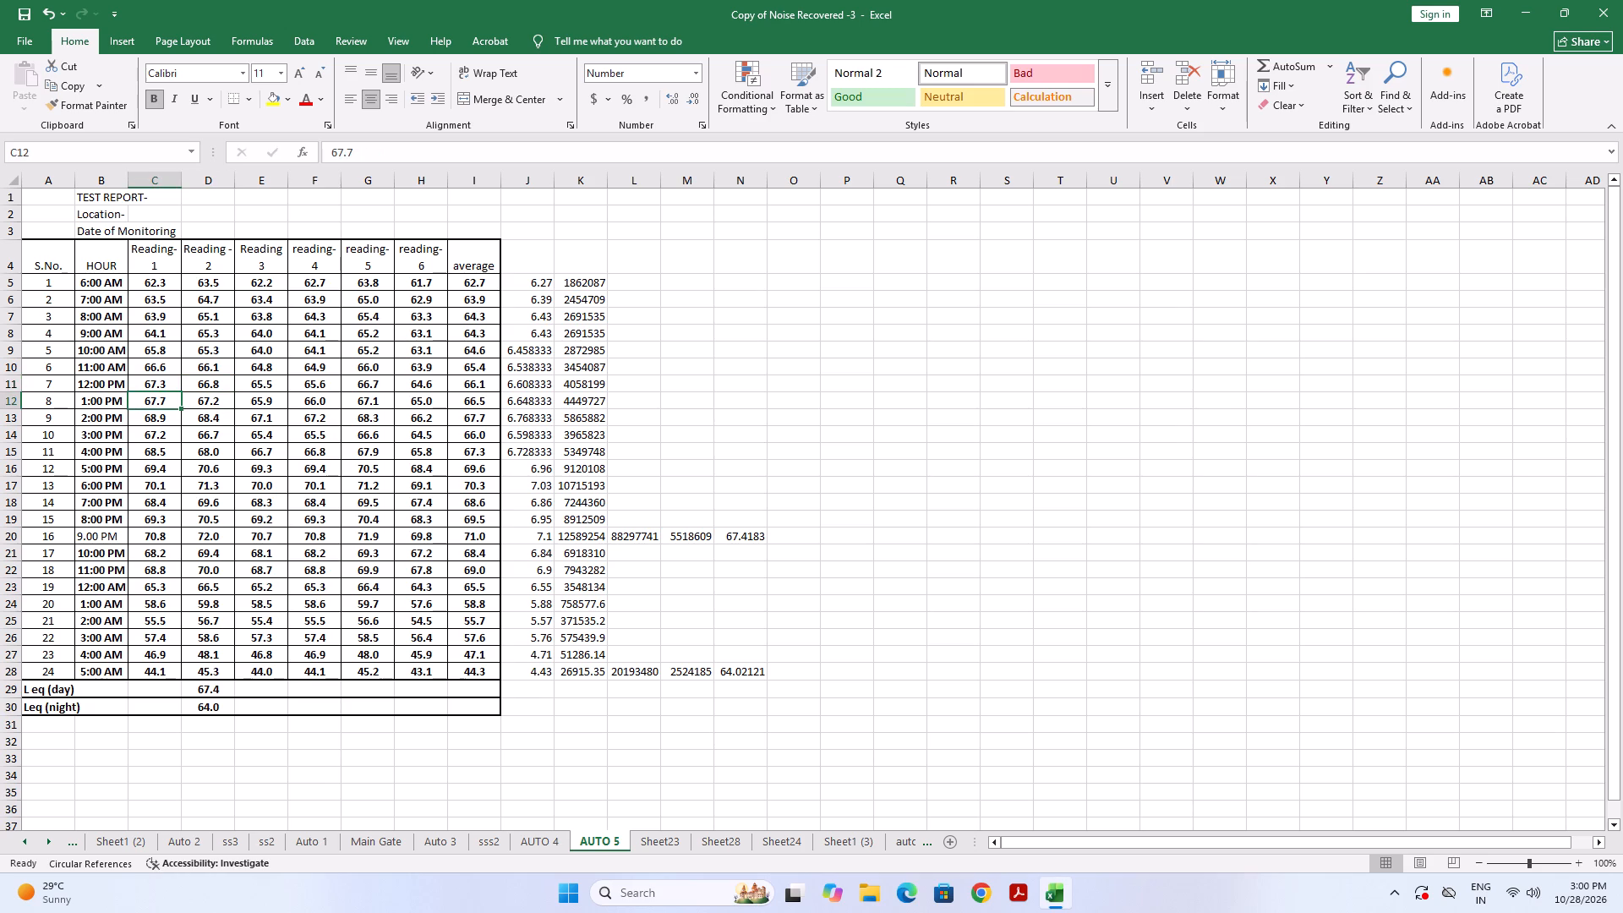
text(68.)
key(8)
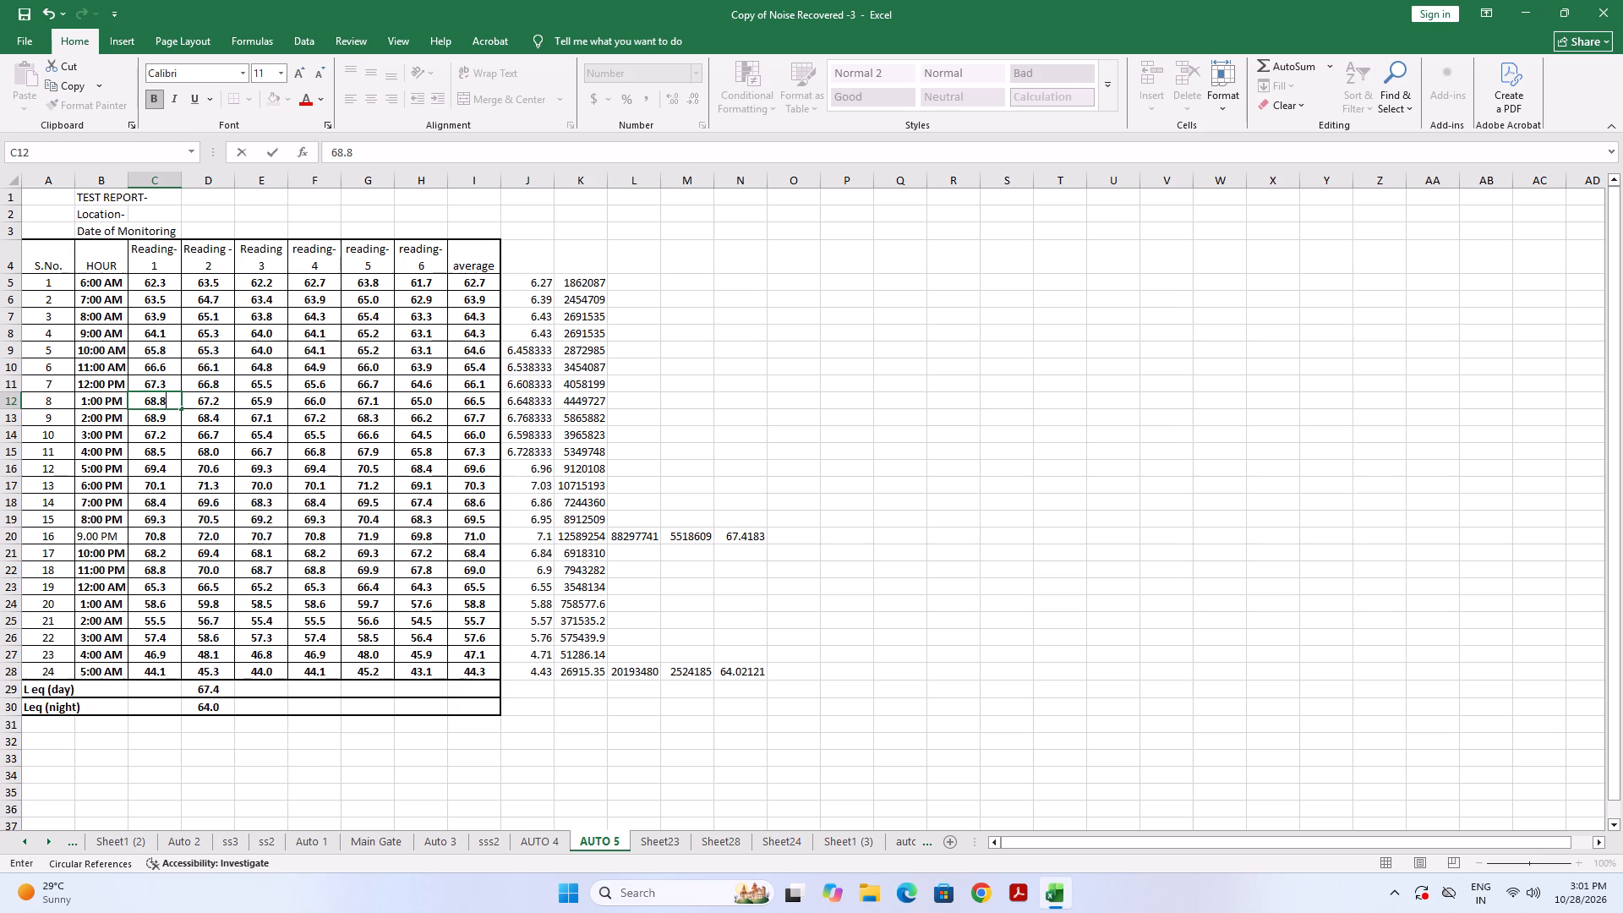
key(Right)
Revise the Reading-1 values for 2:00 PM and 3:00 PM, cells C13 and C14, to 69.9 and 68.7.
key(Down)
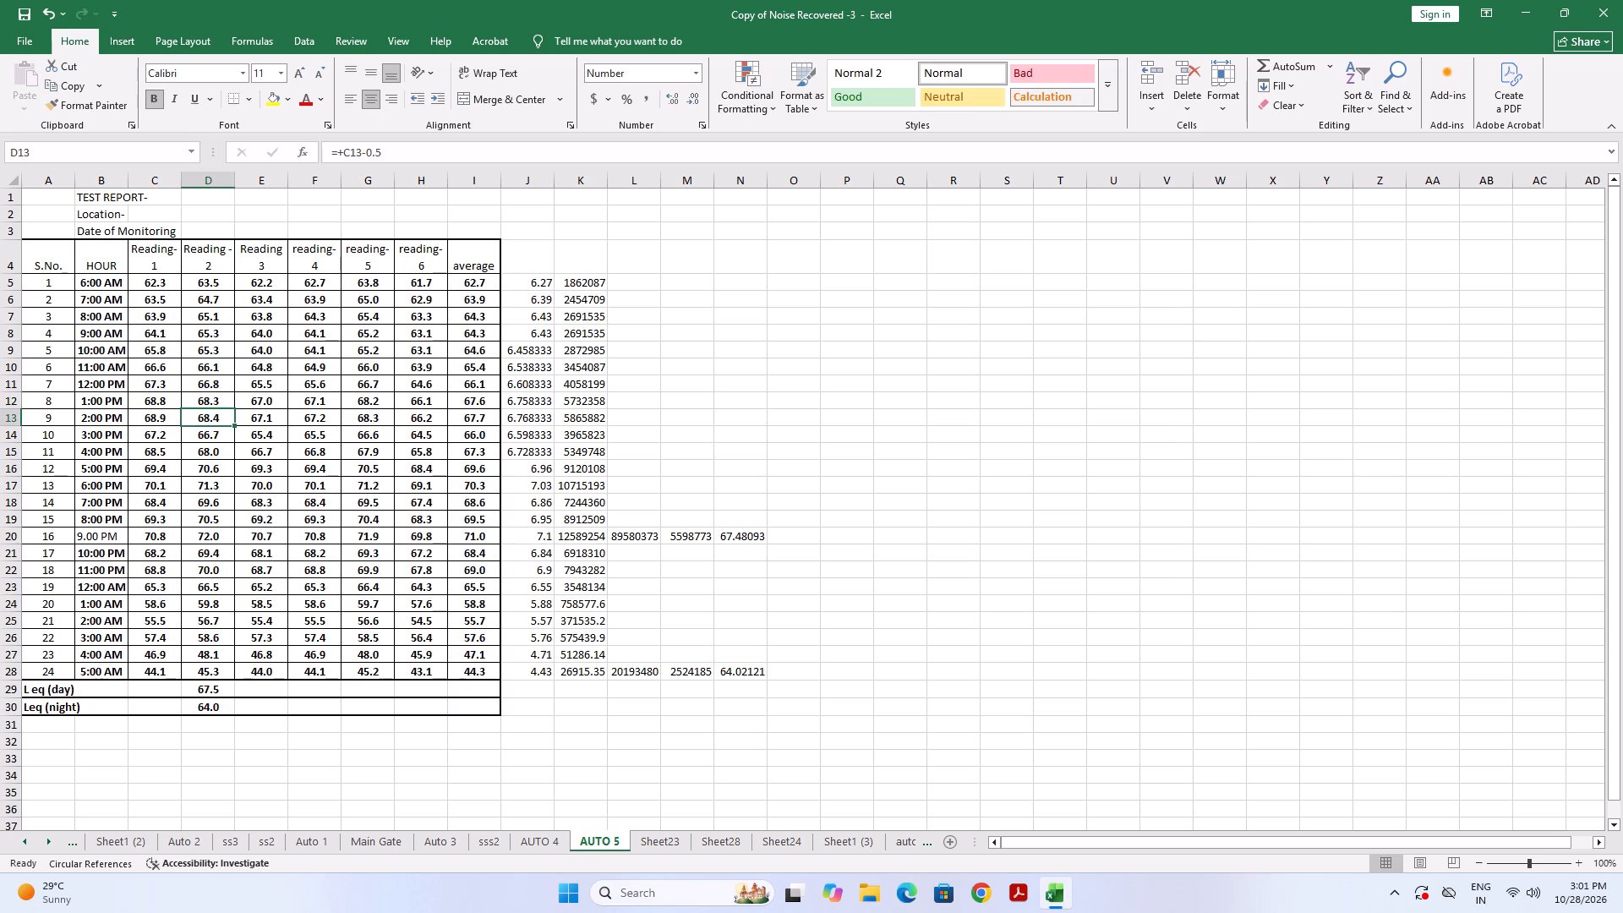
key(Left)
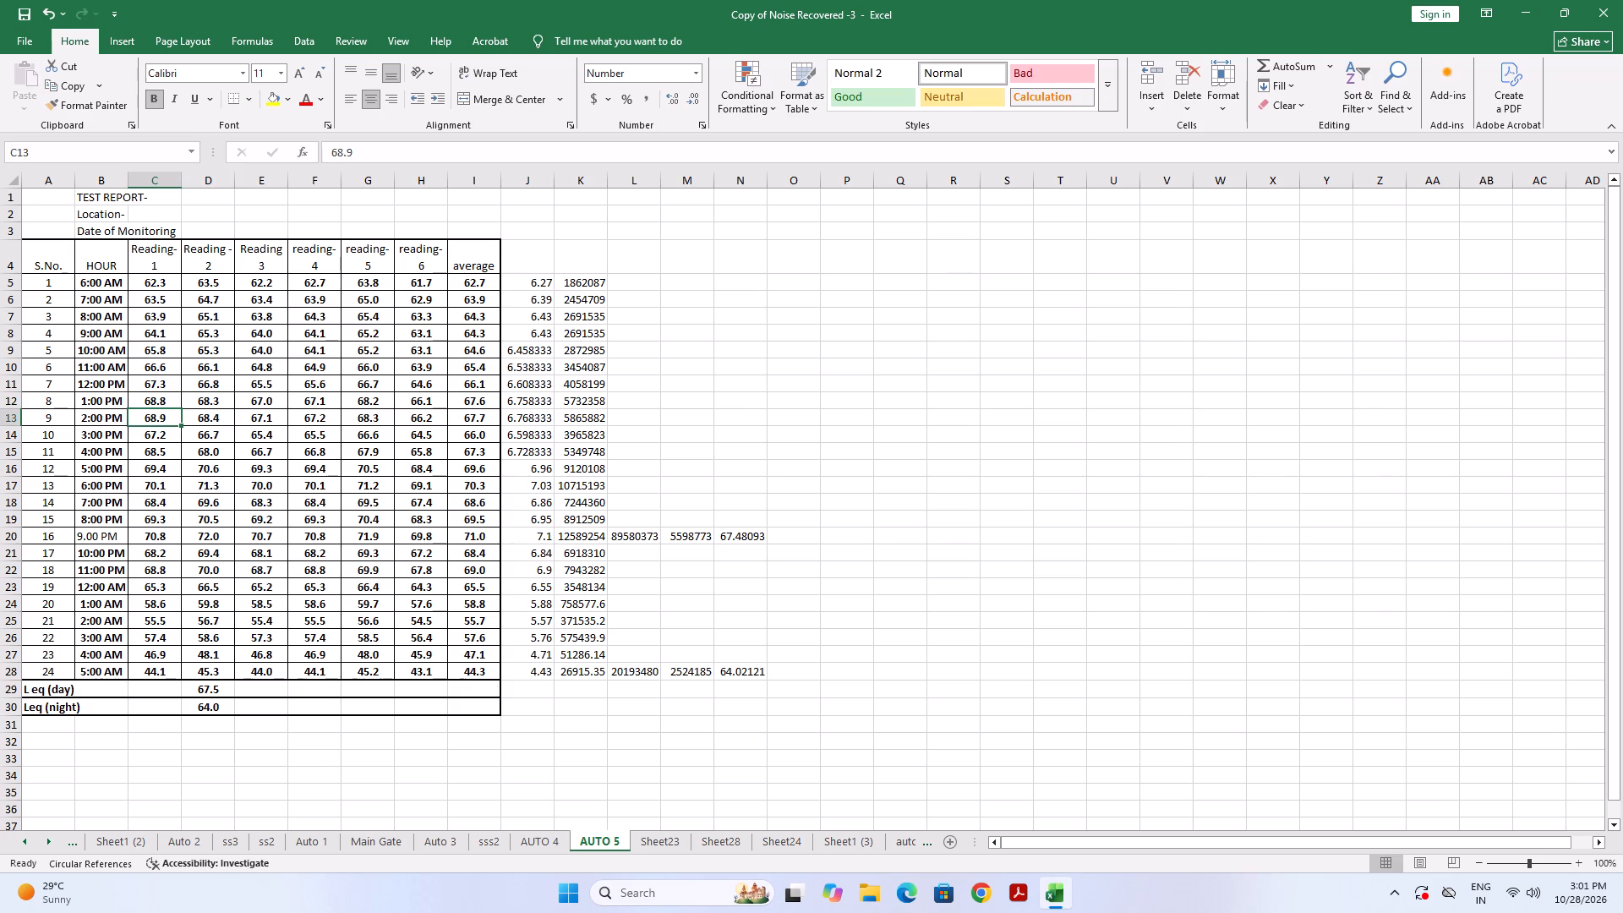
text(69)
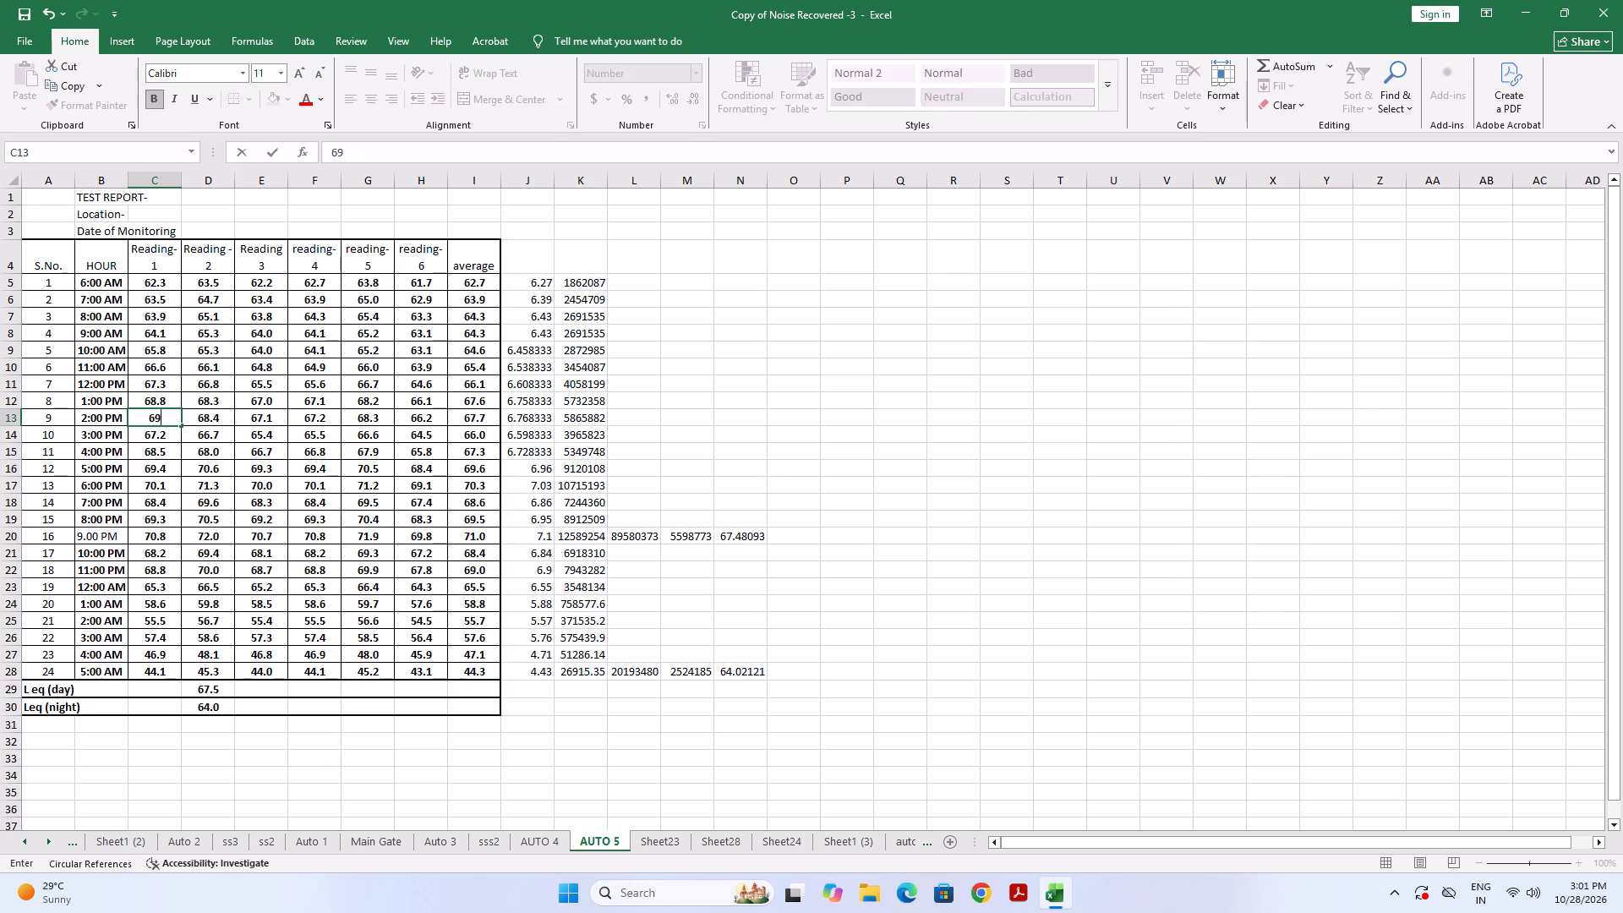
key(period)
key(9)
key(Right)
key(Down)
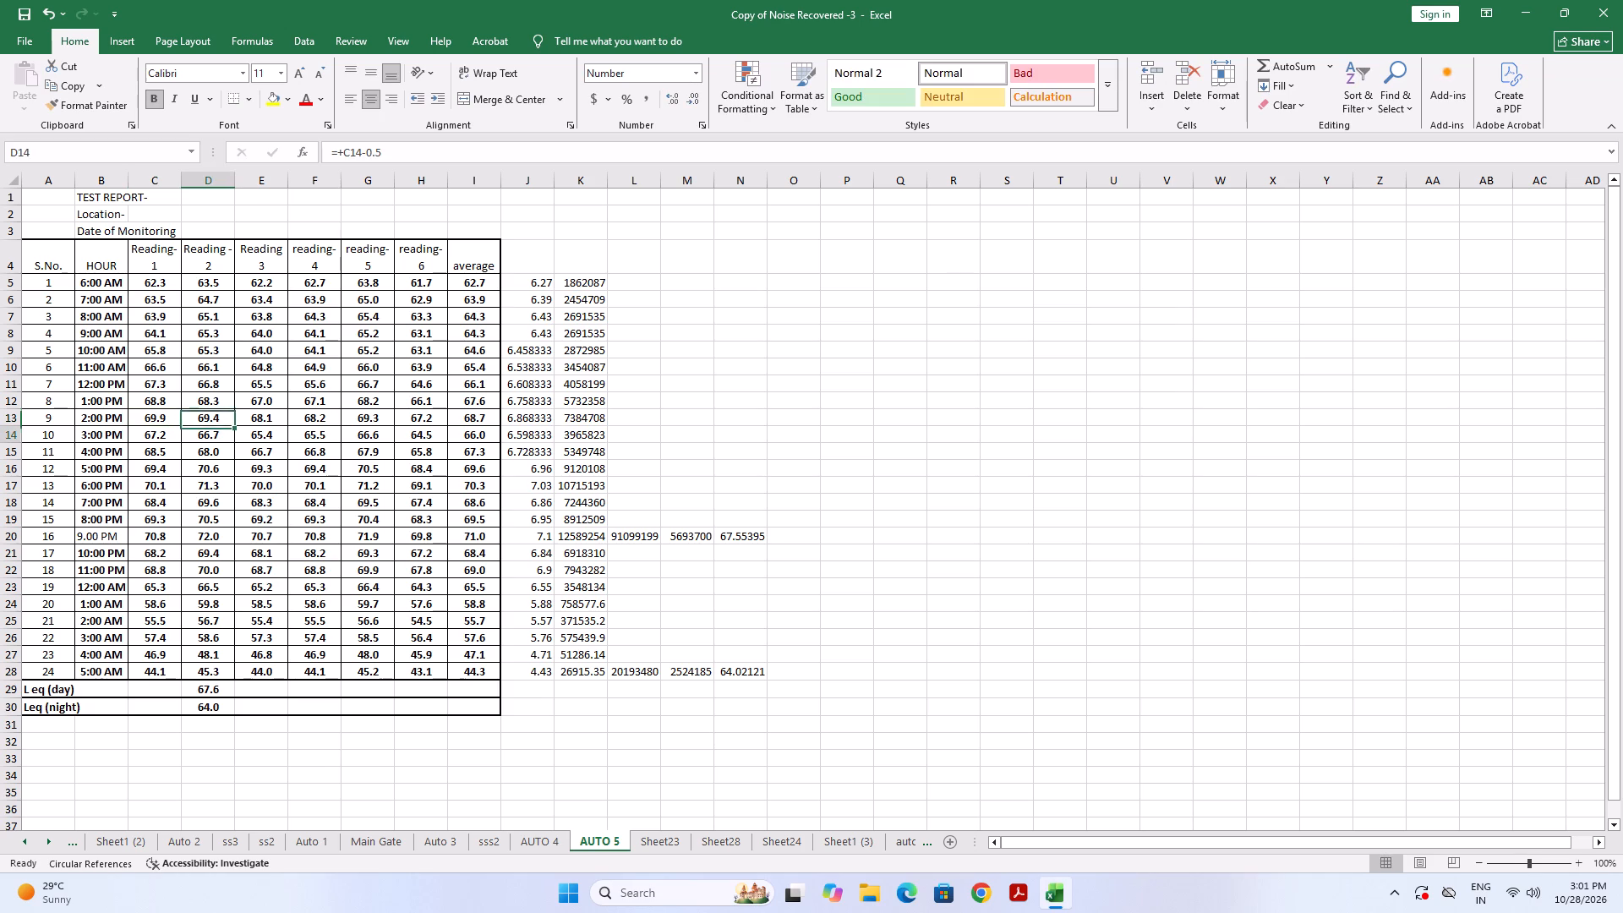
key(Left)
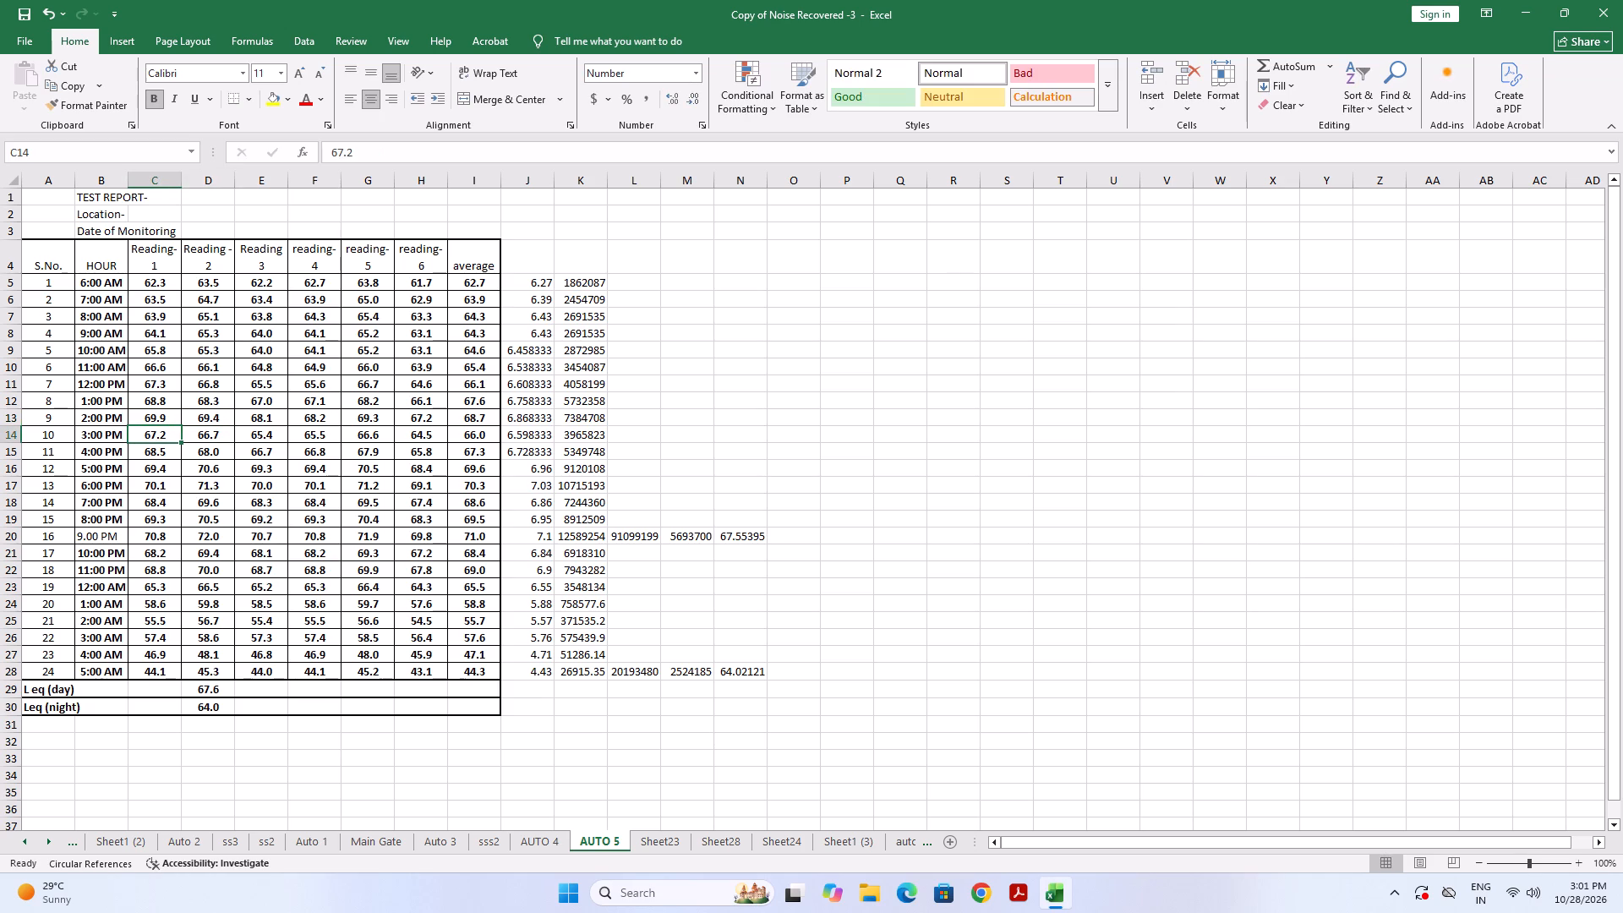
text(68.7)
key(Right)
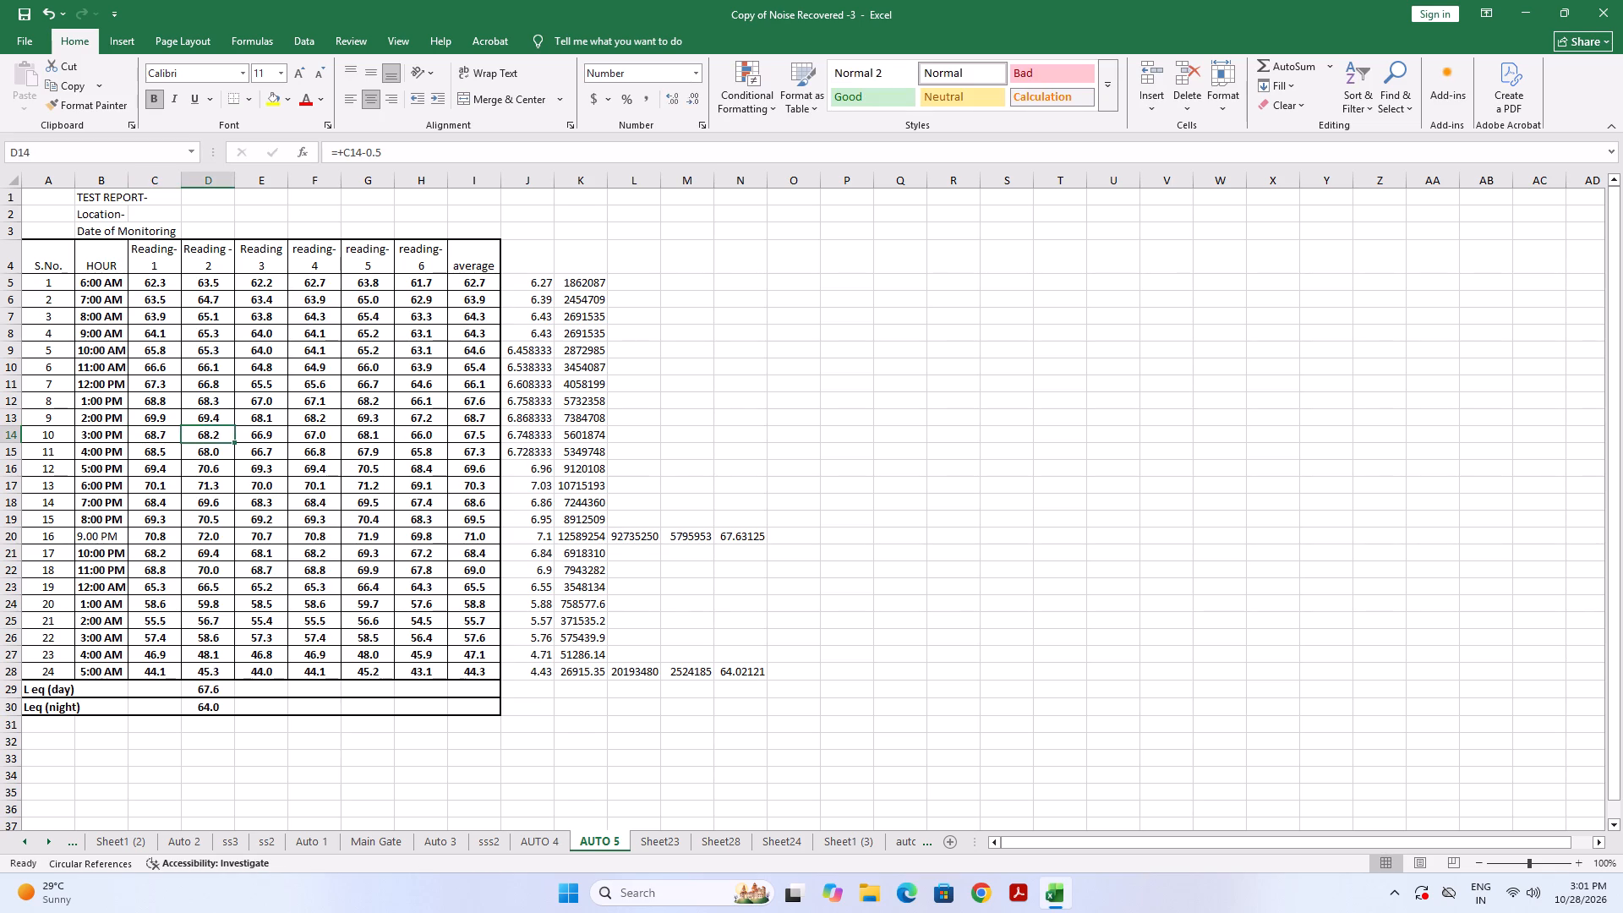
Revise the Reading-1 values for 4:00 PM and 5:00 PM, cells C15 and C16, to 69.4 and 70.8.
key(Down)
key(Left)
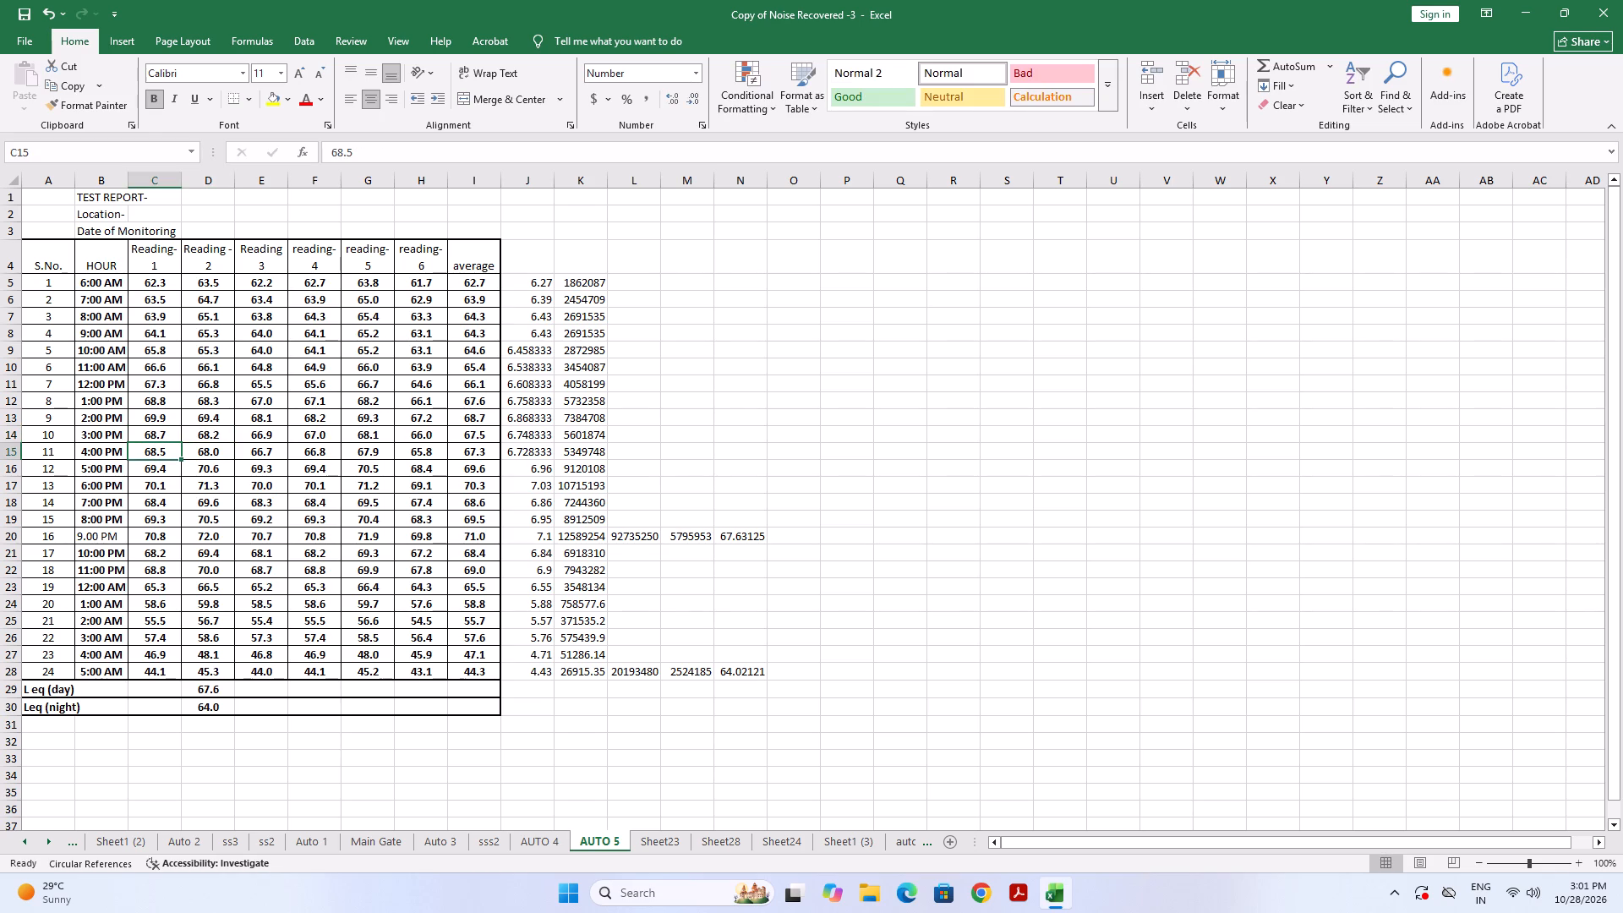
text(69.)
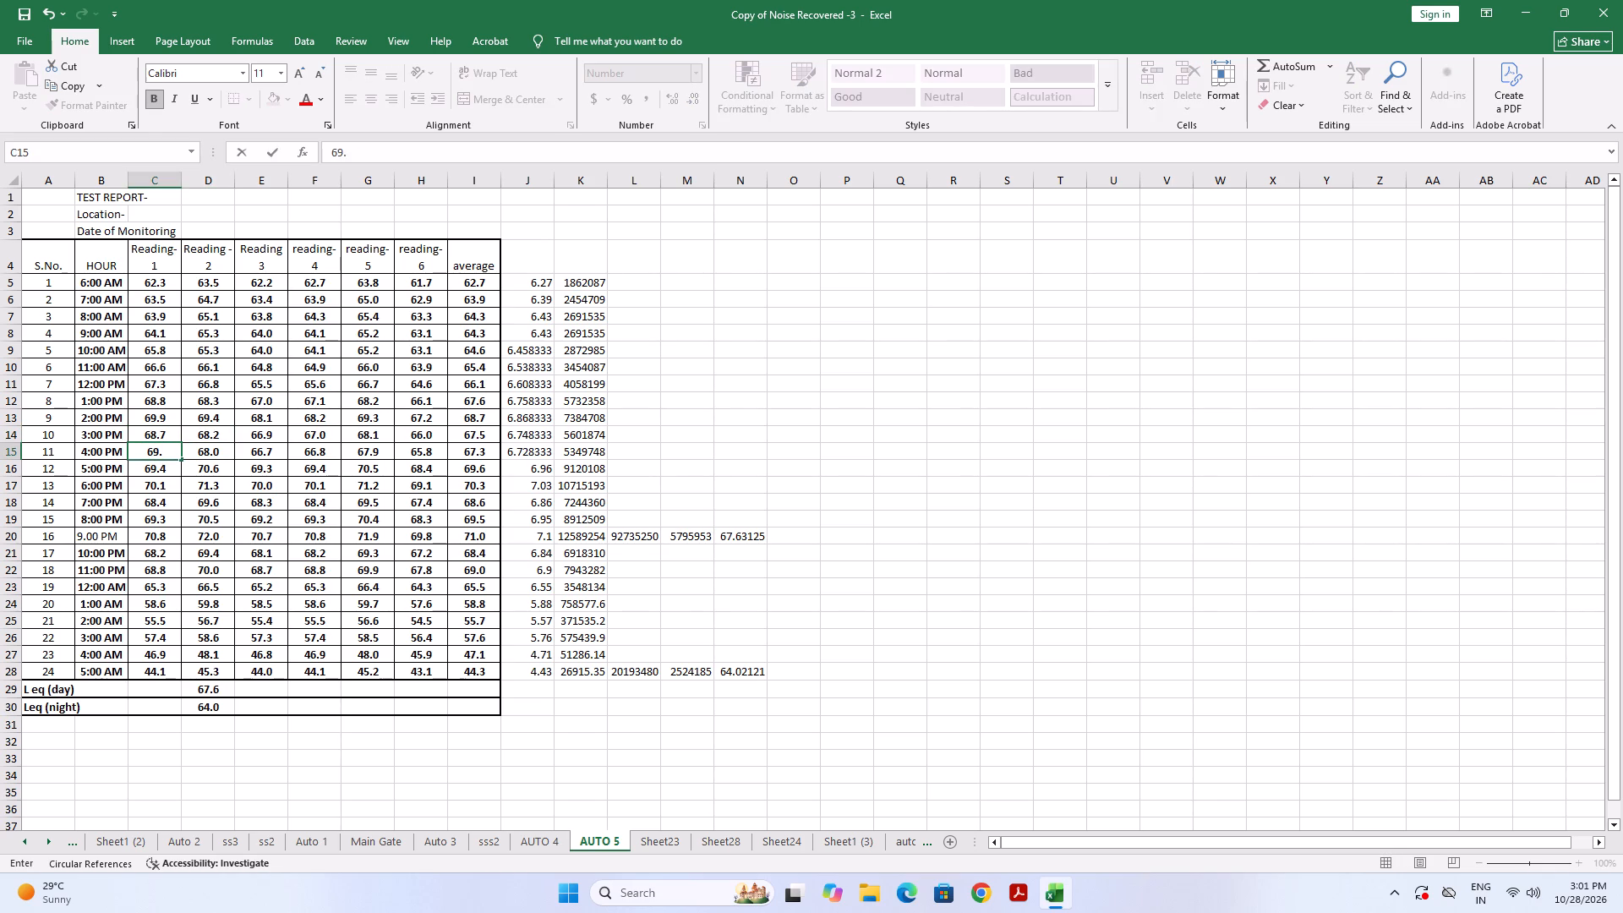
key(4)
key(Right)
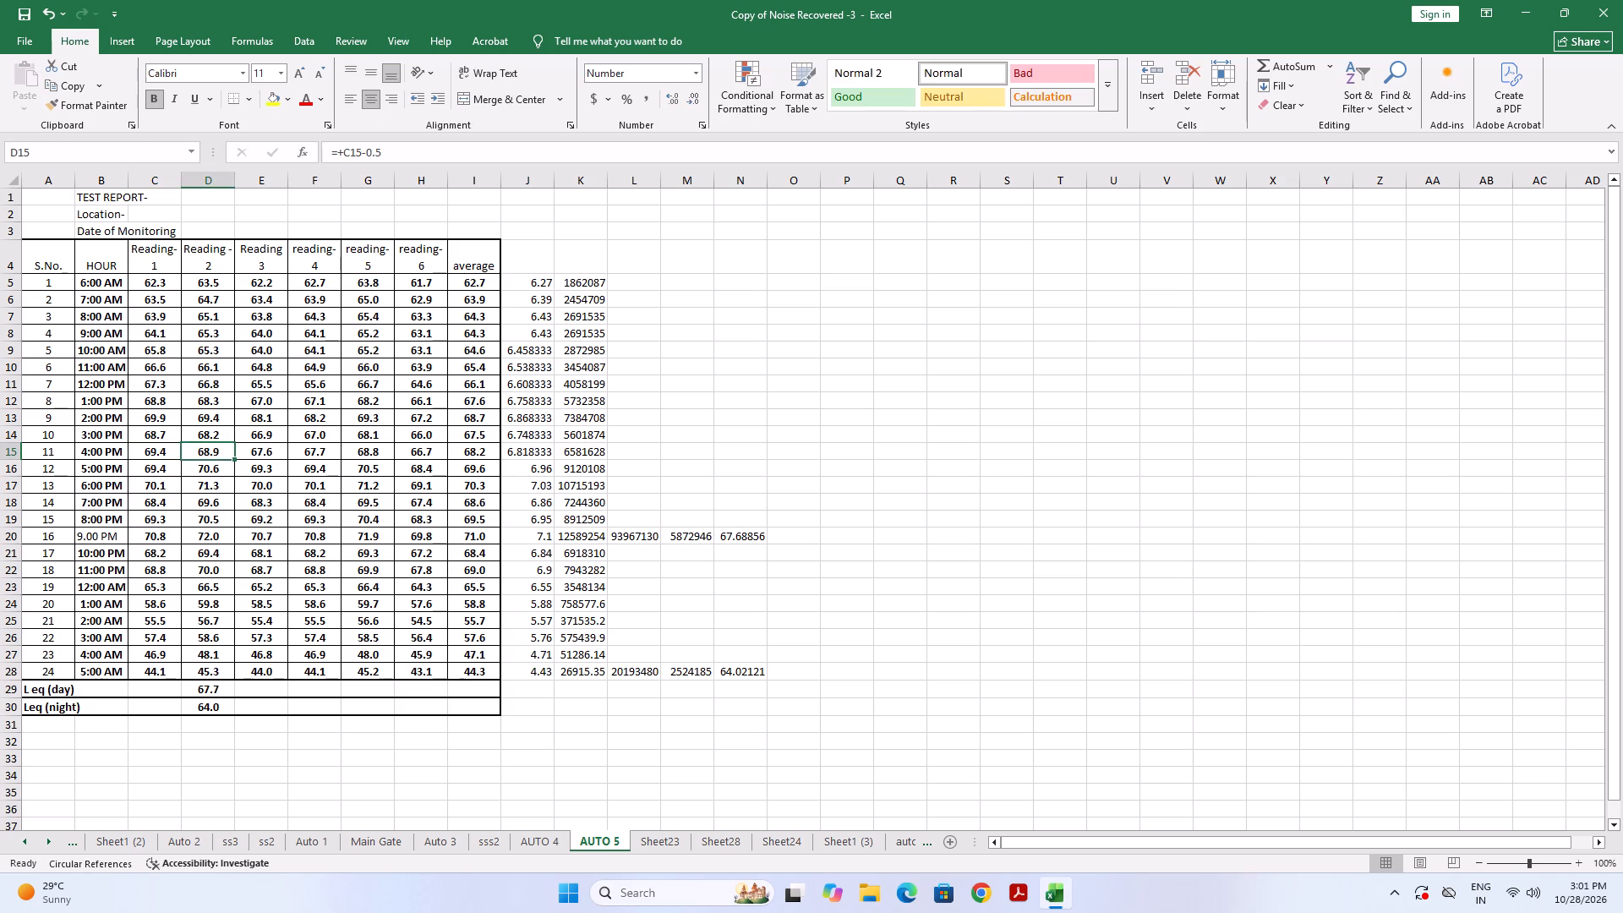
key(Down)
key(Left)
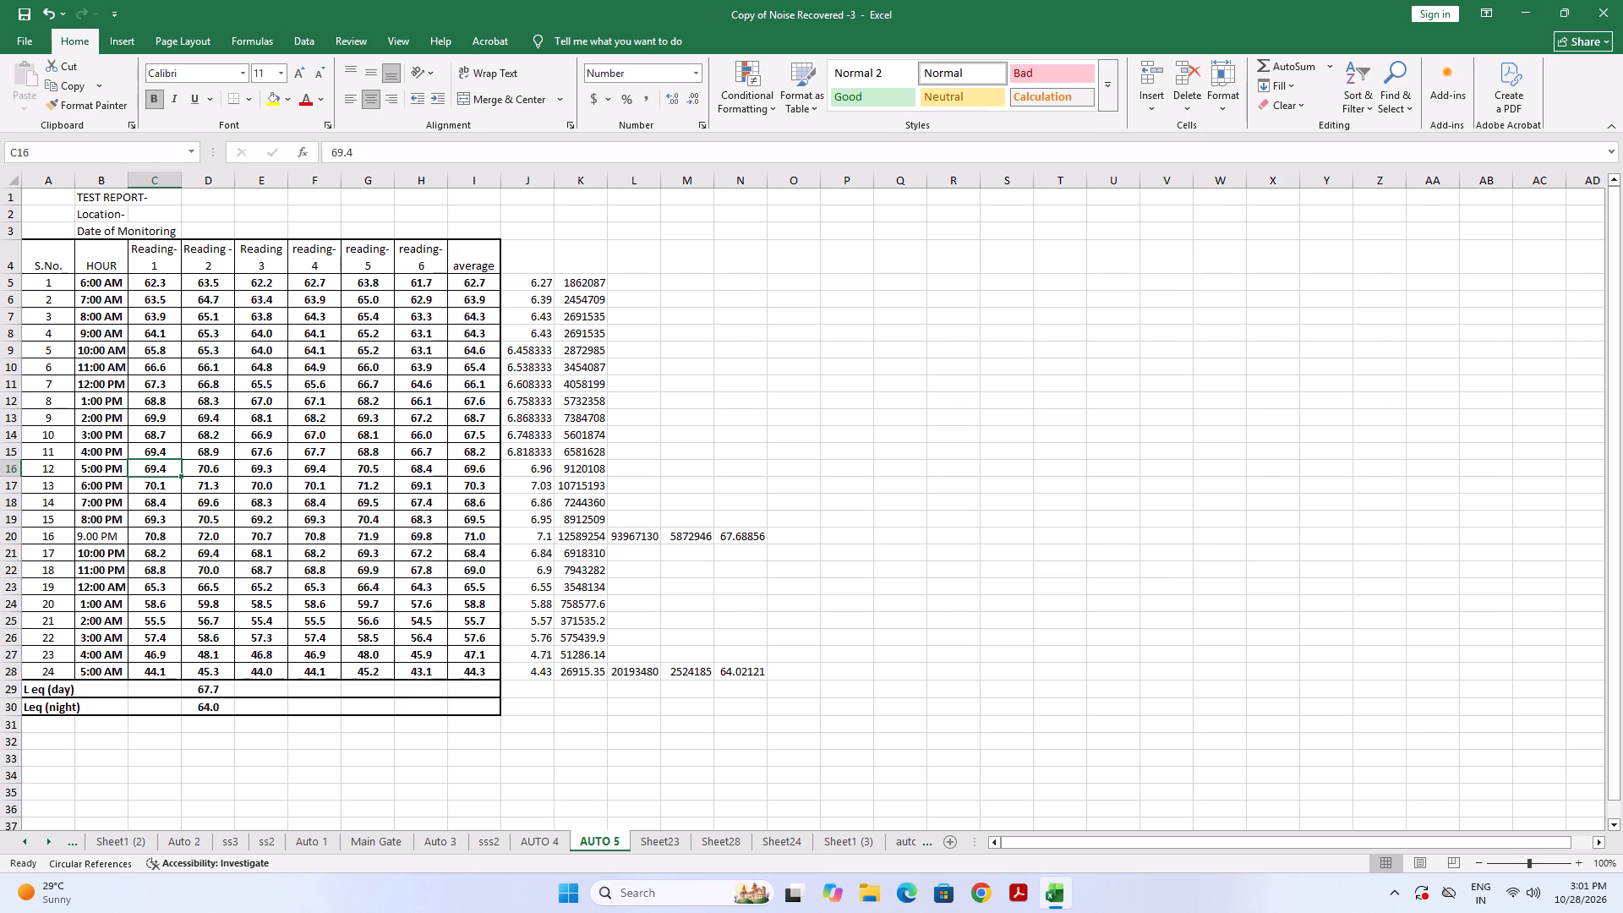
key(4)
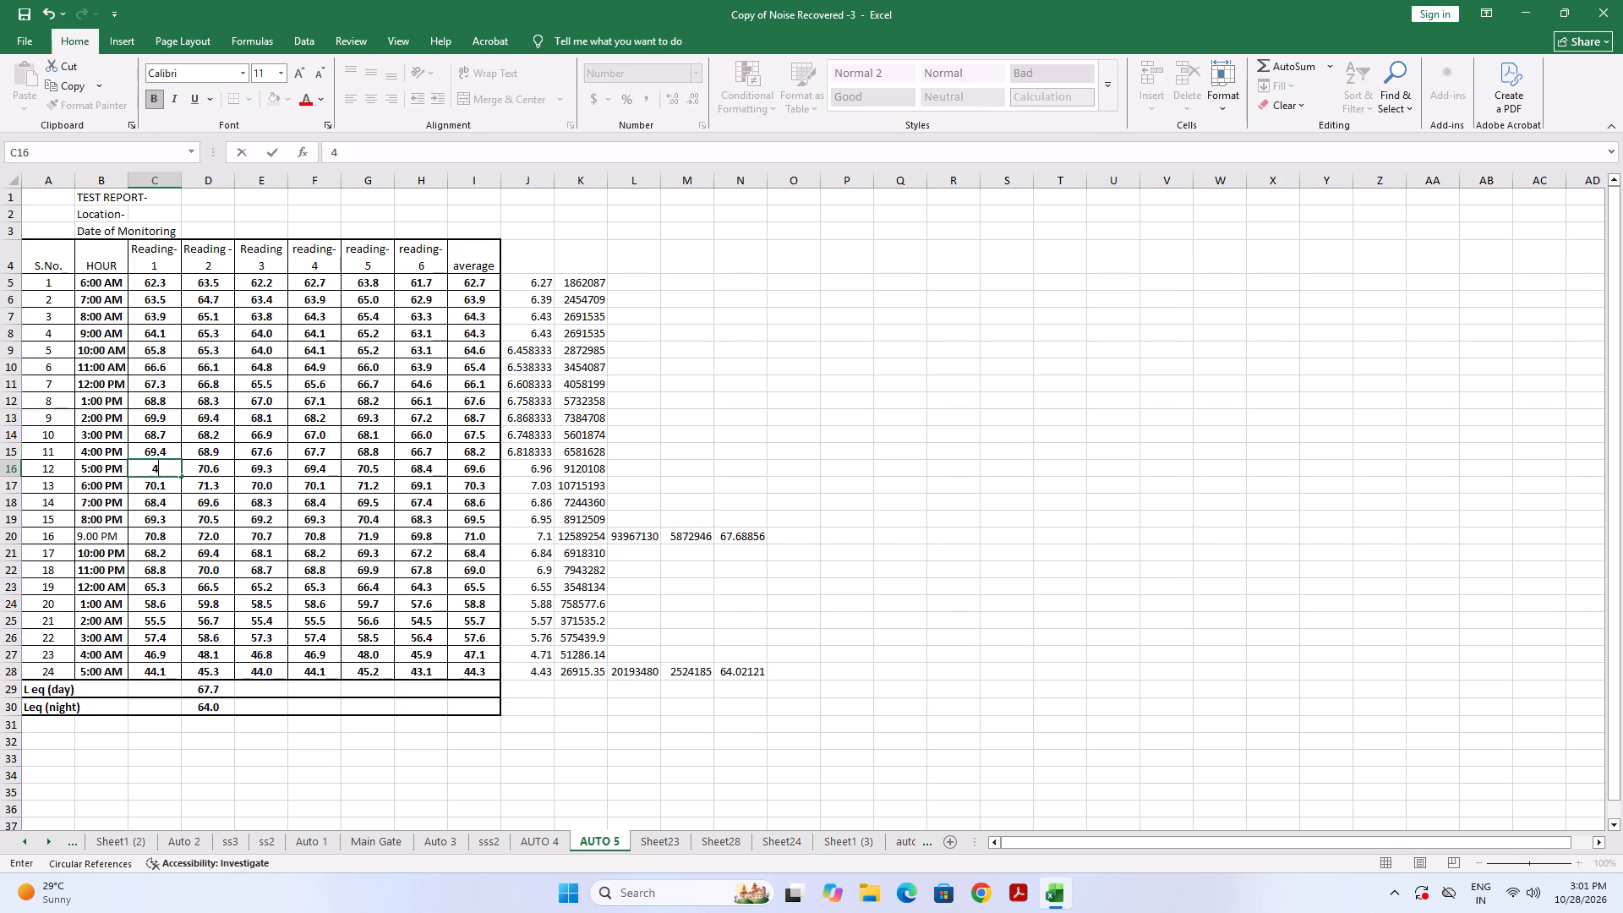
key(BackSpace)
text(70.8)
key(Right)
Revise the Reading-1 value for 6:00 PM, cell C17, to 71.9.
key(Down)
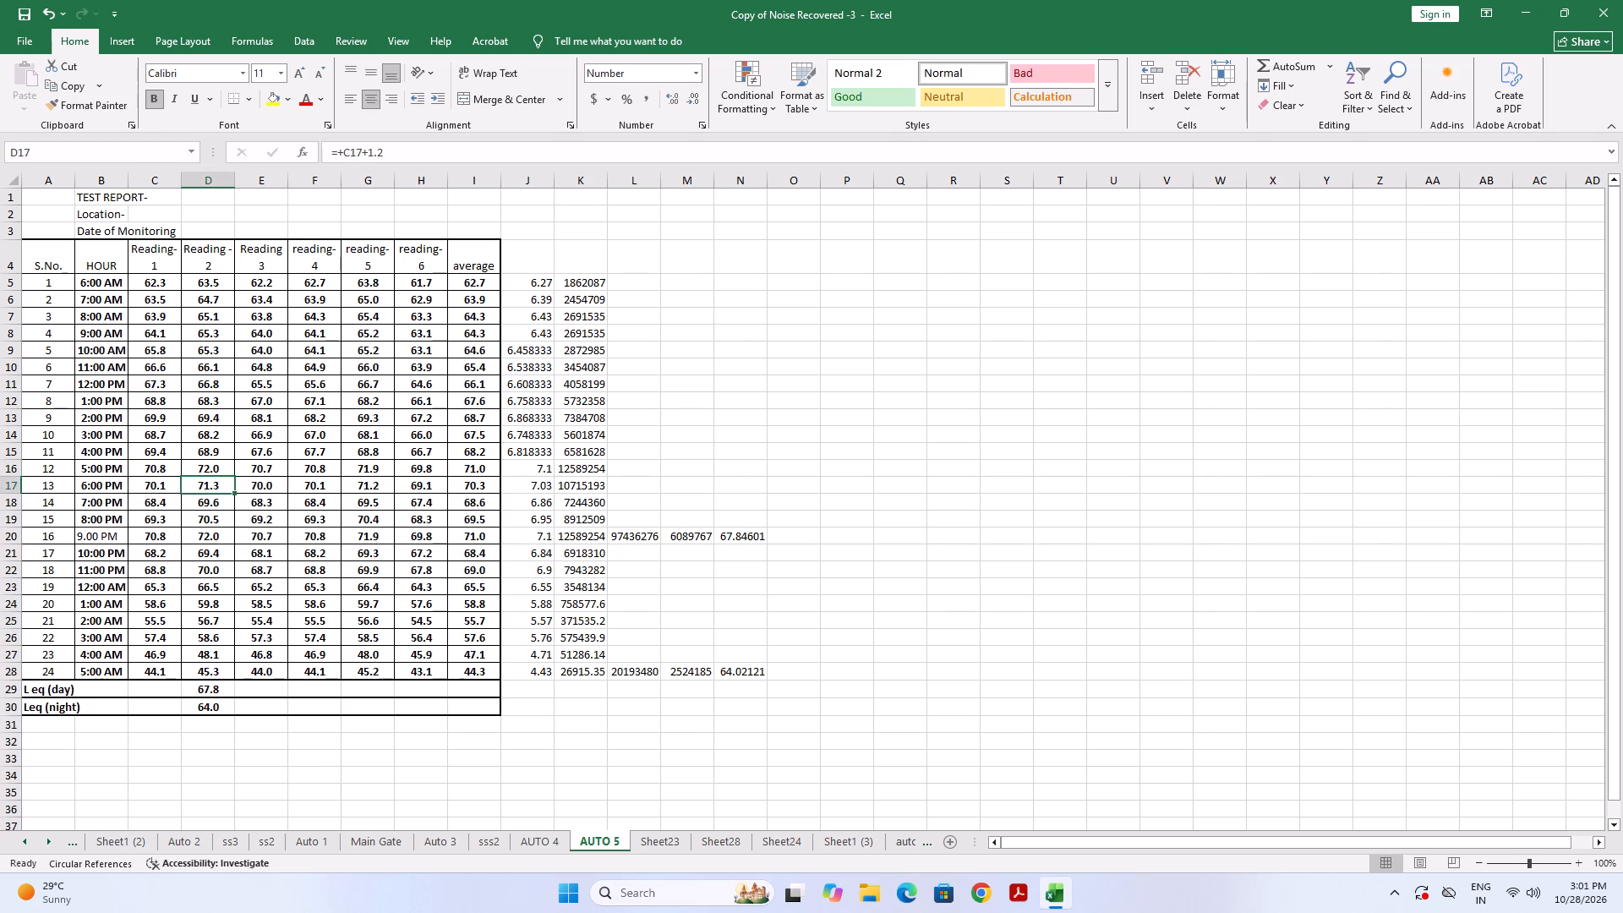
key(Left)
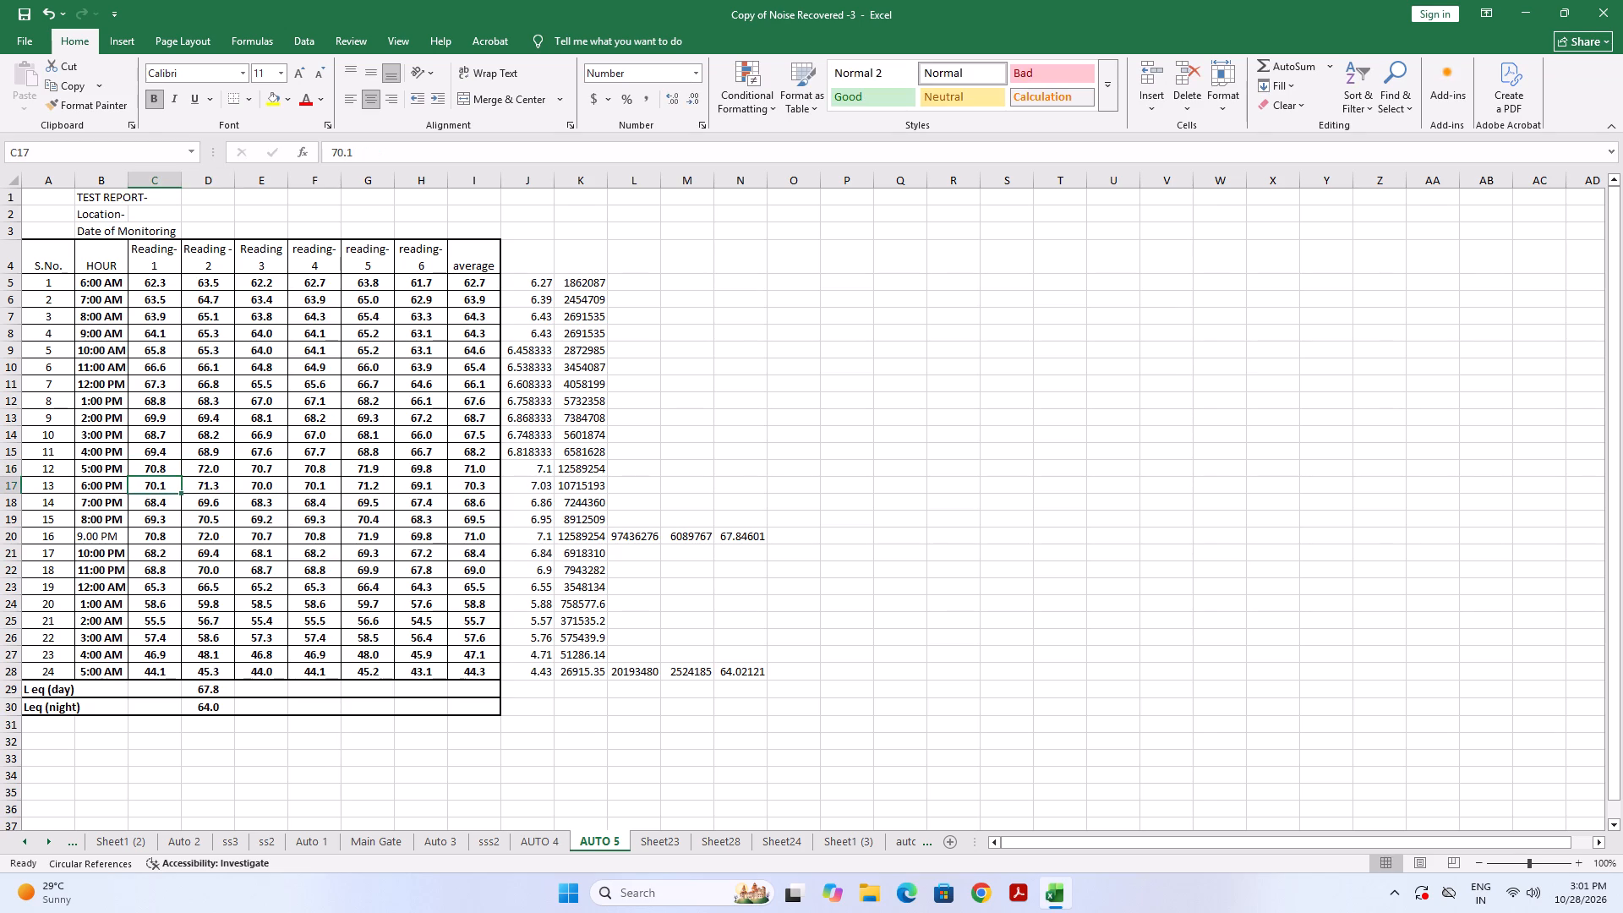
key(7)
text(1.)
key(9)
key(Right)
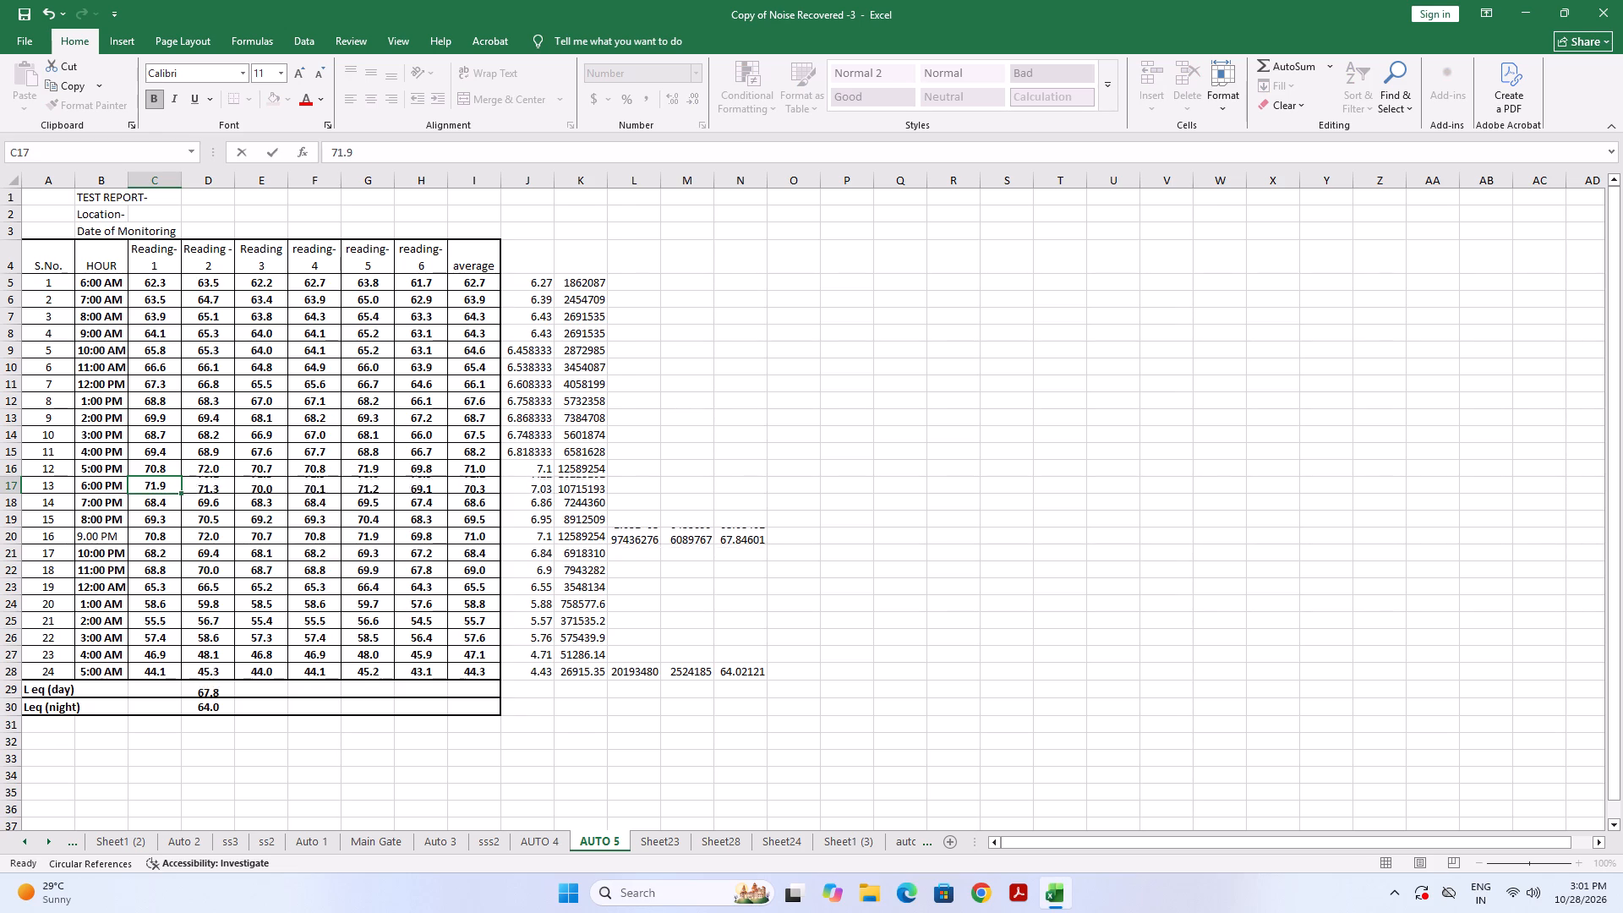
Revise the Reading-1 values for 8:00 PM and 9:00 PM, cells C19 and C20, to 69.9 and 71.6.
key(Down)
key(Left)
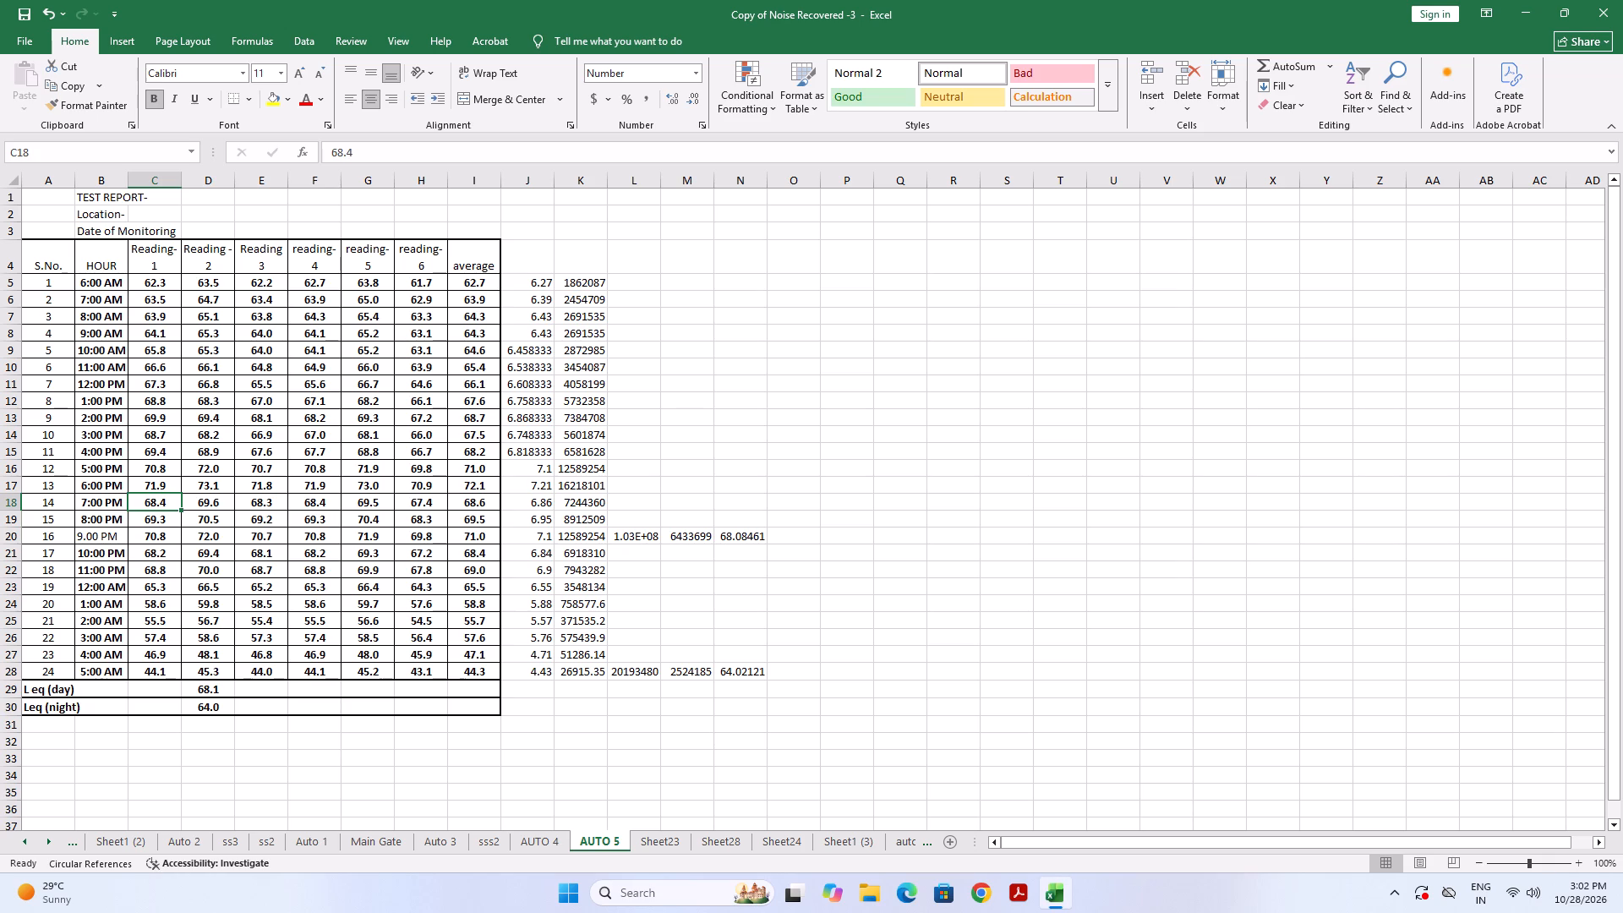
key(Down)
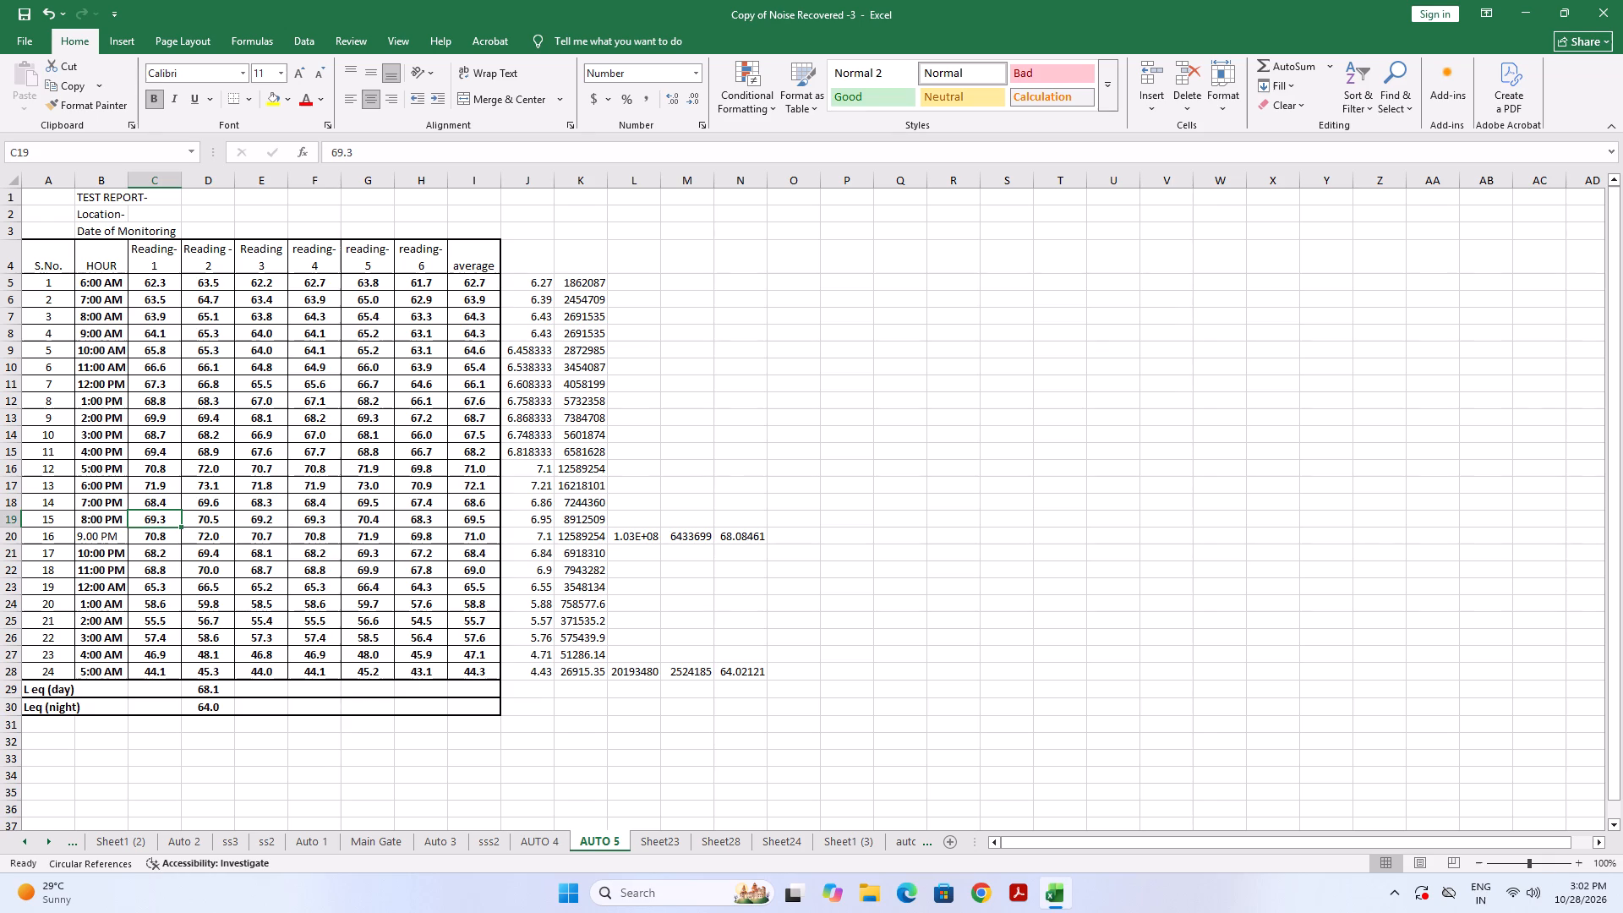
text(69.9)
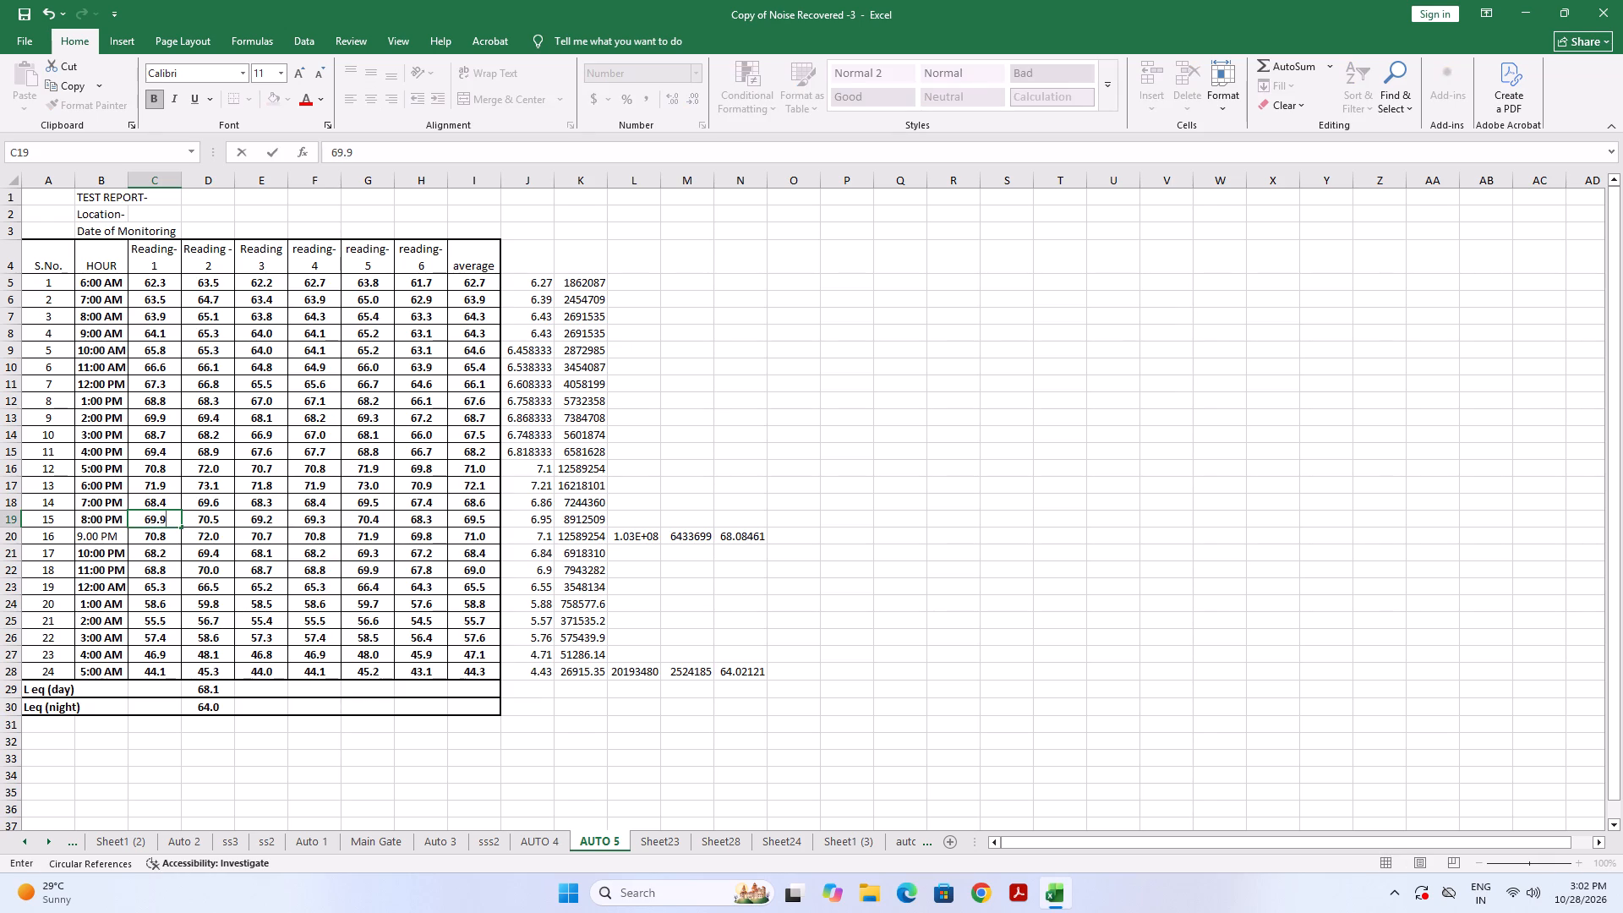
key(Right)
key(Down)
key(Left)
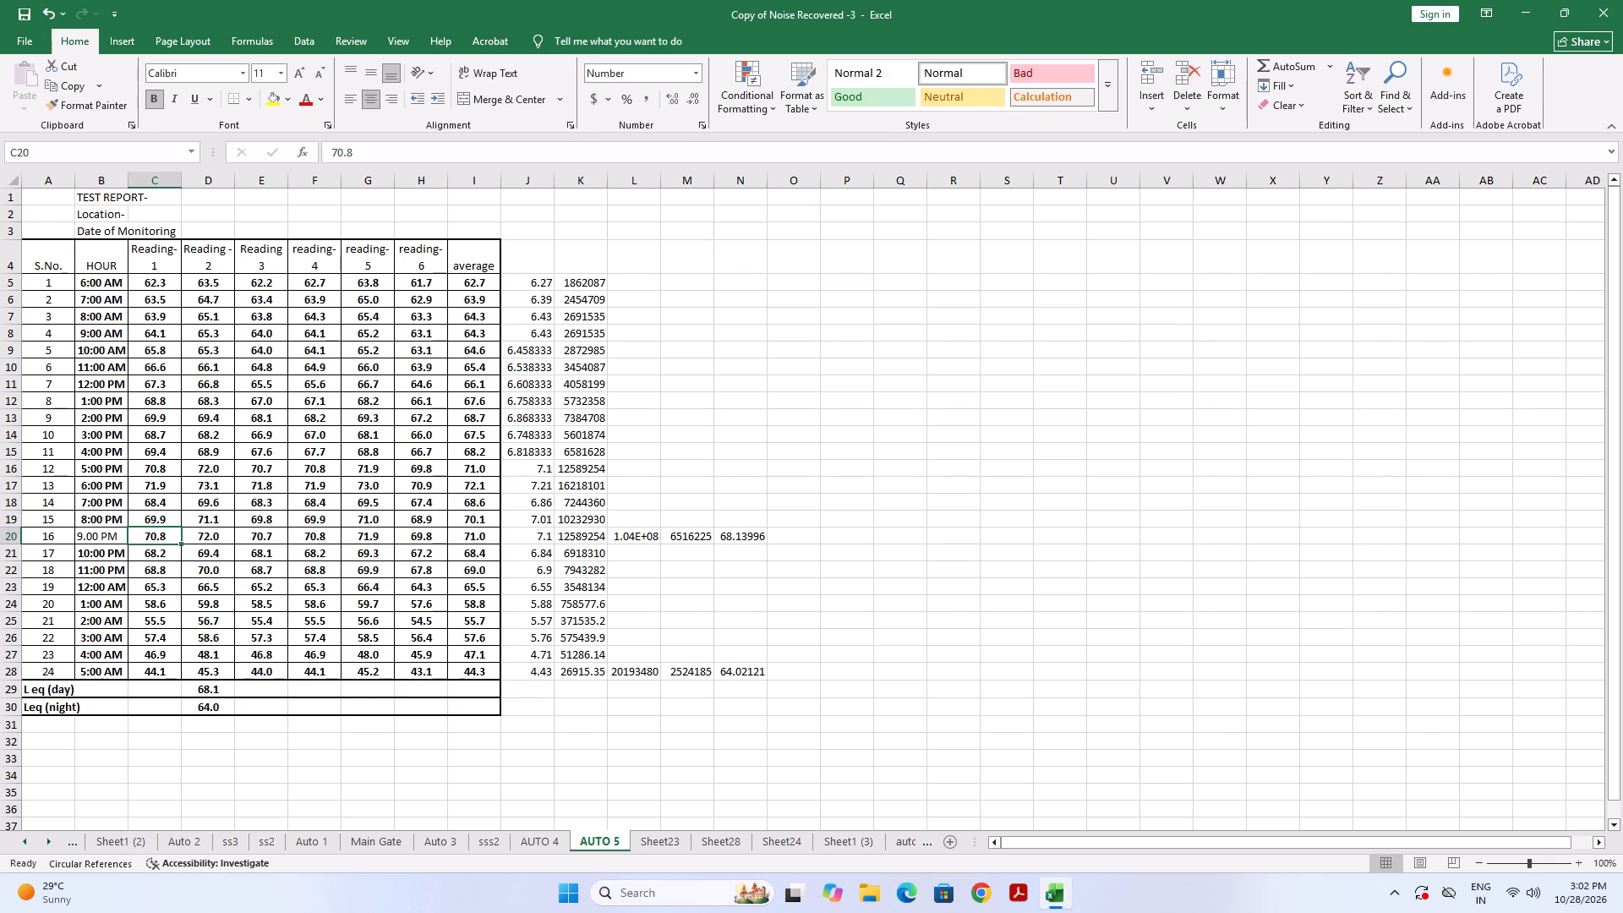
text(71.6)
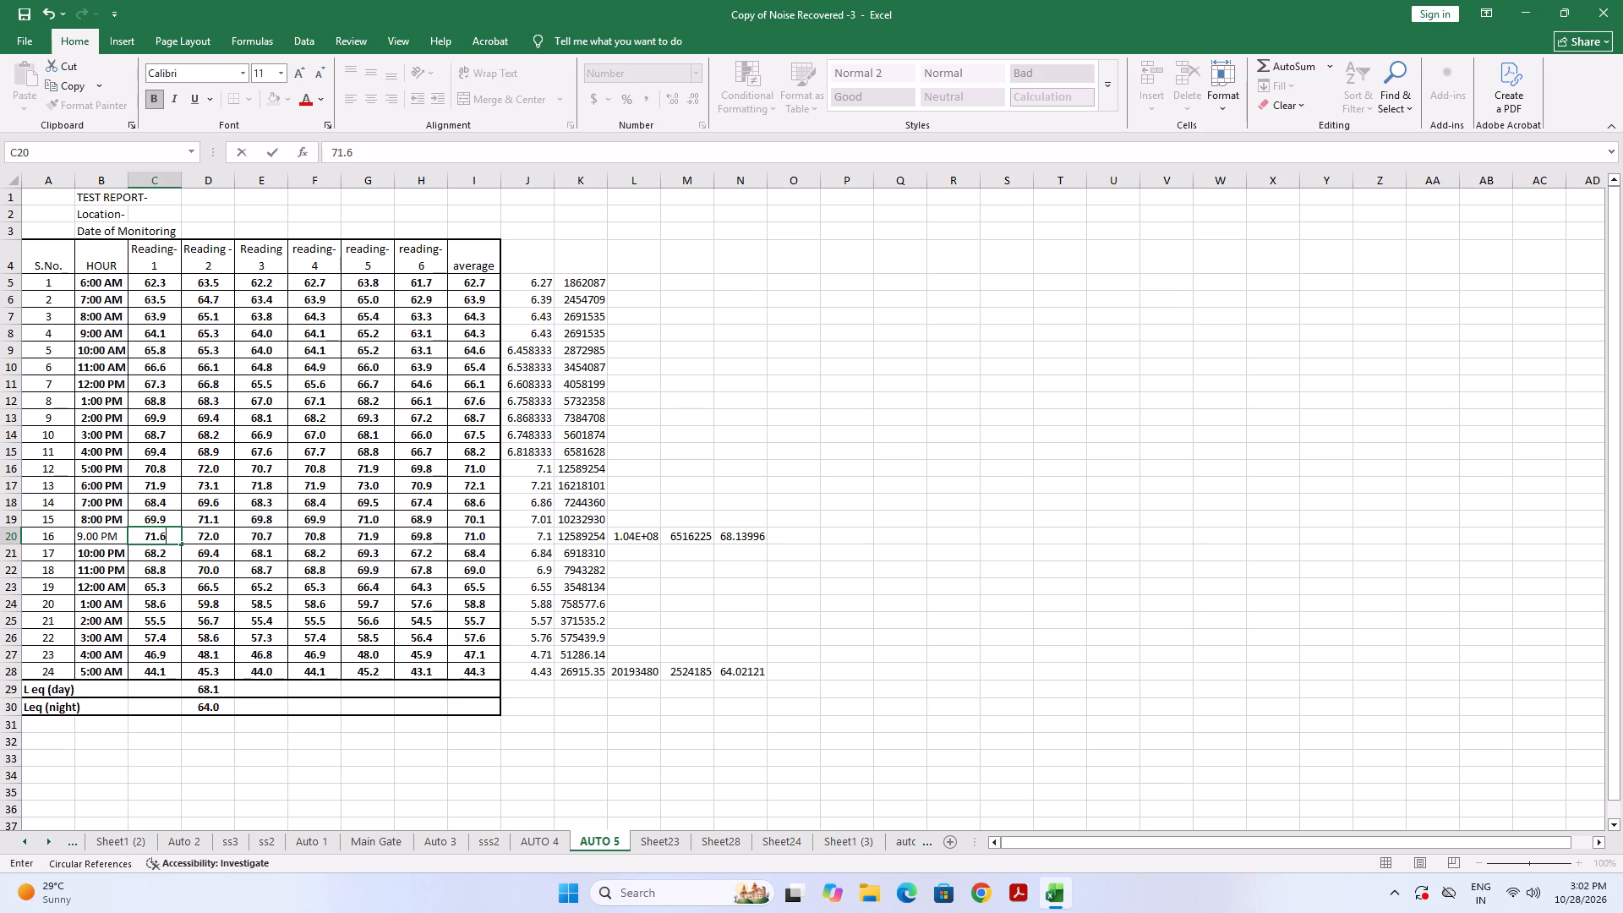
key(Right)
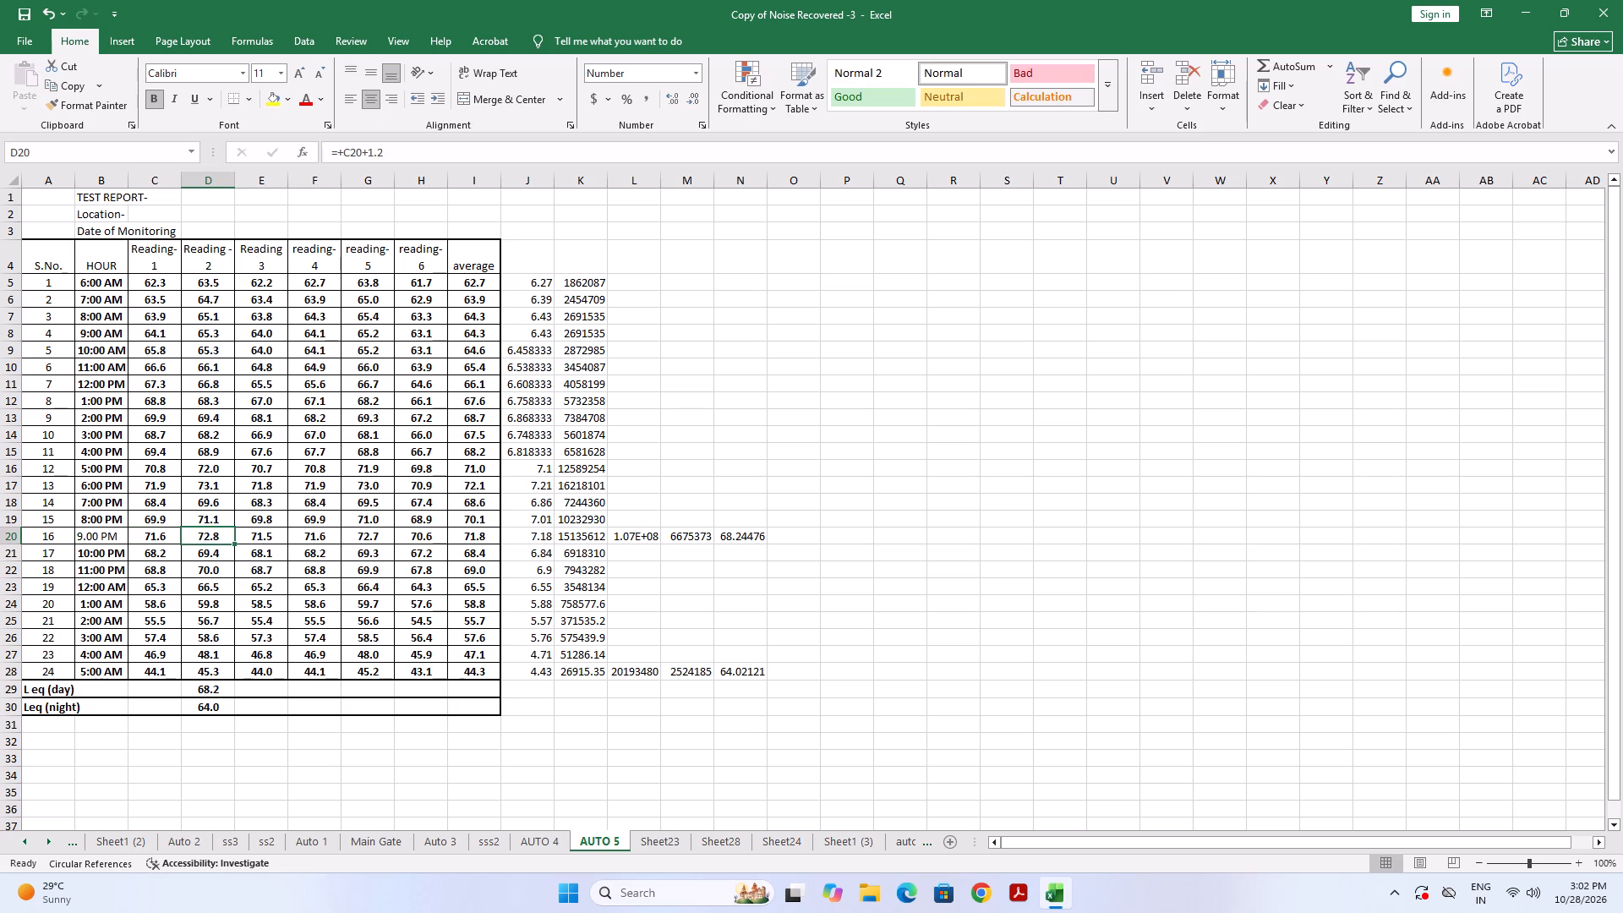
Revise the Reading-1 values for 10:00 PM and 11:00 PM, cells C21 and C22, to 70.2 and 66.8.
key(Down)
key(Left)
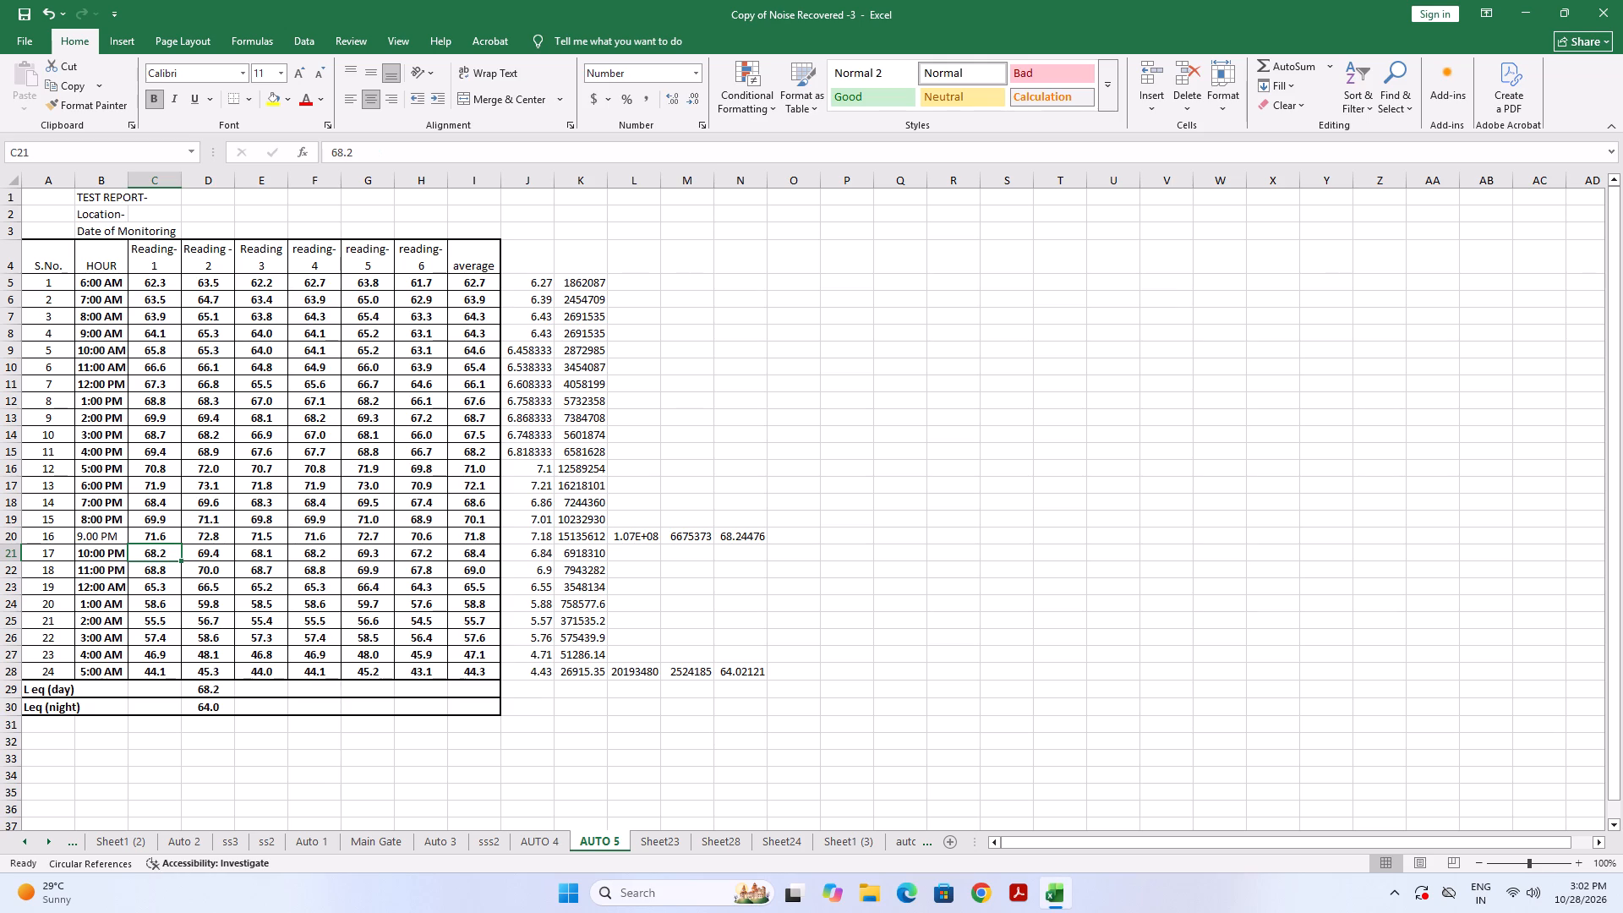
text(70.2)
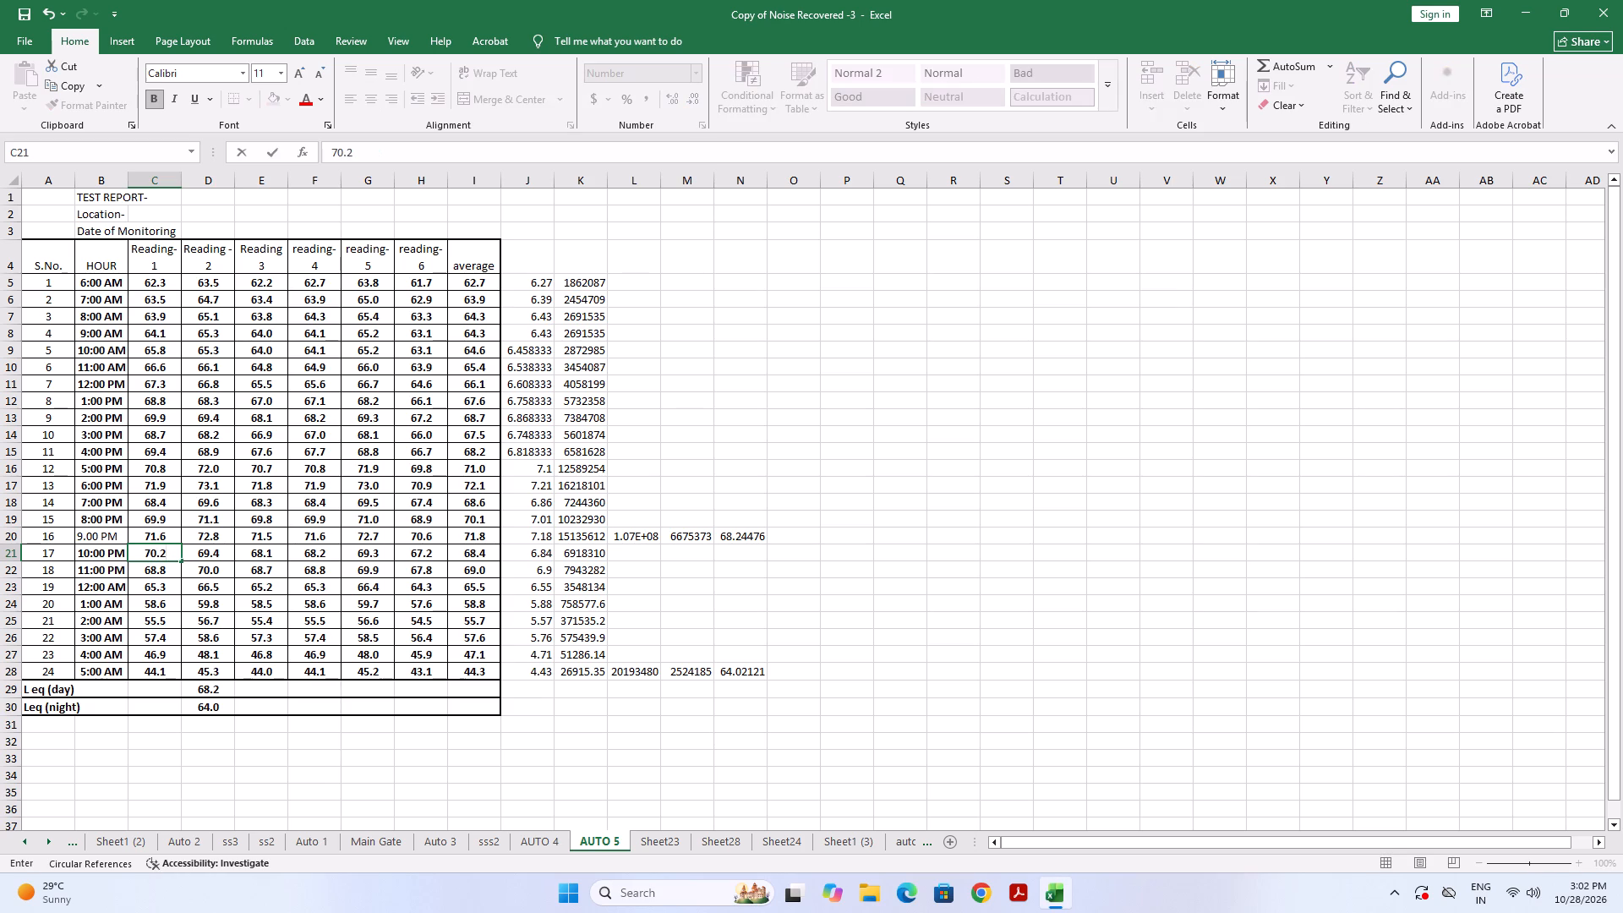
key(Right)
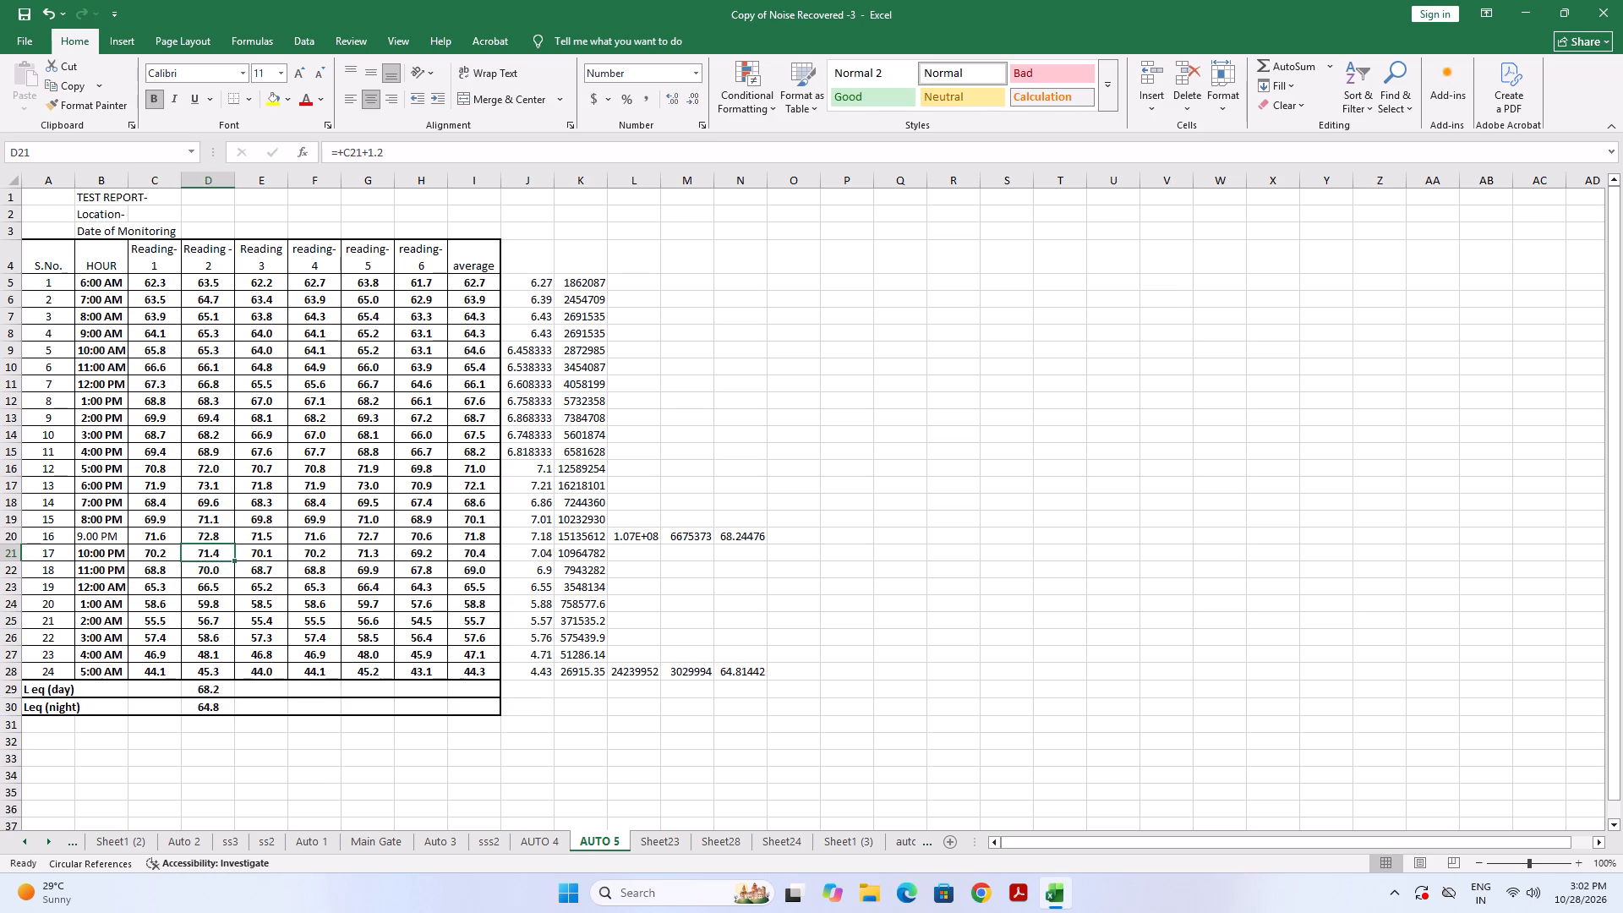
key(Down)
key(Left)
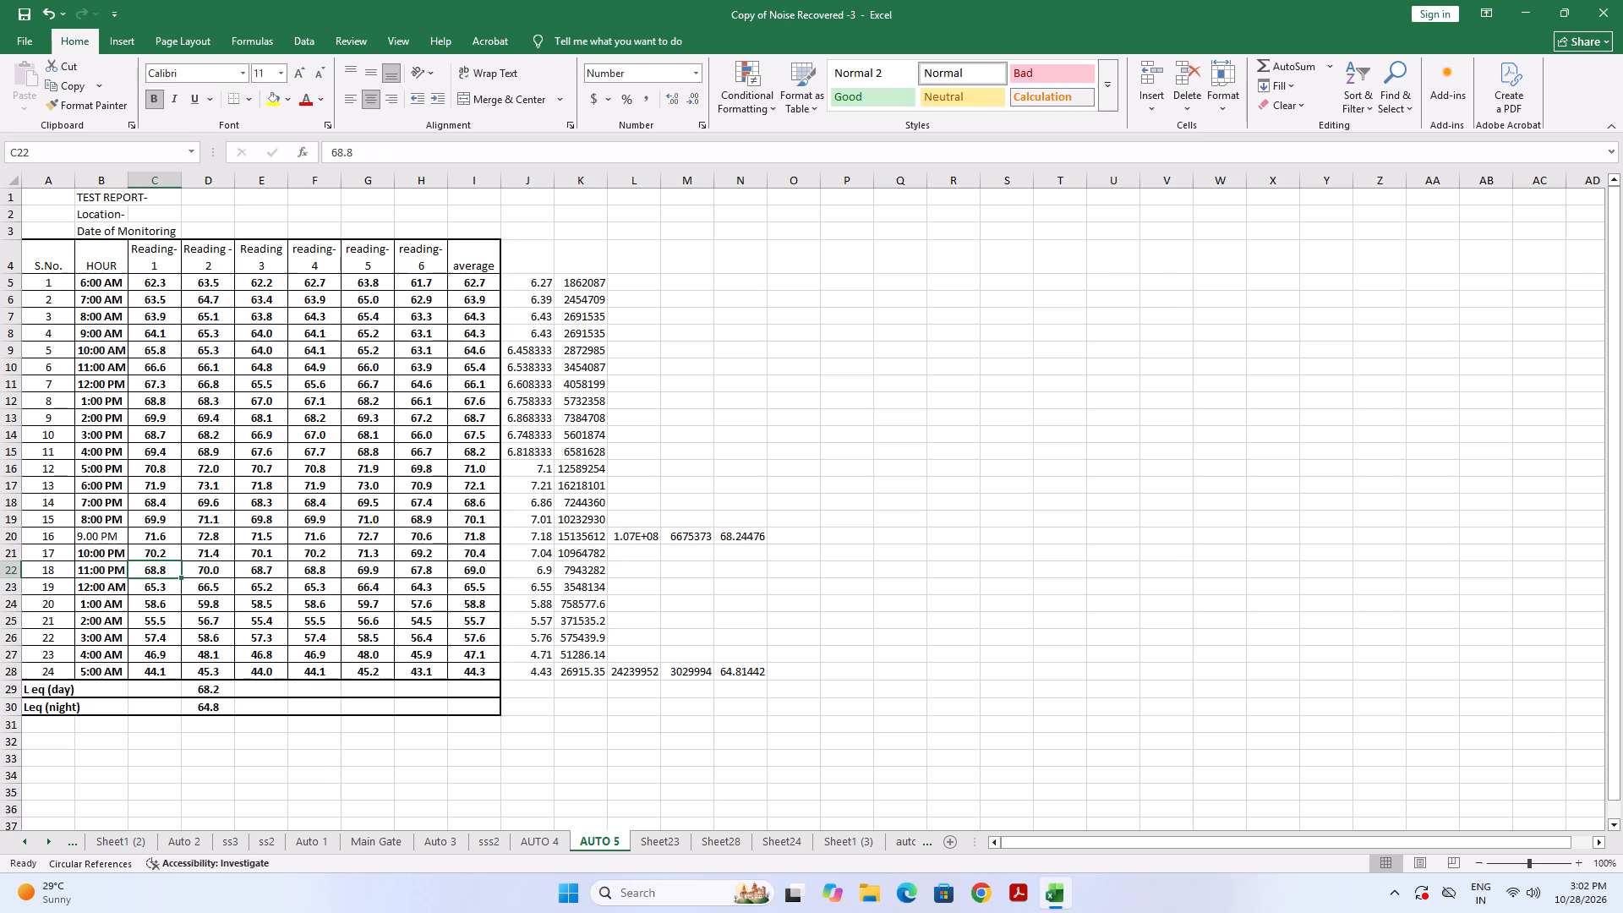
text(66.8)
key(Right)
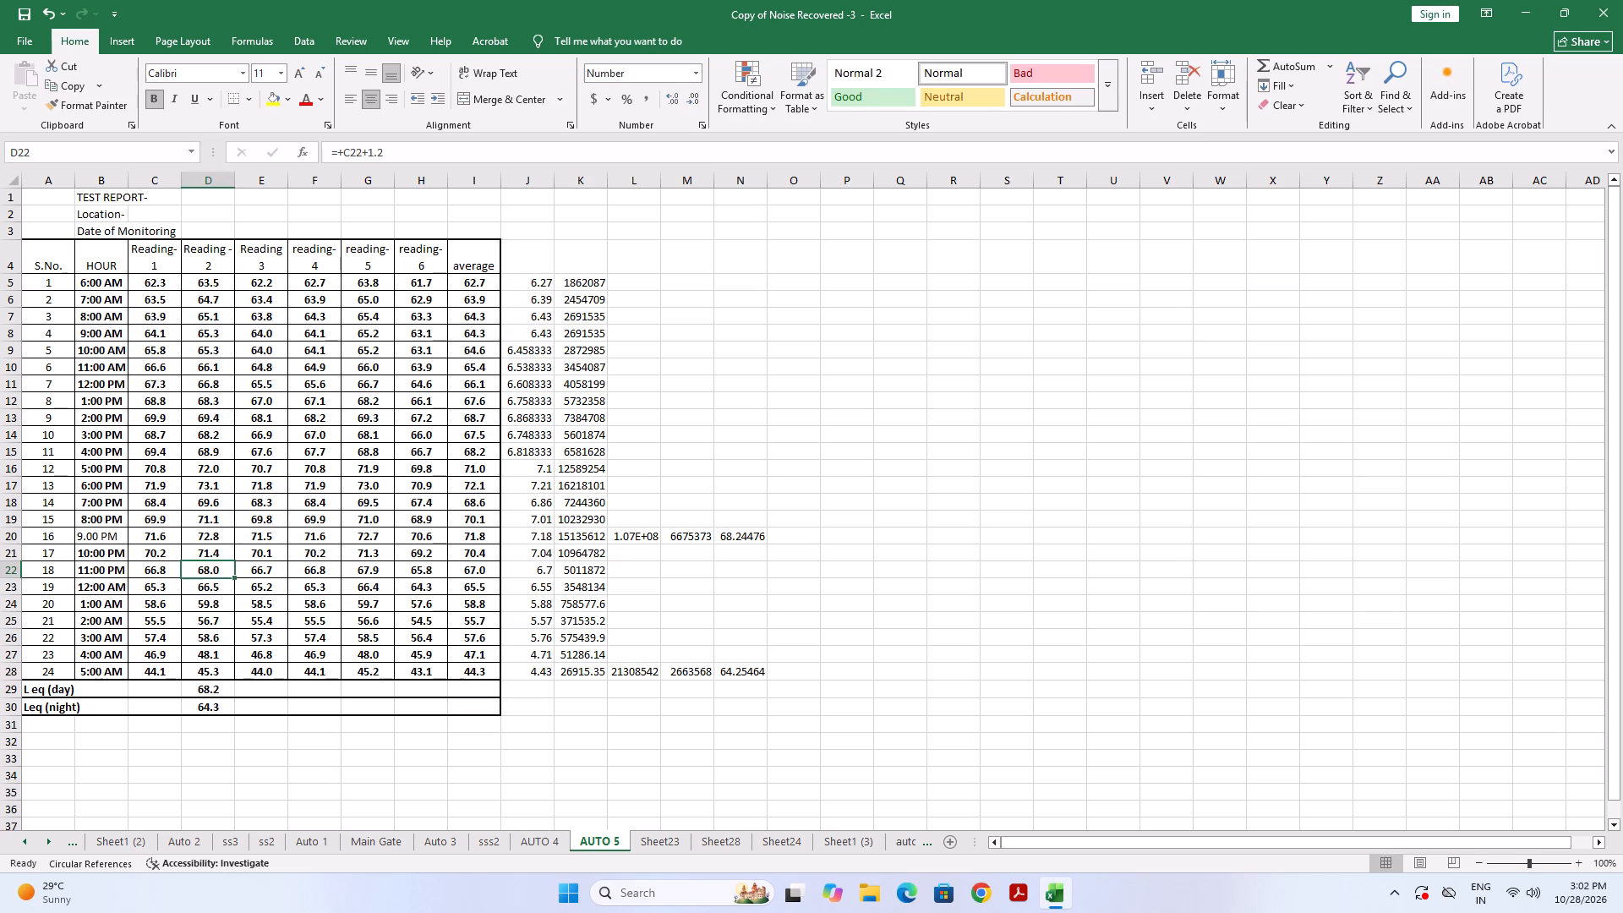
Revise the Reading-1 value for 12:00 AM, cell C23, to 62.3.
key(Down)
key(Left)
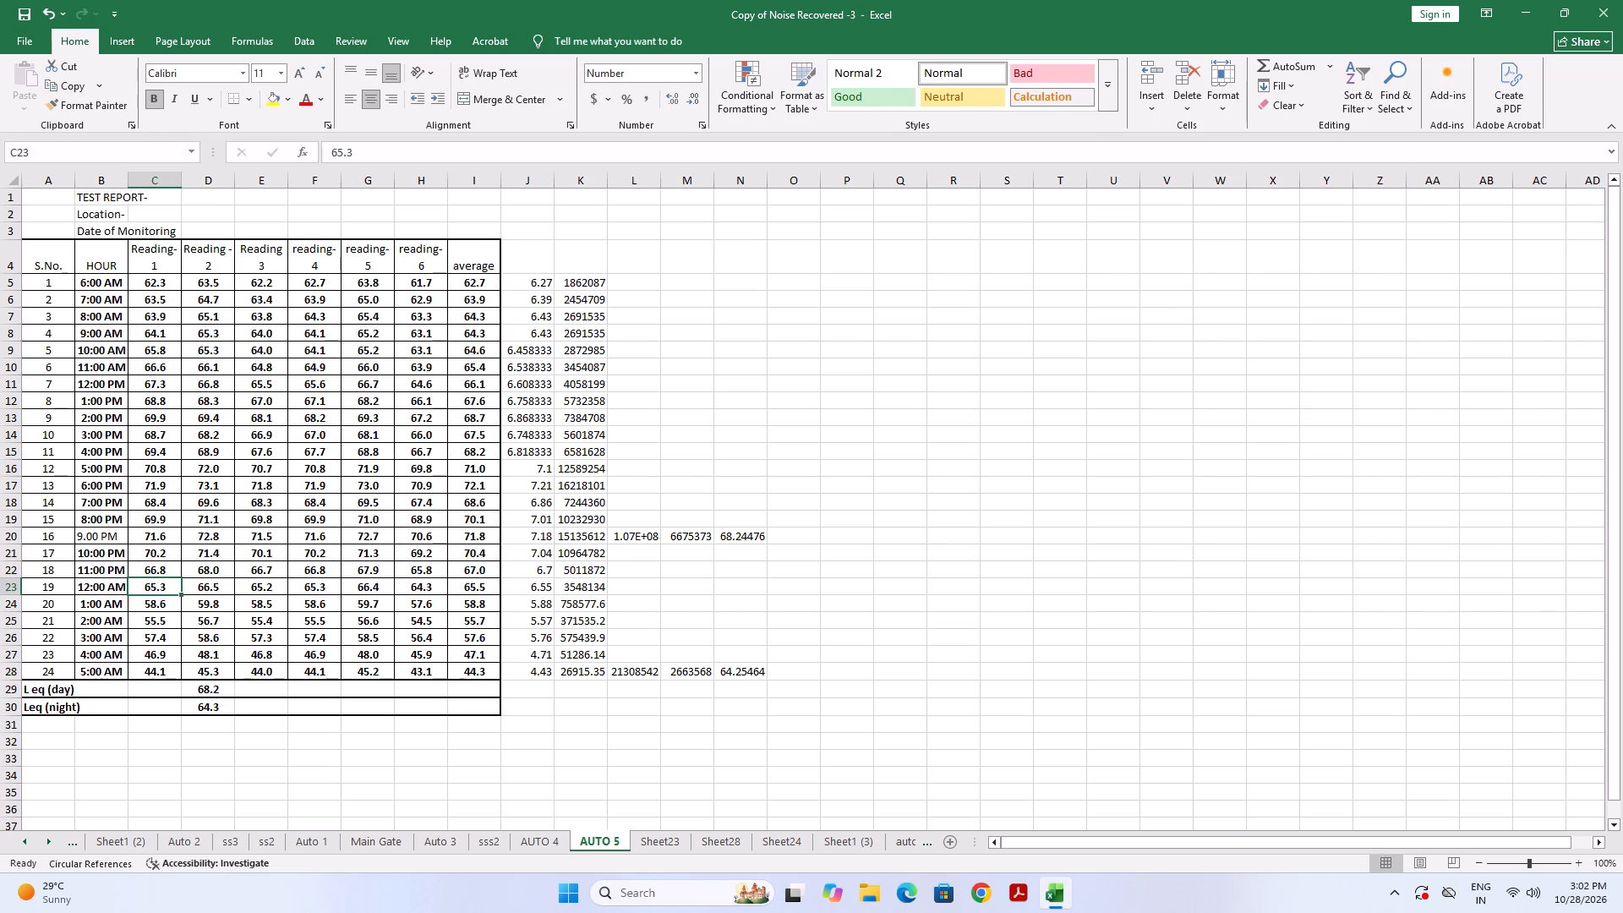
text(62.3)
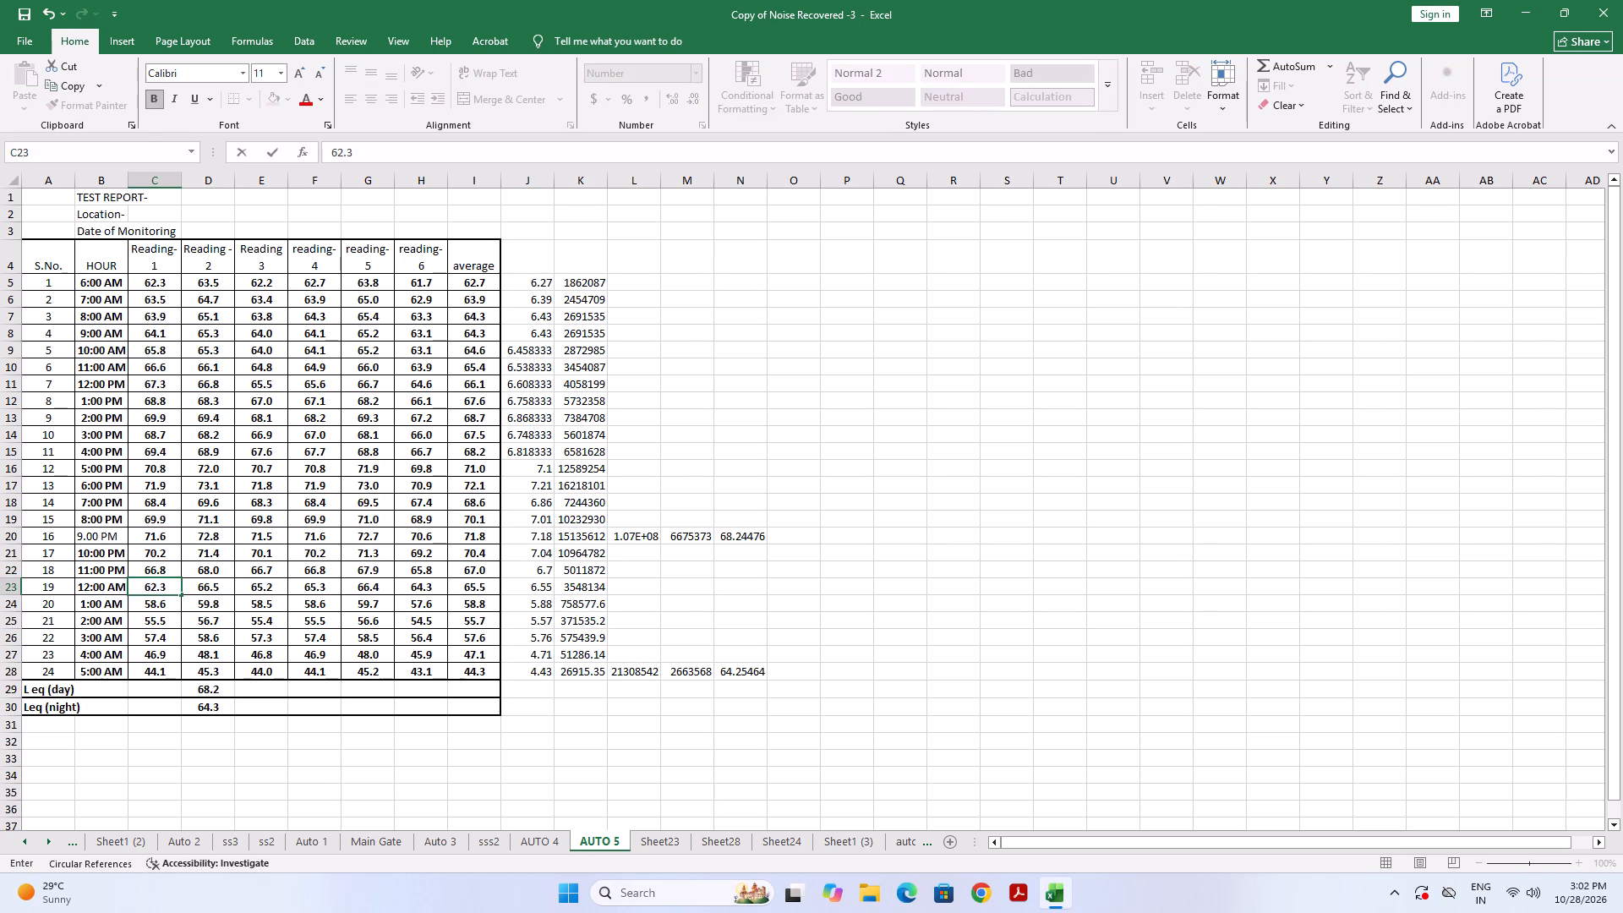
key(Right)
Select the Reading-1 value for 1:00 AM, cell C24.
key(Down)
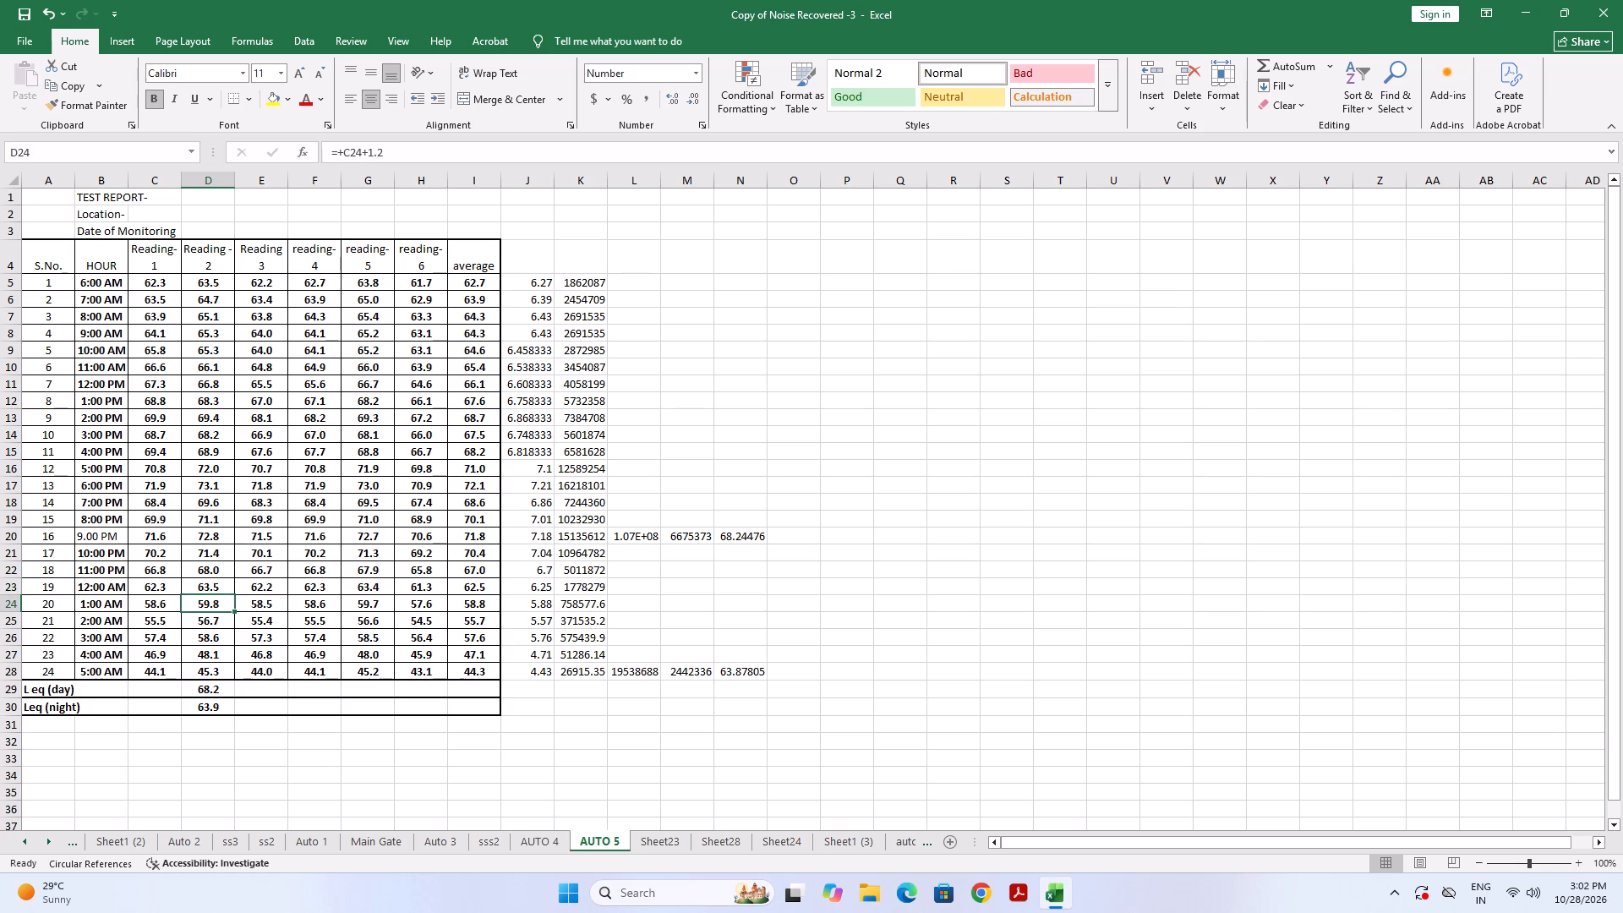
key(Left)
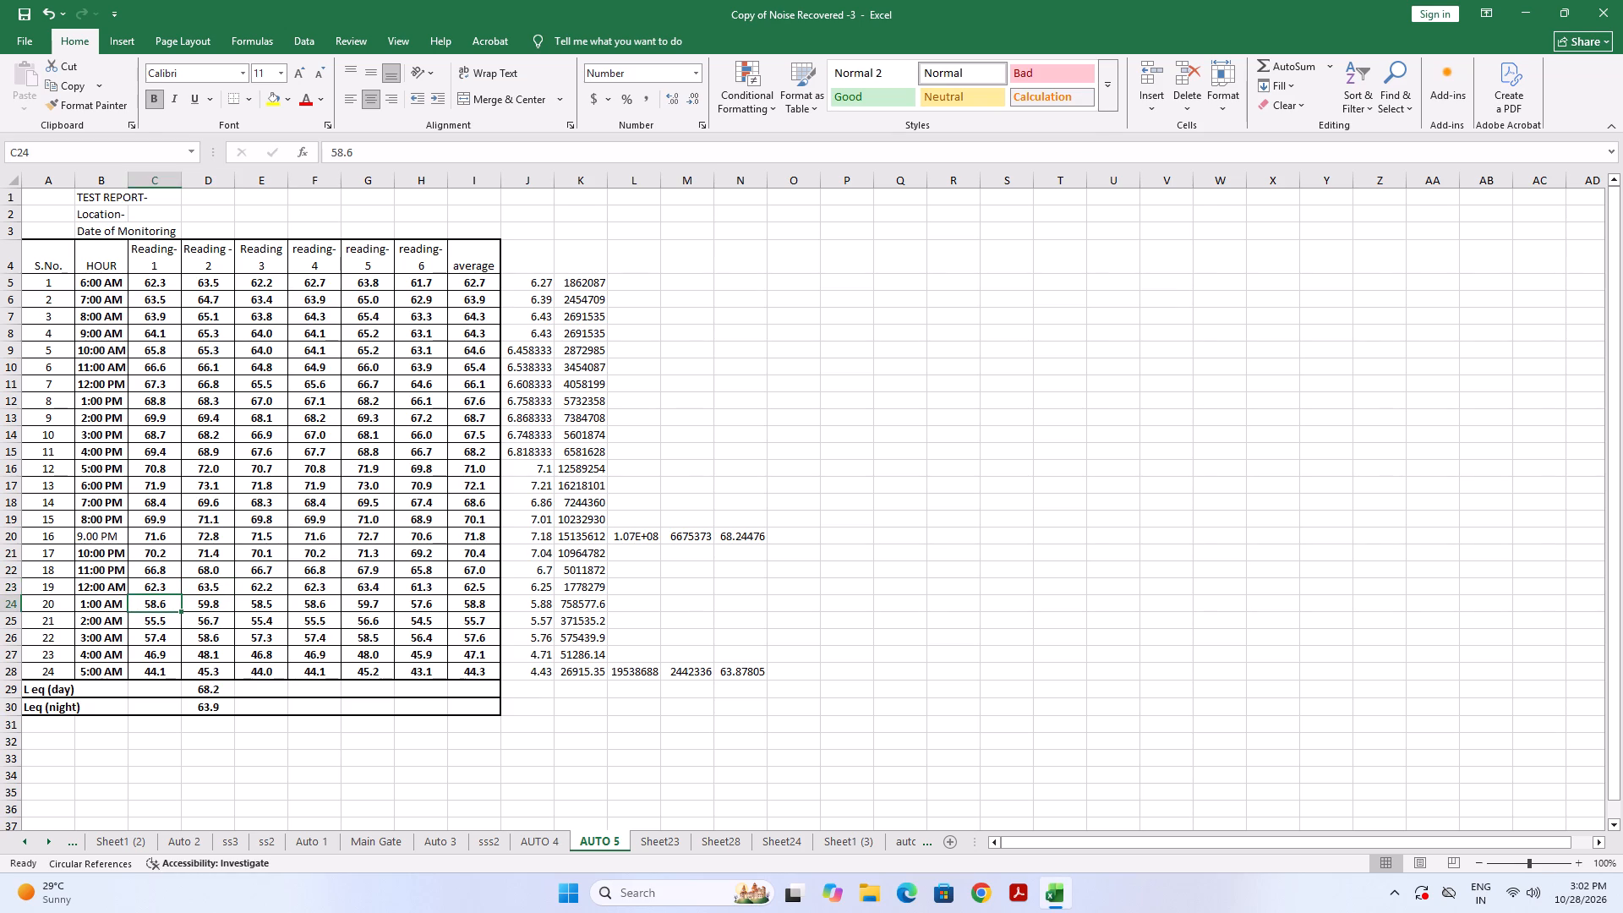
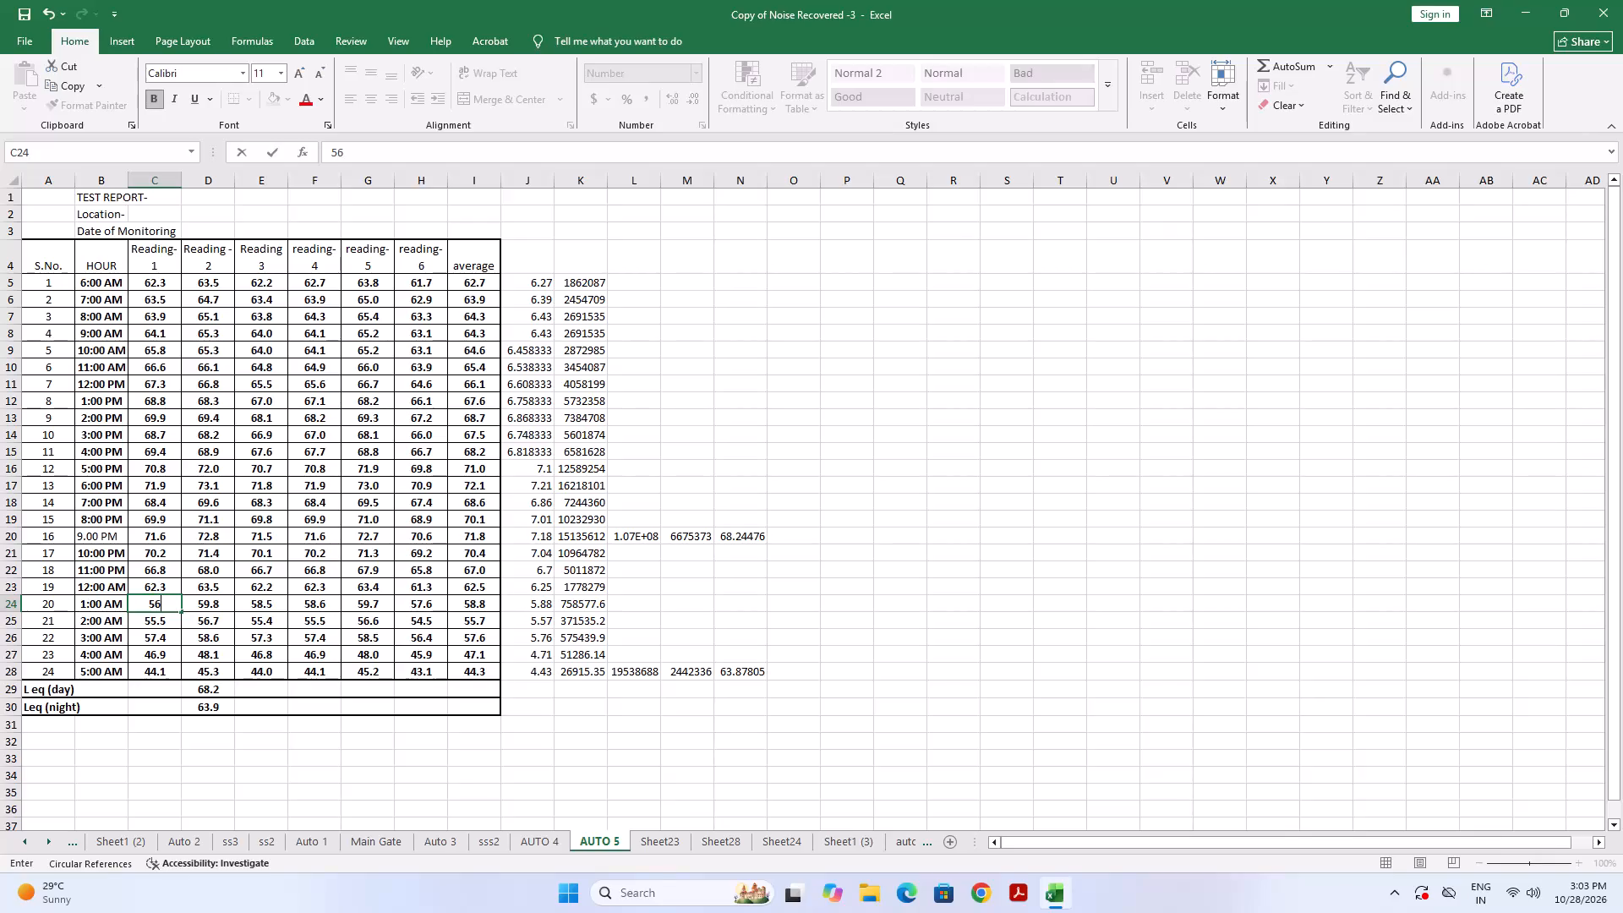
Revise the Reading-1 values for 1:00 AM and 2:00 AM, cells C24 and C25, to 56.6 and 52.7.
key(Right)
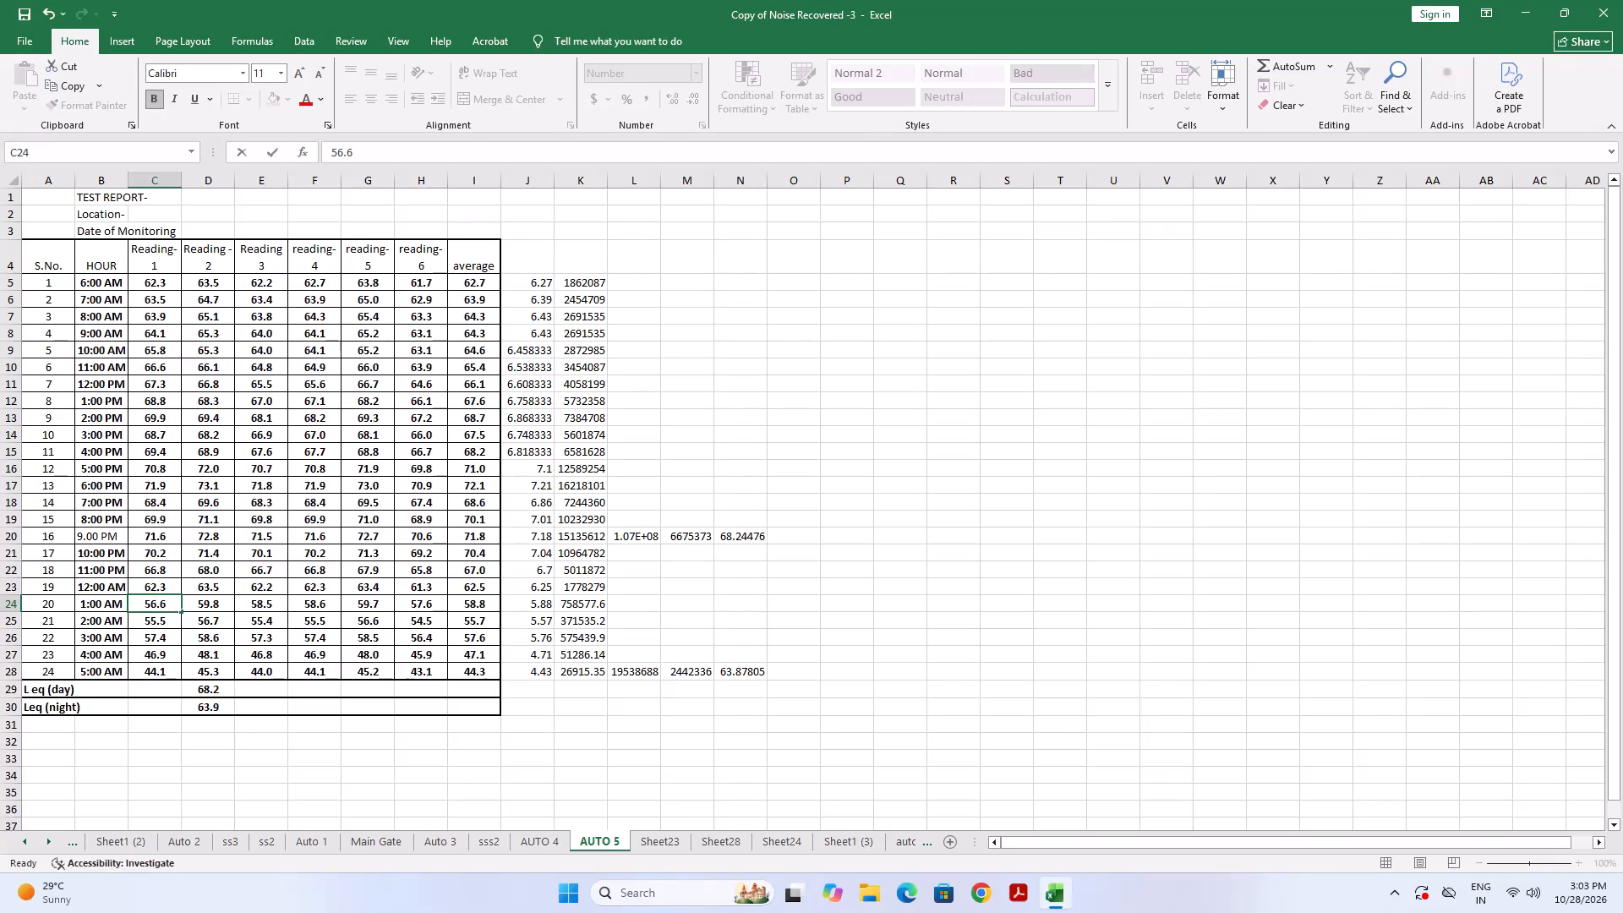
key(Down)
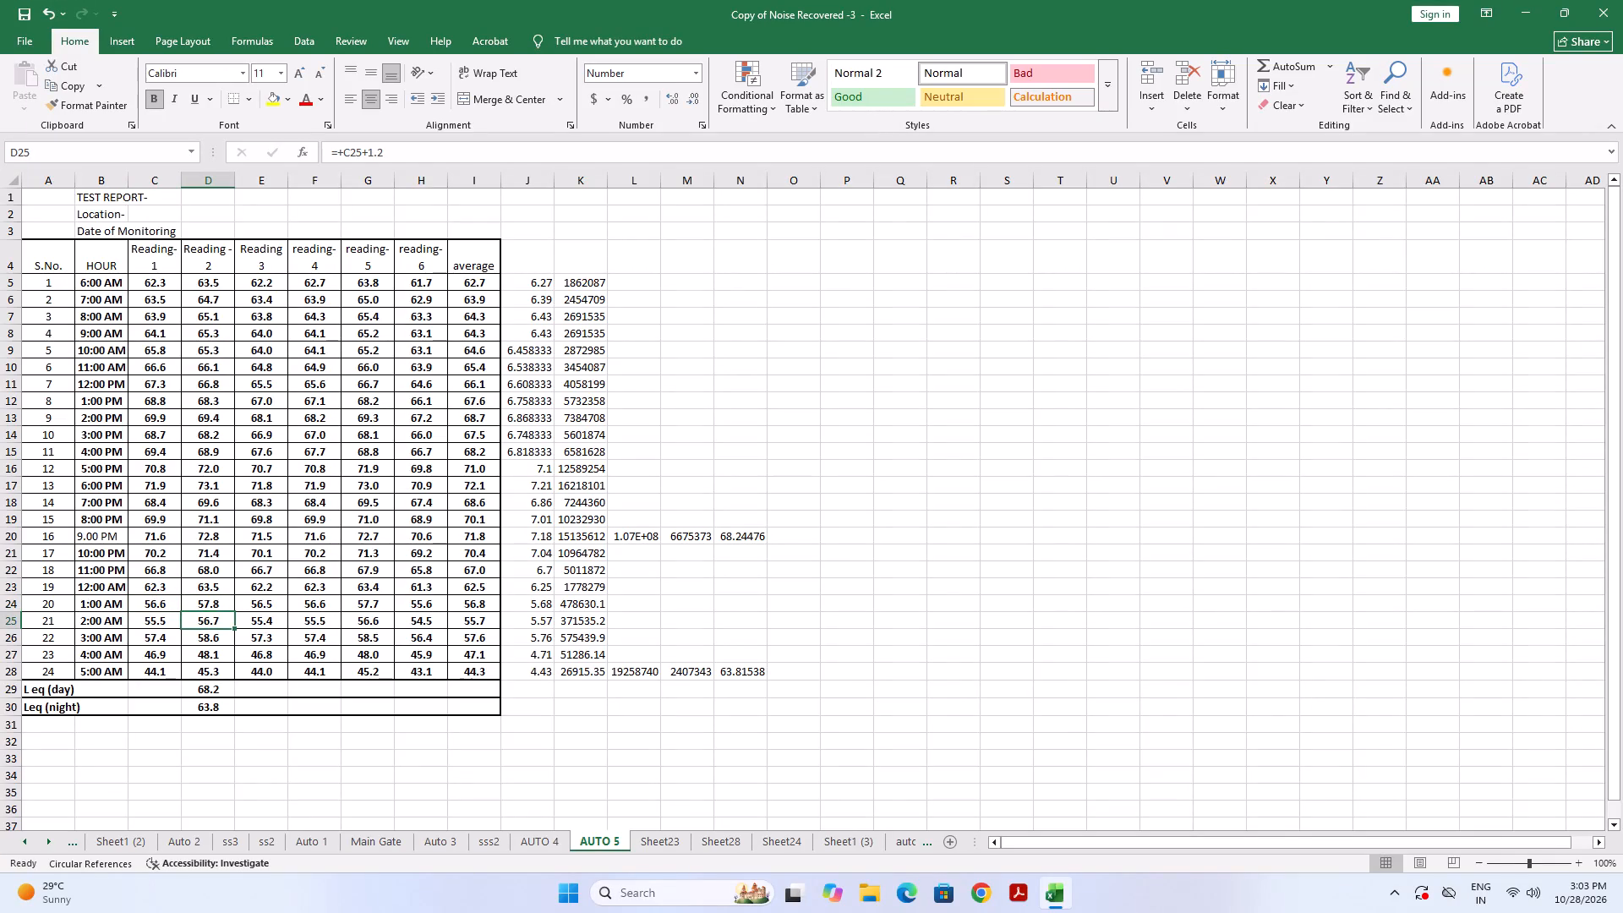
key(Left)
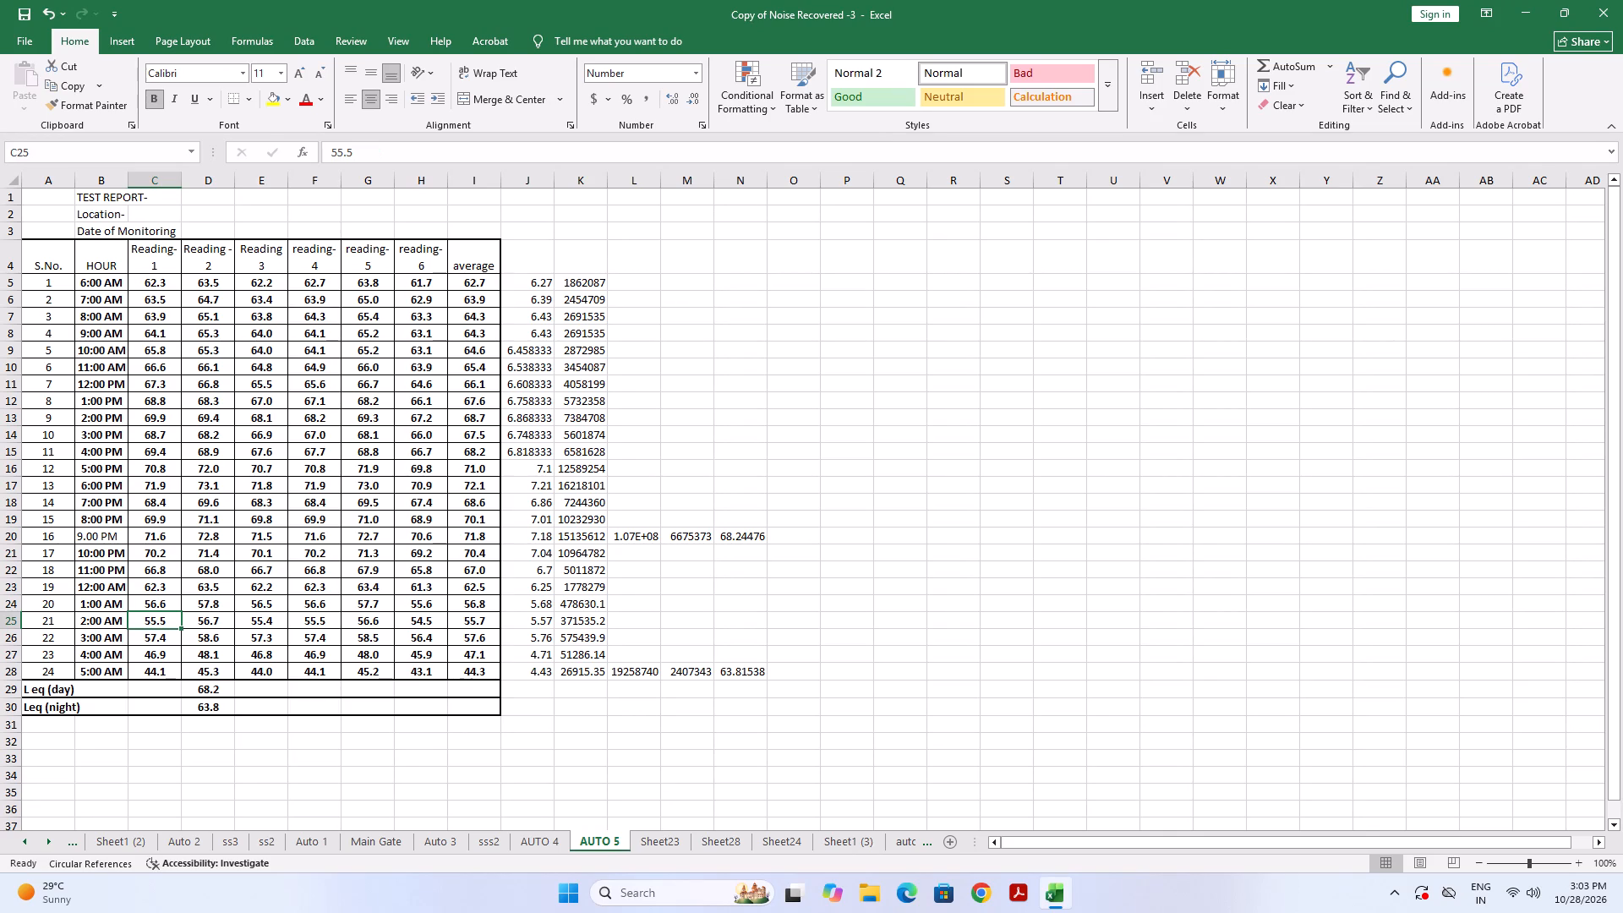
text(52.)
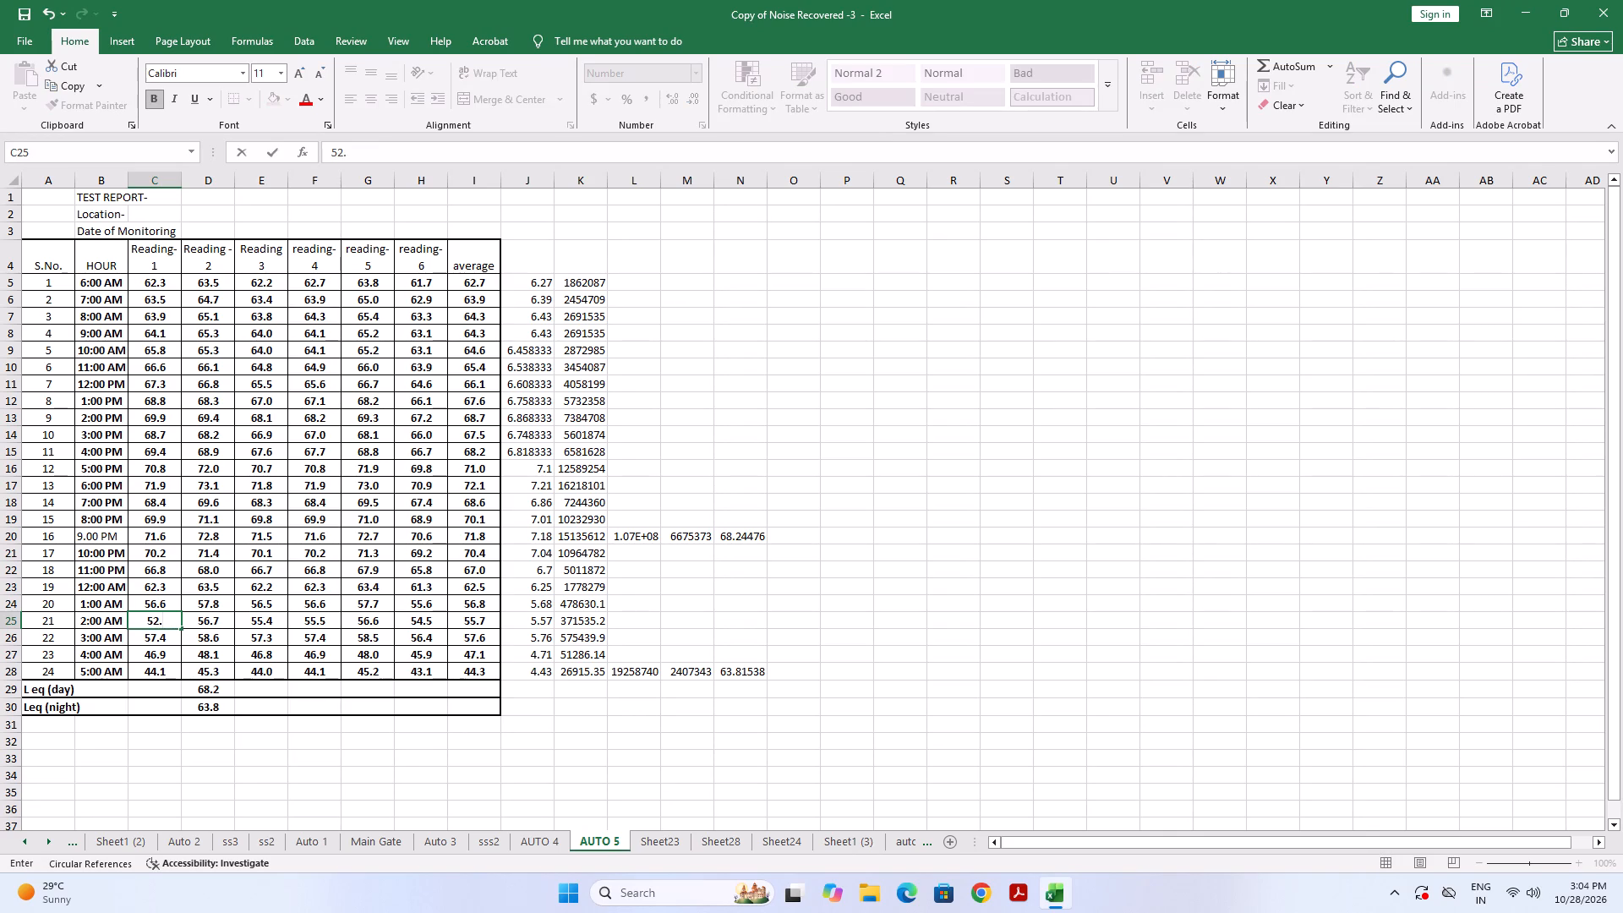
key(7)
key(Right)
Revise the Reading-1 values for 3:00 AM and 4:00 AM, cells C26 and C27, to 54.5 and 50.9.
key(Down)
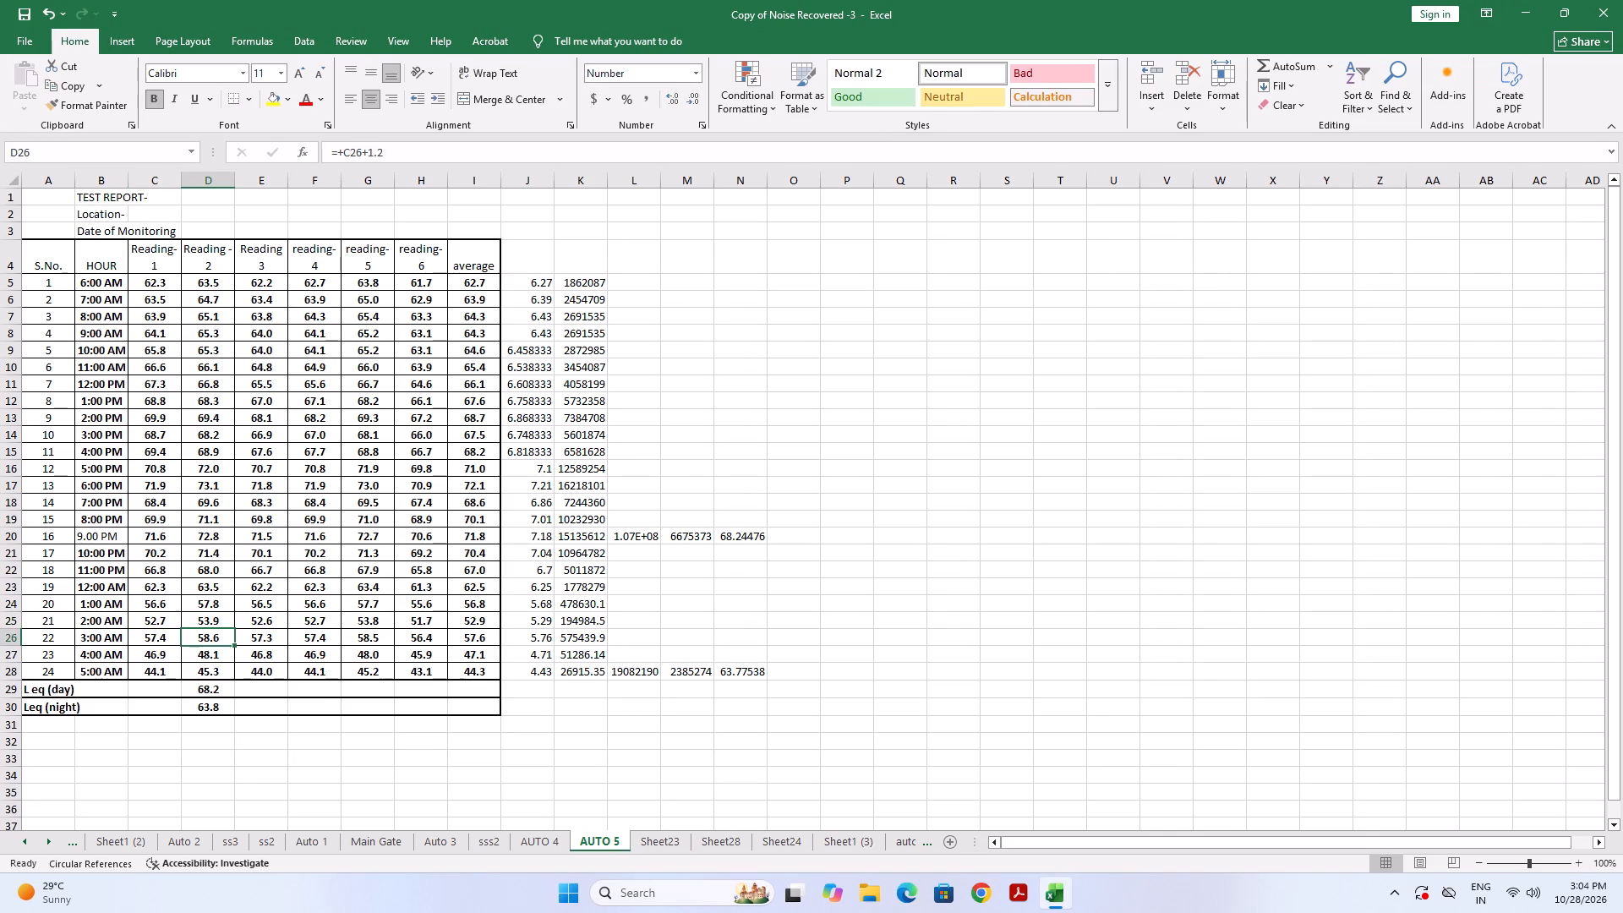
key(Left)
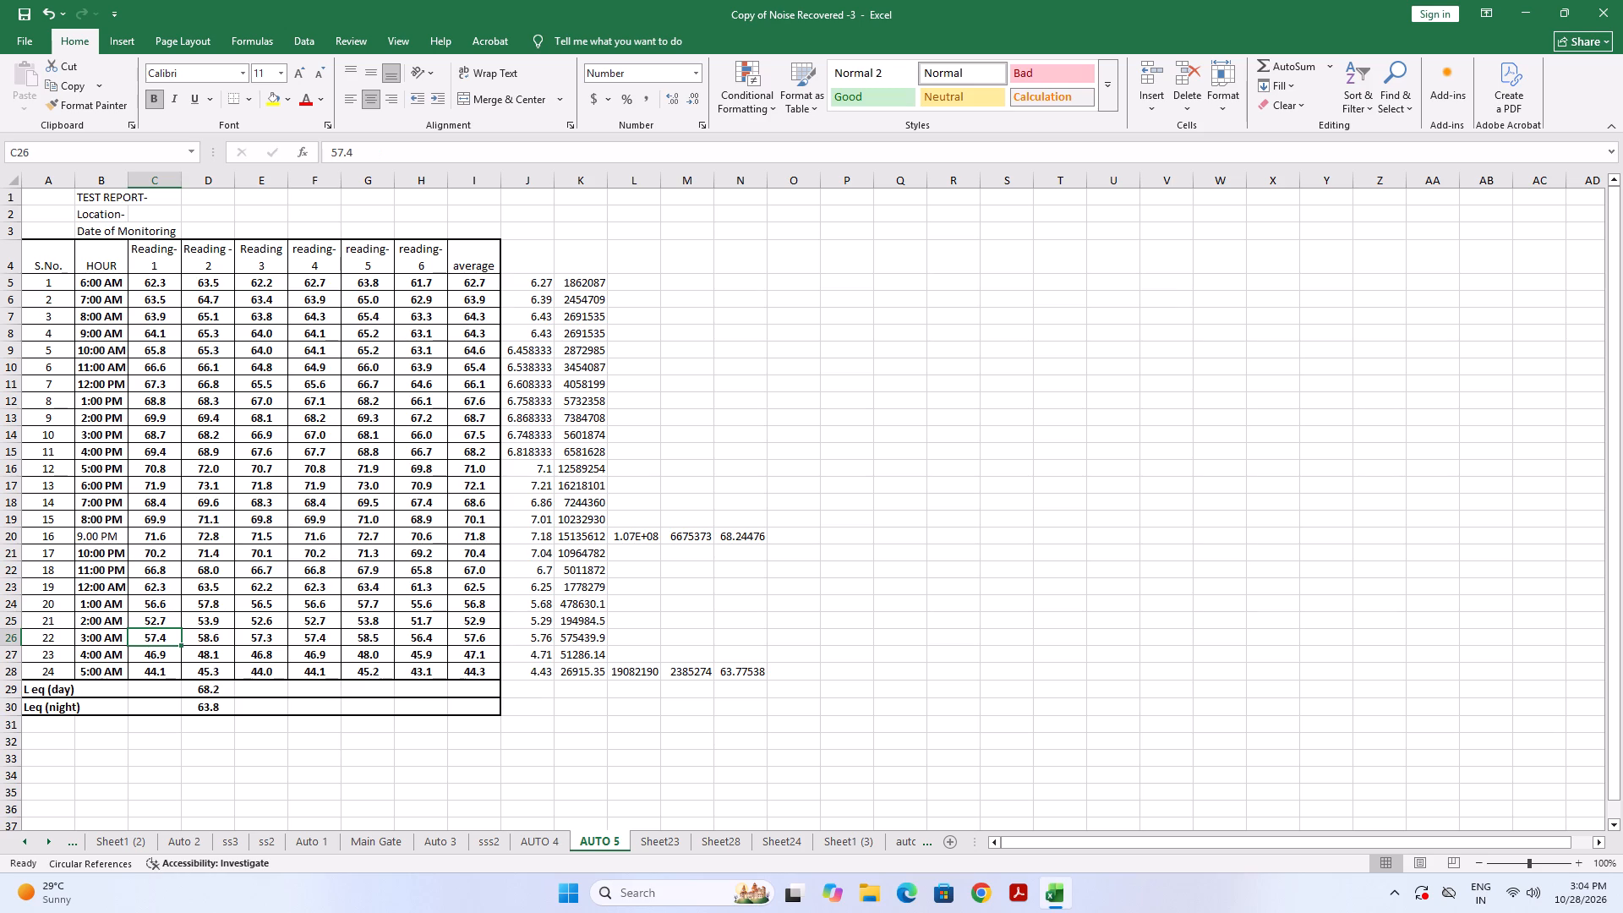
text(54.)
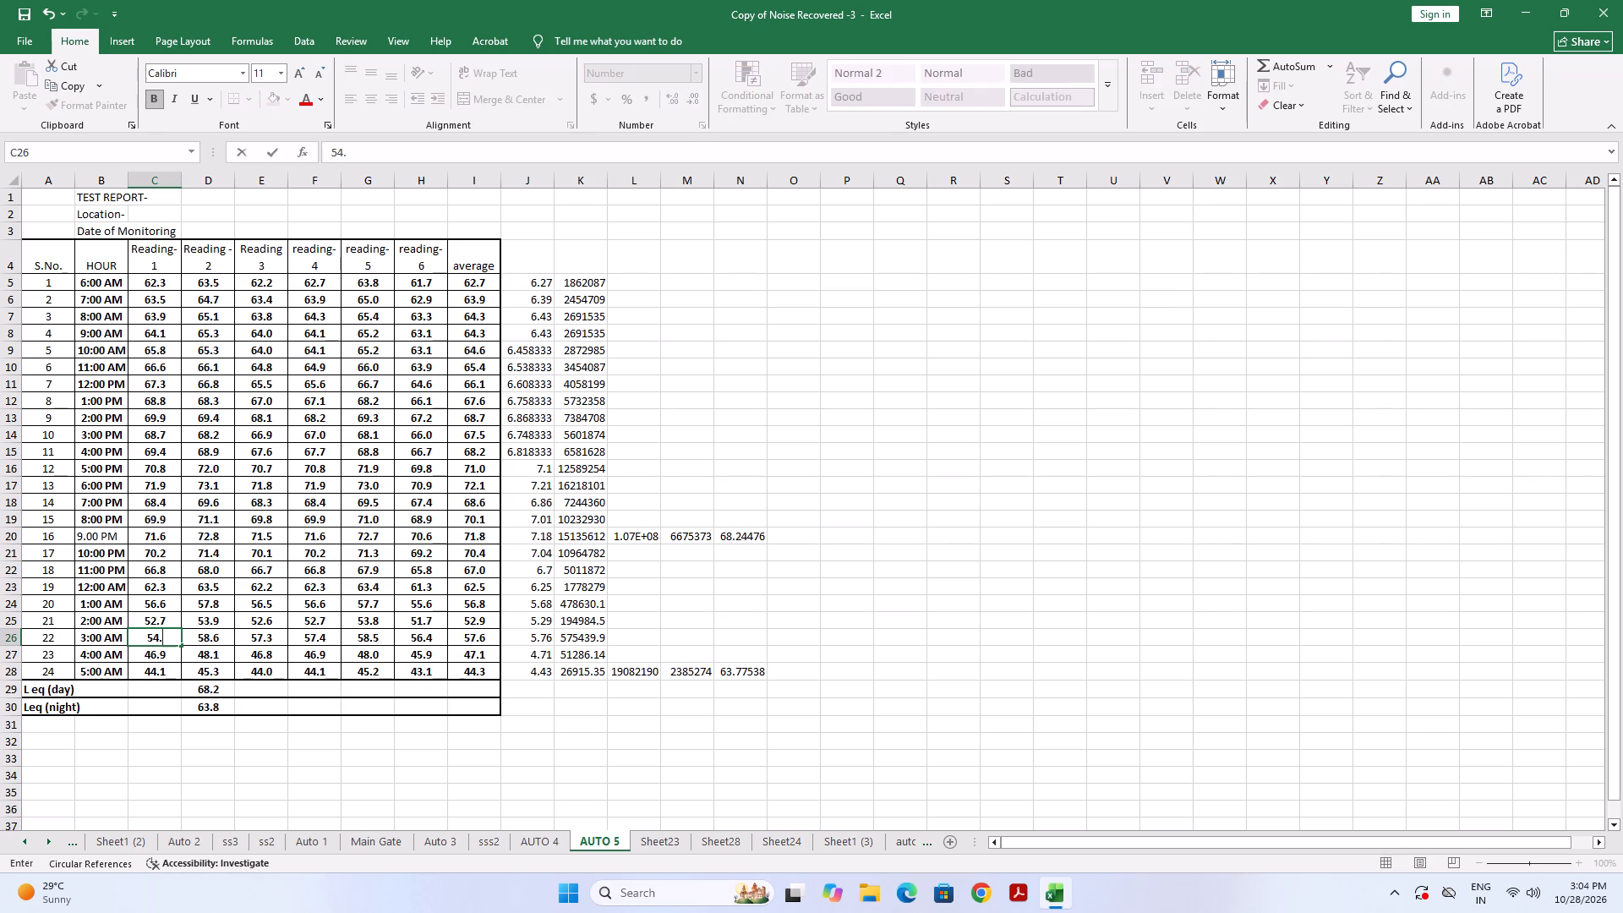
key(5)
key(Right)
key(Down)
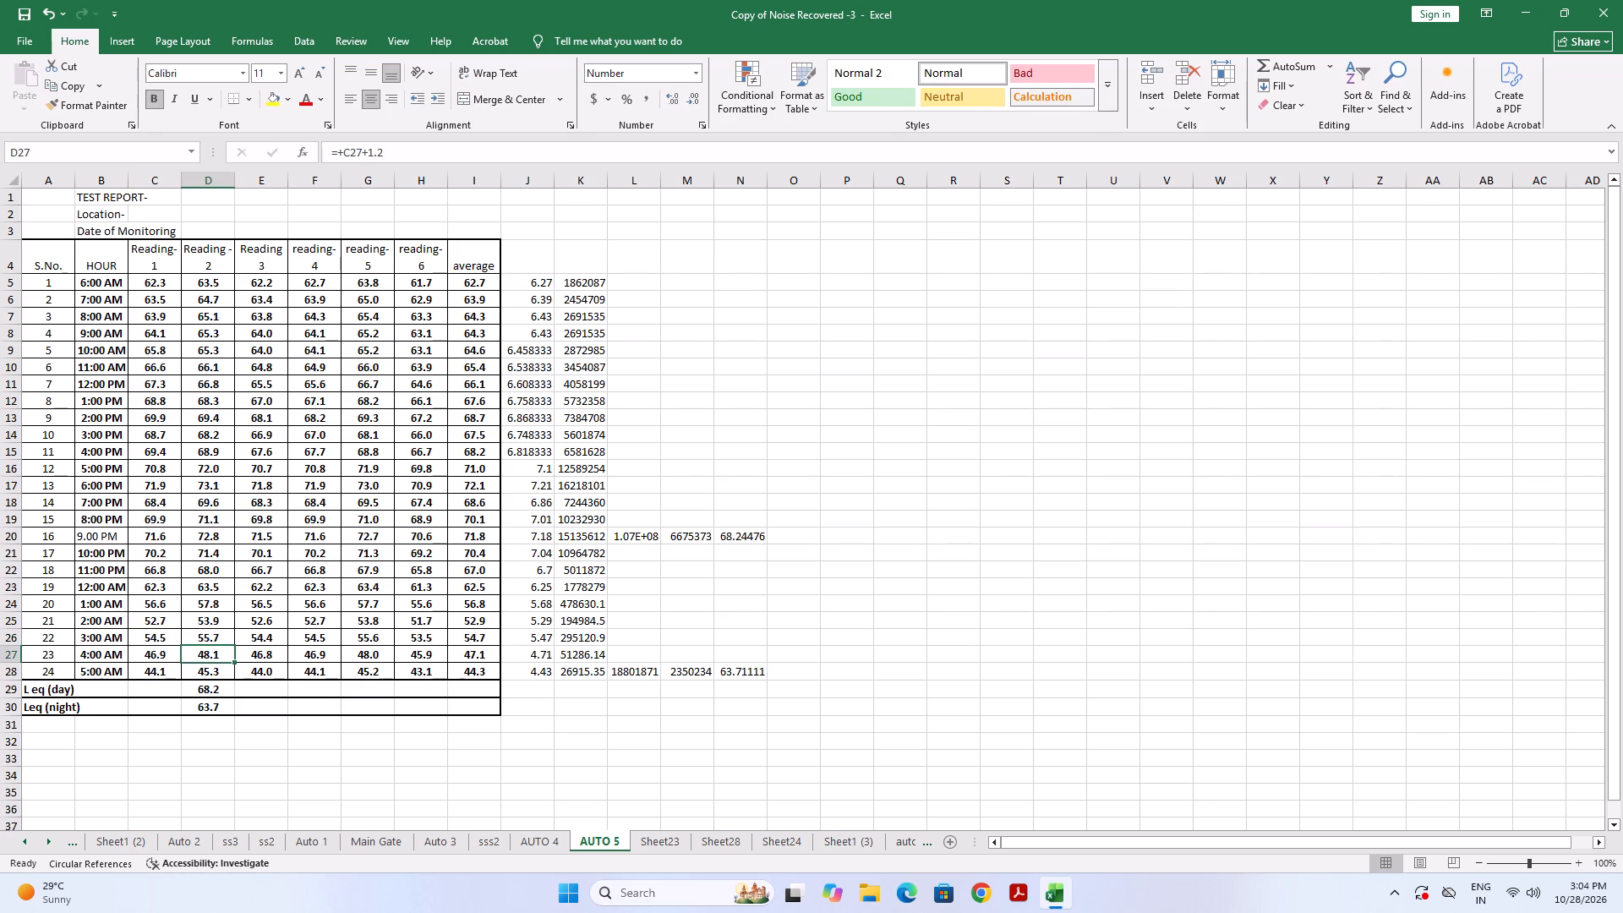
key(Left)
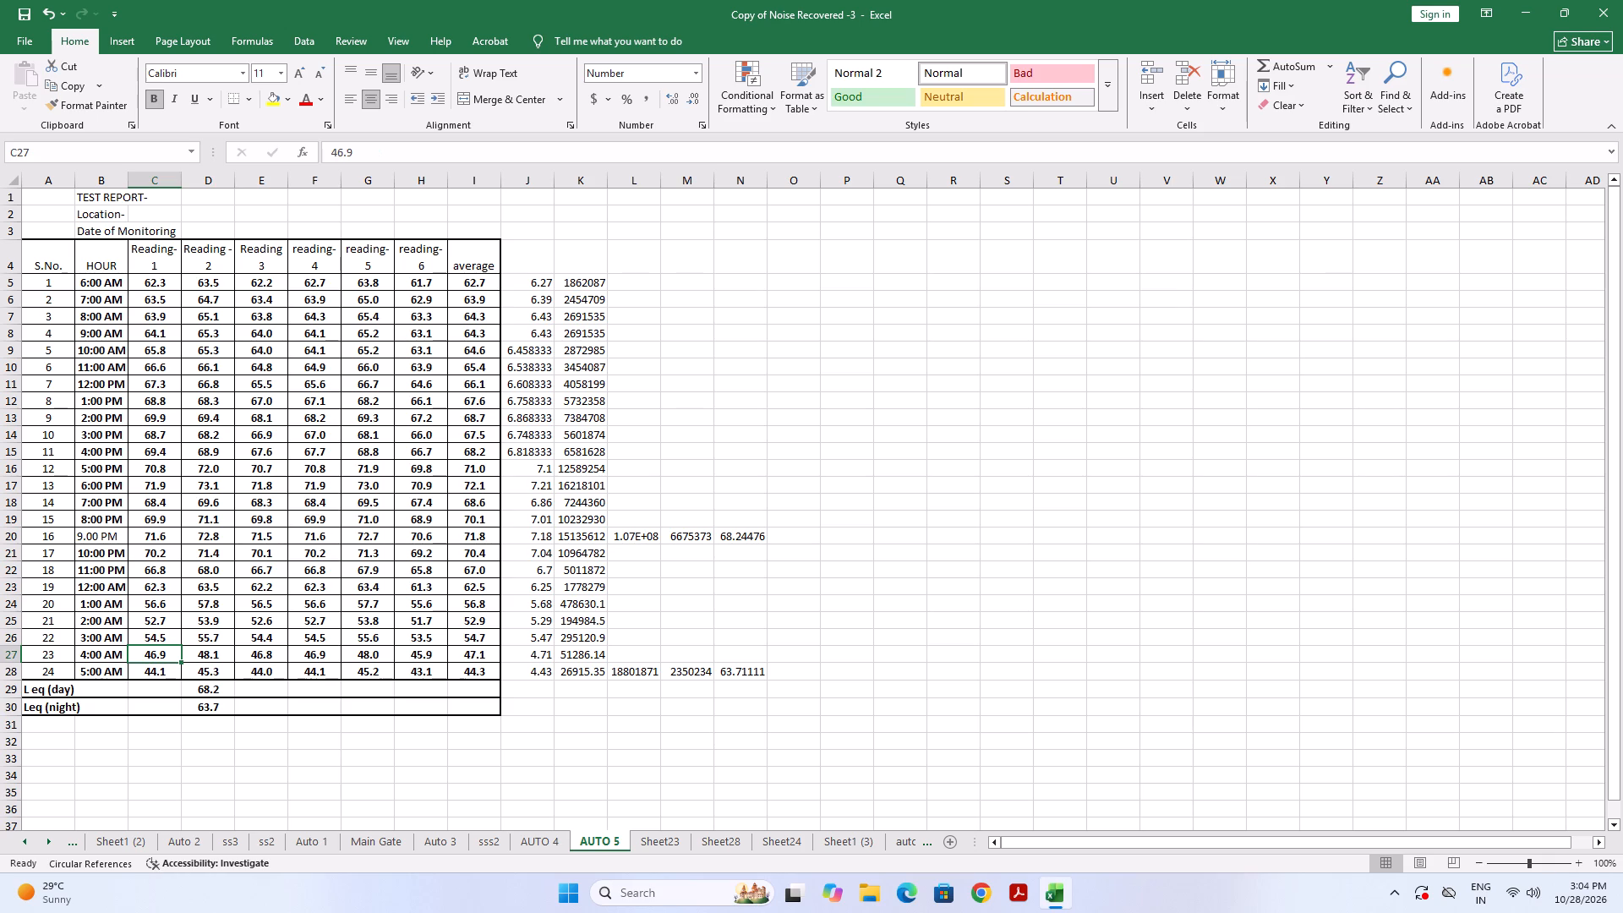
text(50.9)
key(Right)
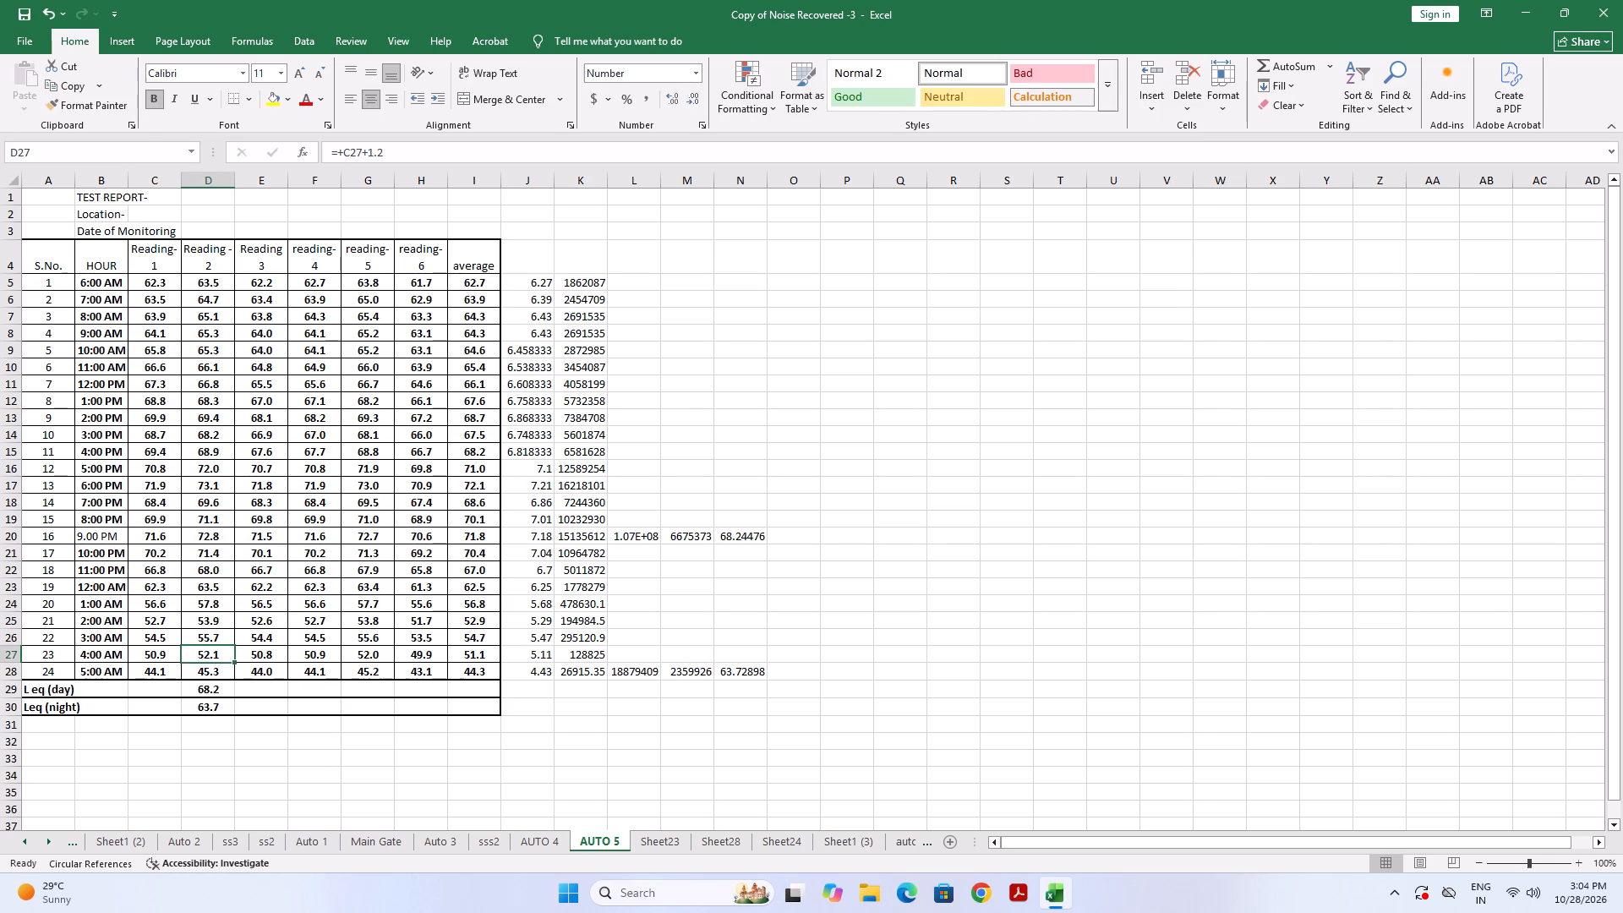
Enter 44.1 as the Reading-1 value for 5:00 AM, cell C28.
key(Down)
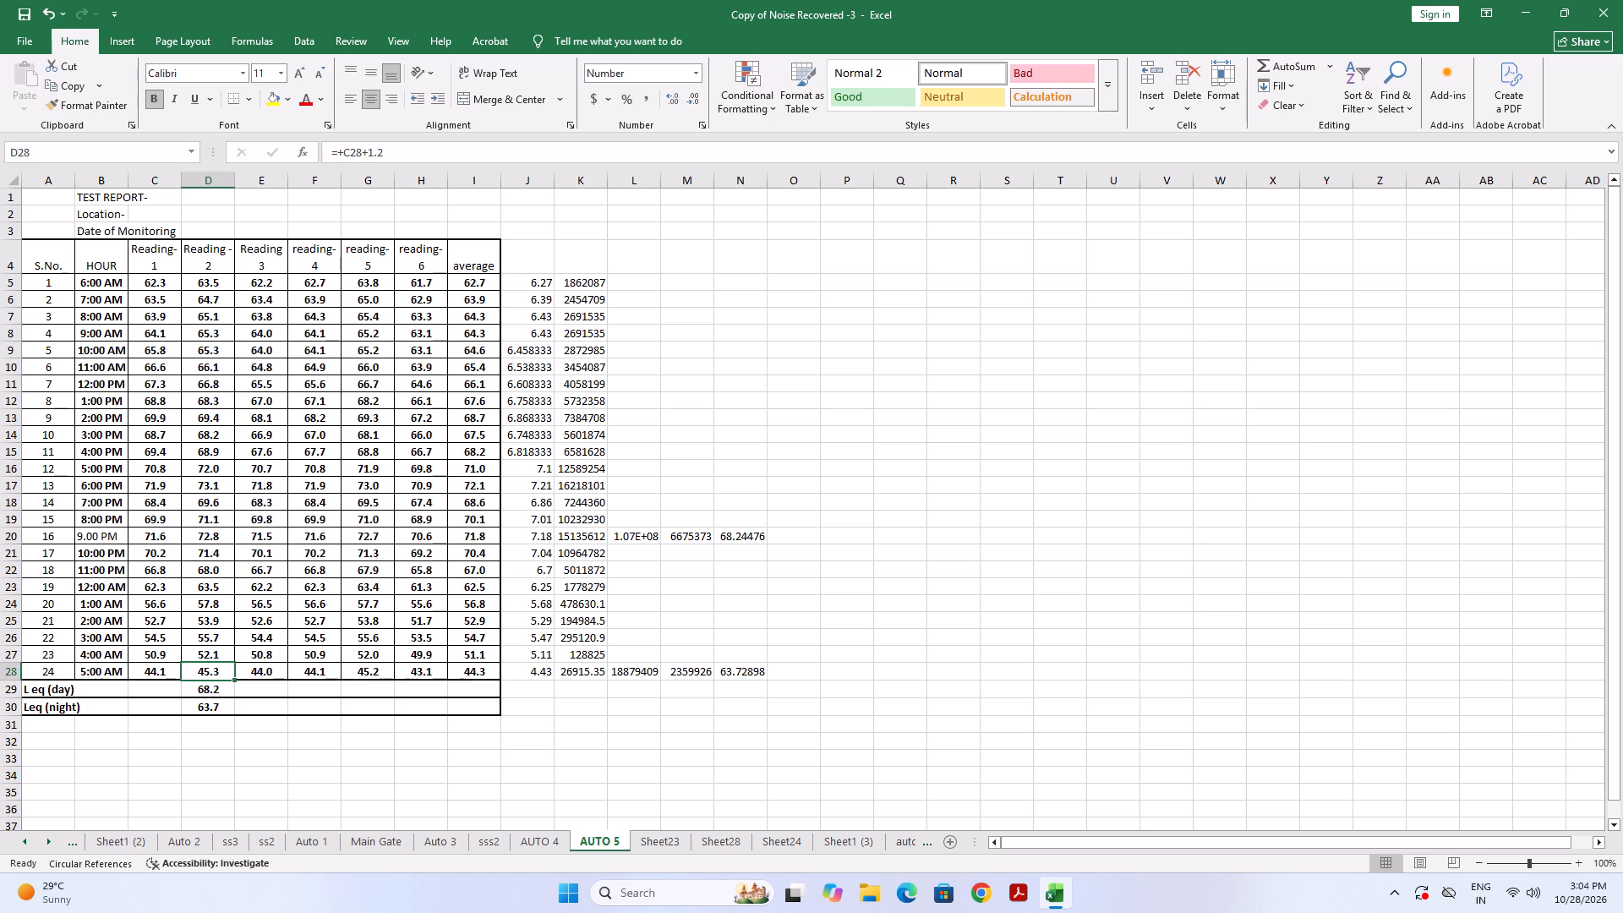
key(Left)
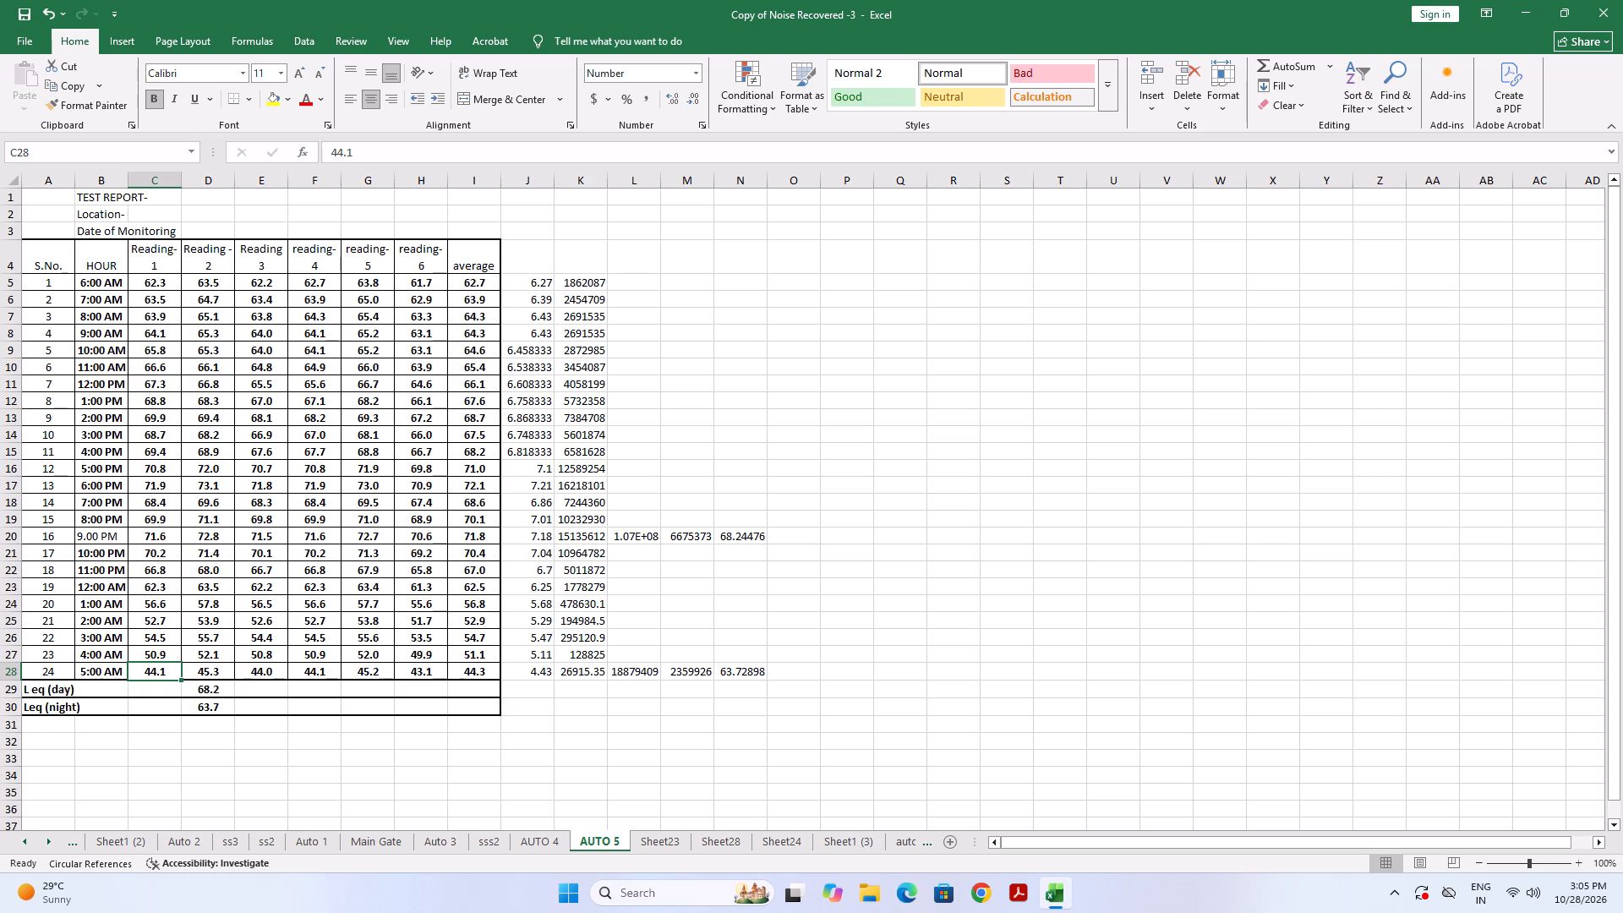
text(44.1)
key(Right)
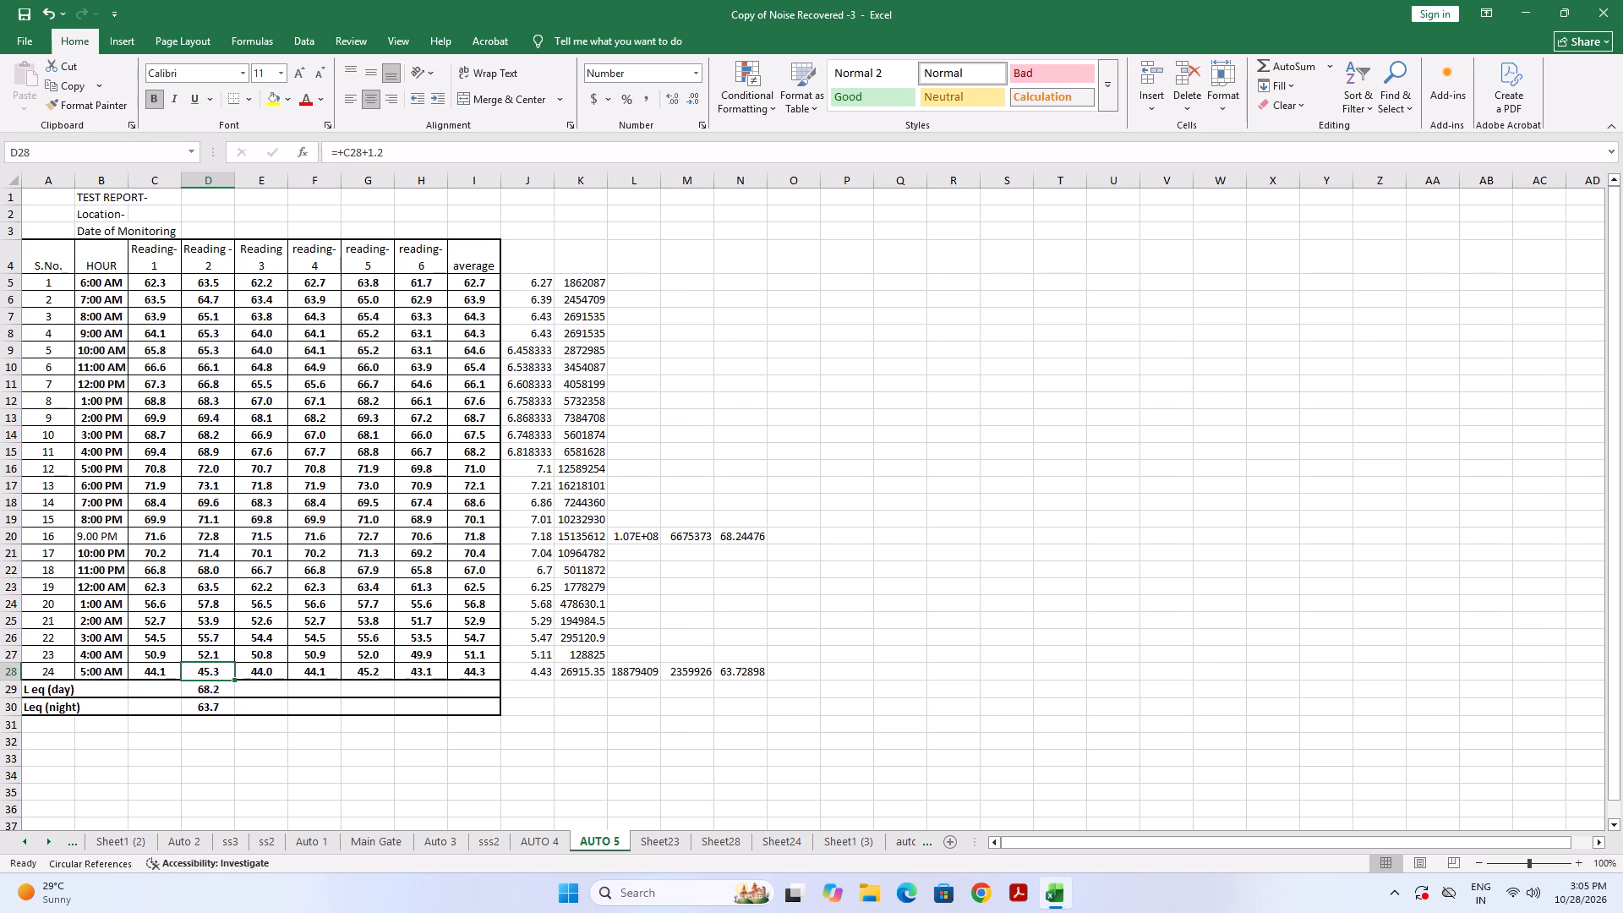
Copy the 4:00 AM readings and average, cells C27 to I27.
drag(151, 655, 448, 665)
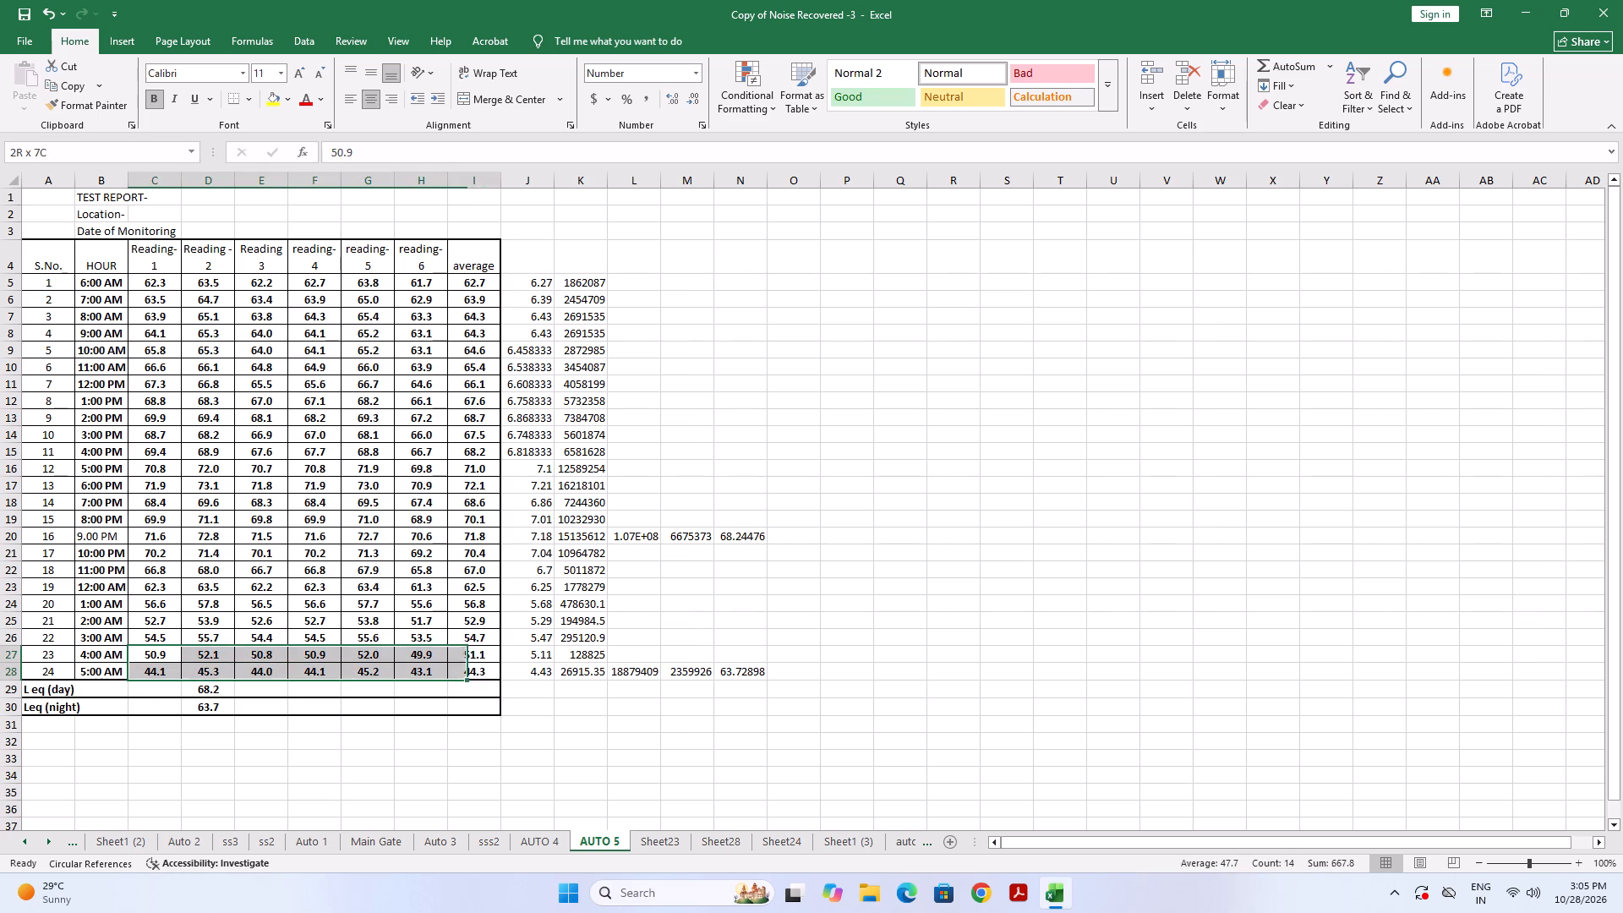
drag(448, 665, 454, 646)
right_click(454, 646)
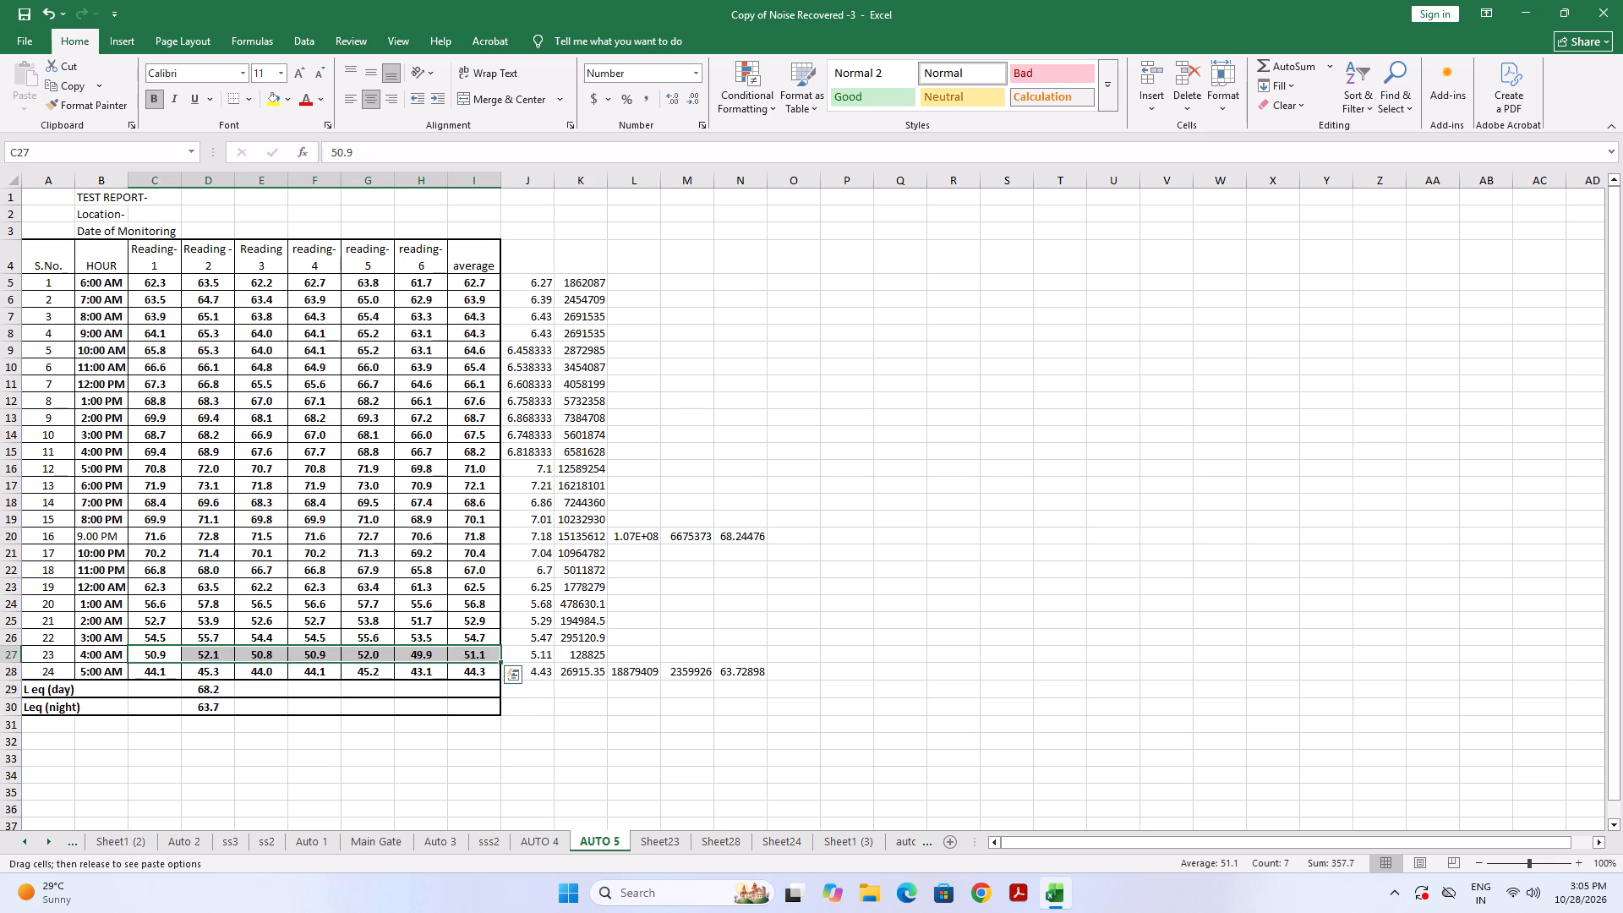
right_click(456, 652)
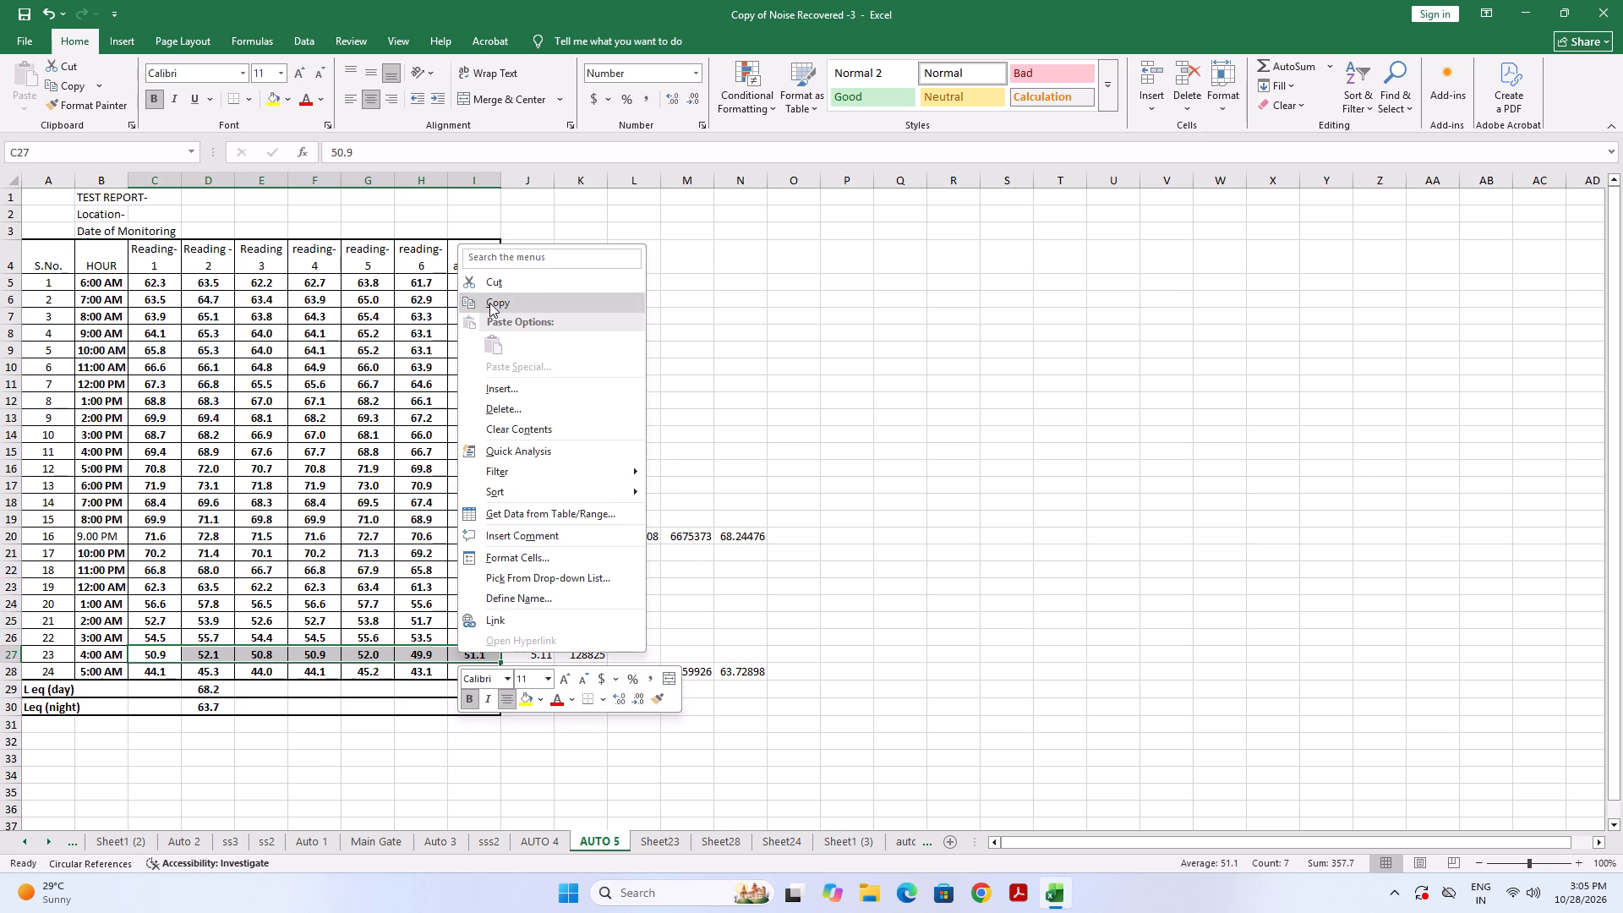
click(489, 303)
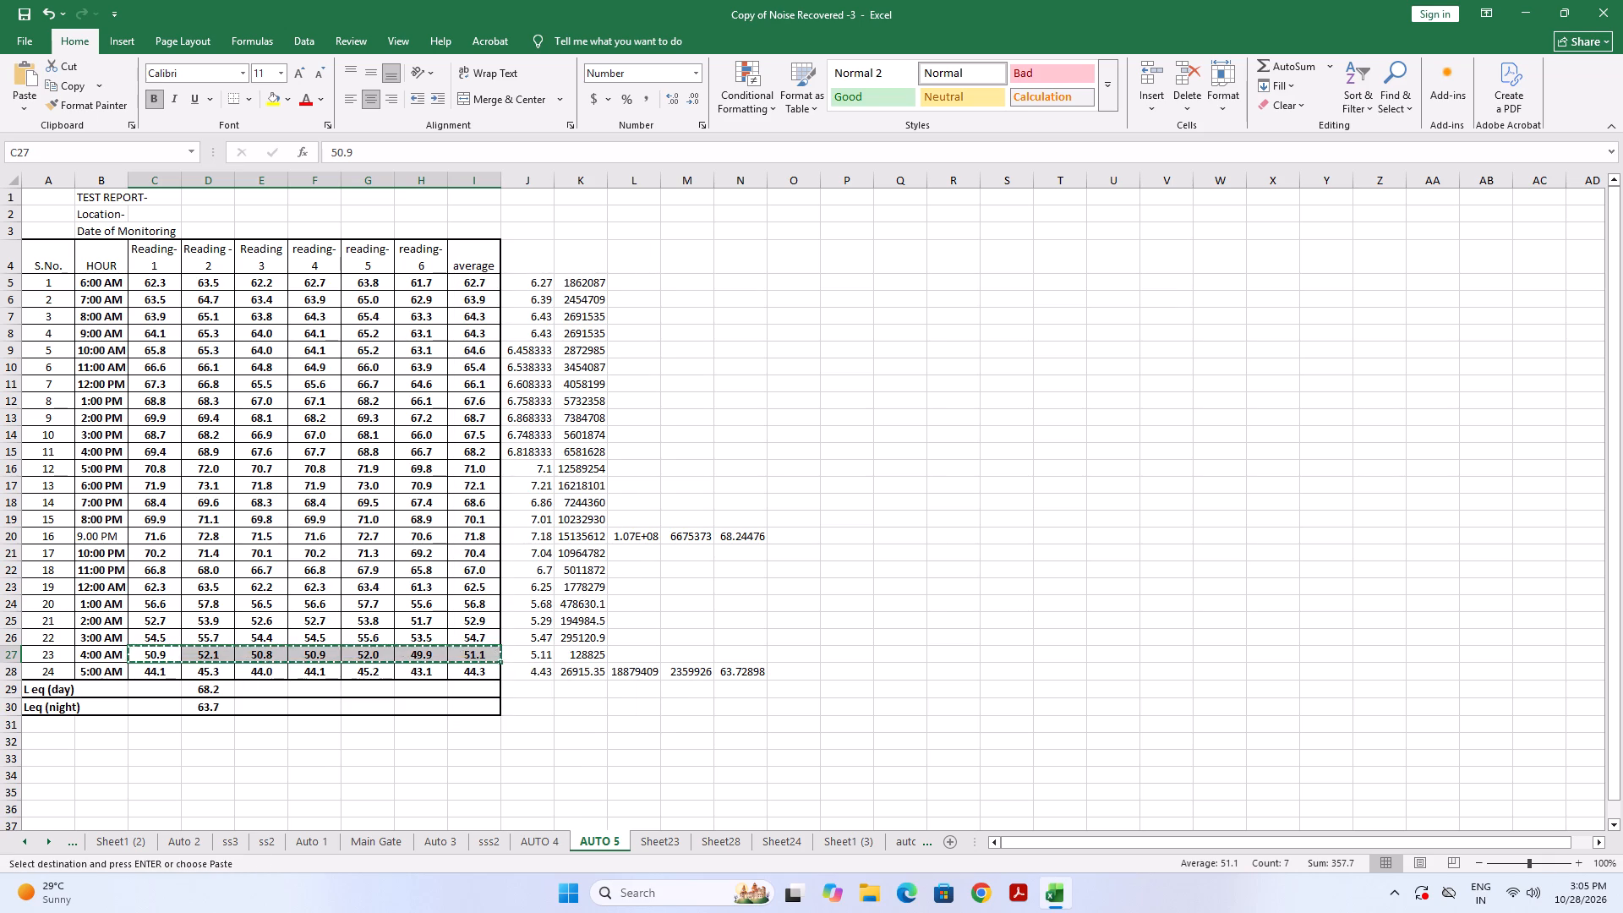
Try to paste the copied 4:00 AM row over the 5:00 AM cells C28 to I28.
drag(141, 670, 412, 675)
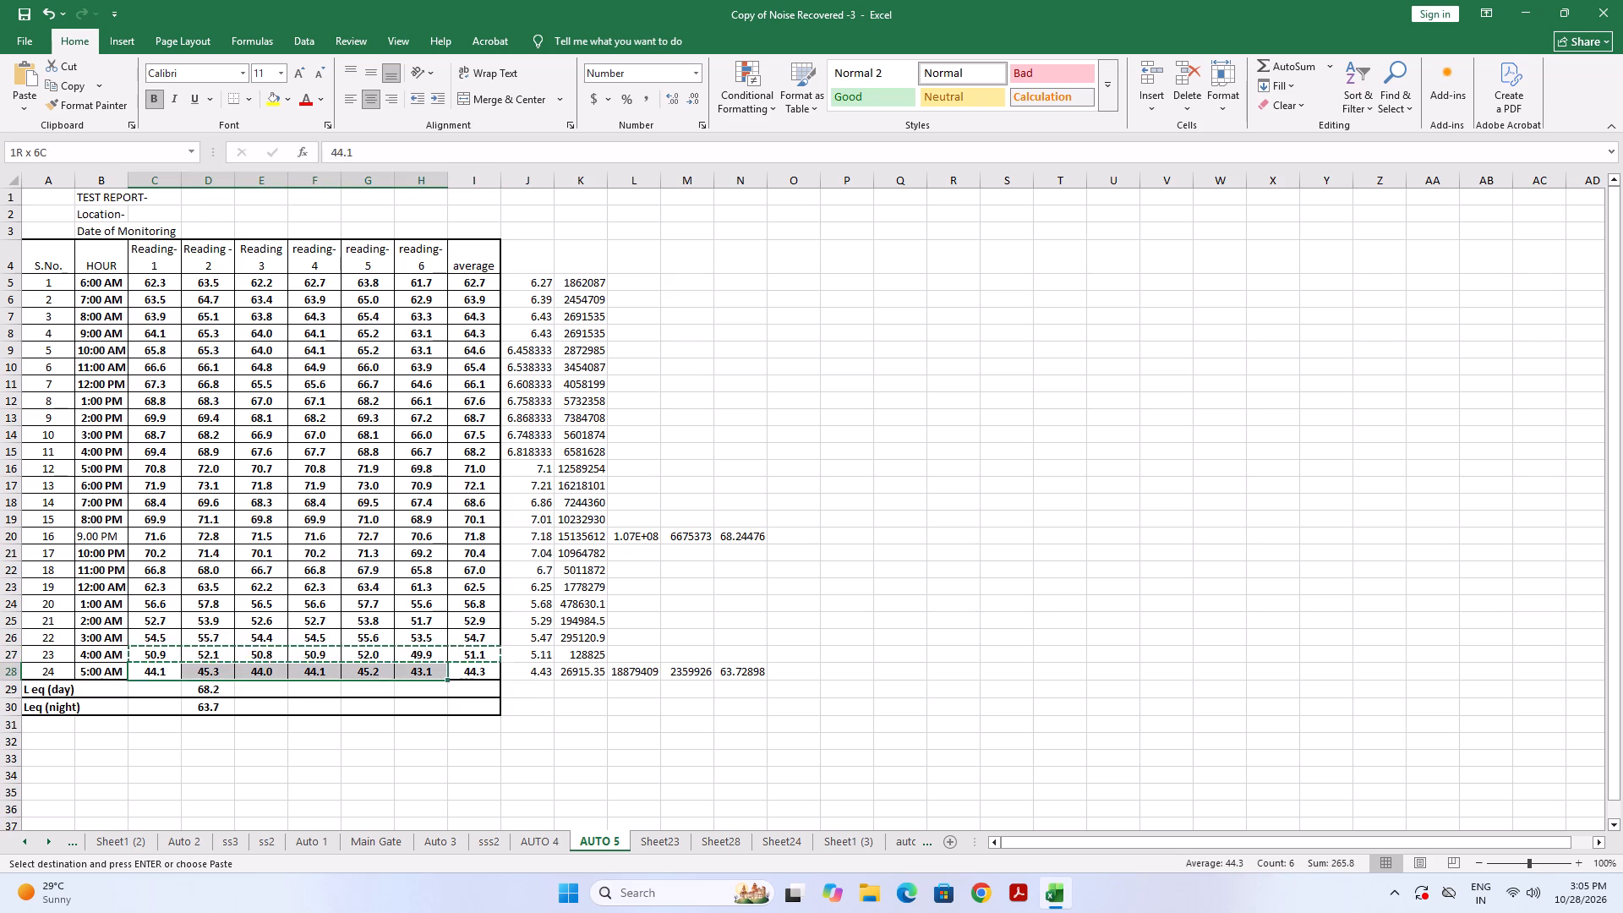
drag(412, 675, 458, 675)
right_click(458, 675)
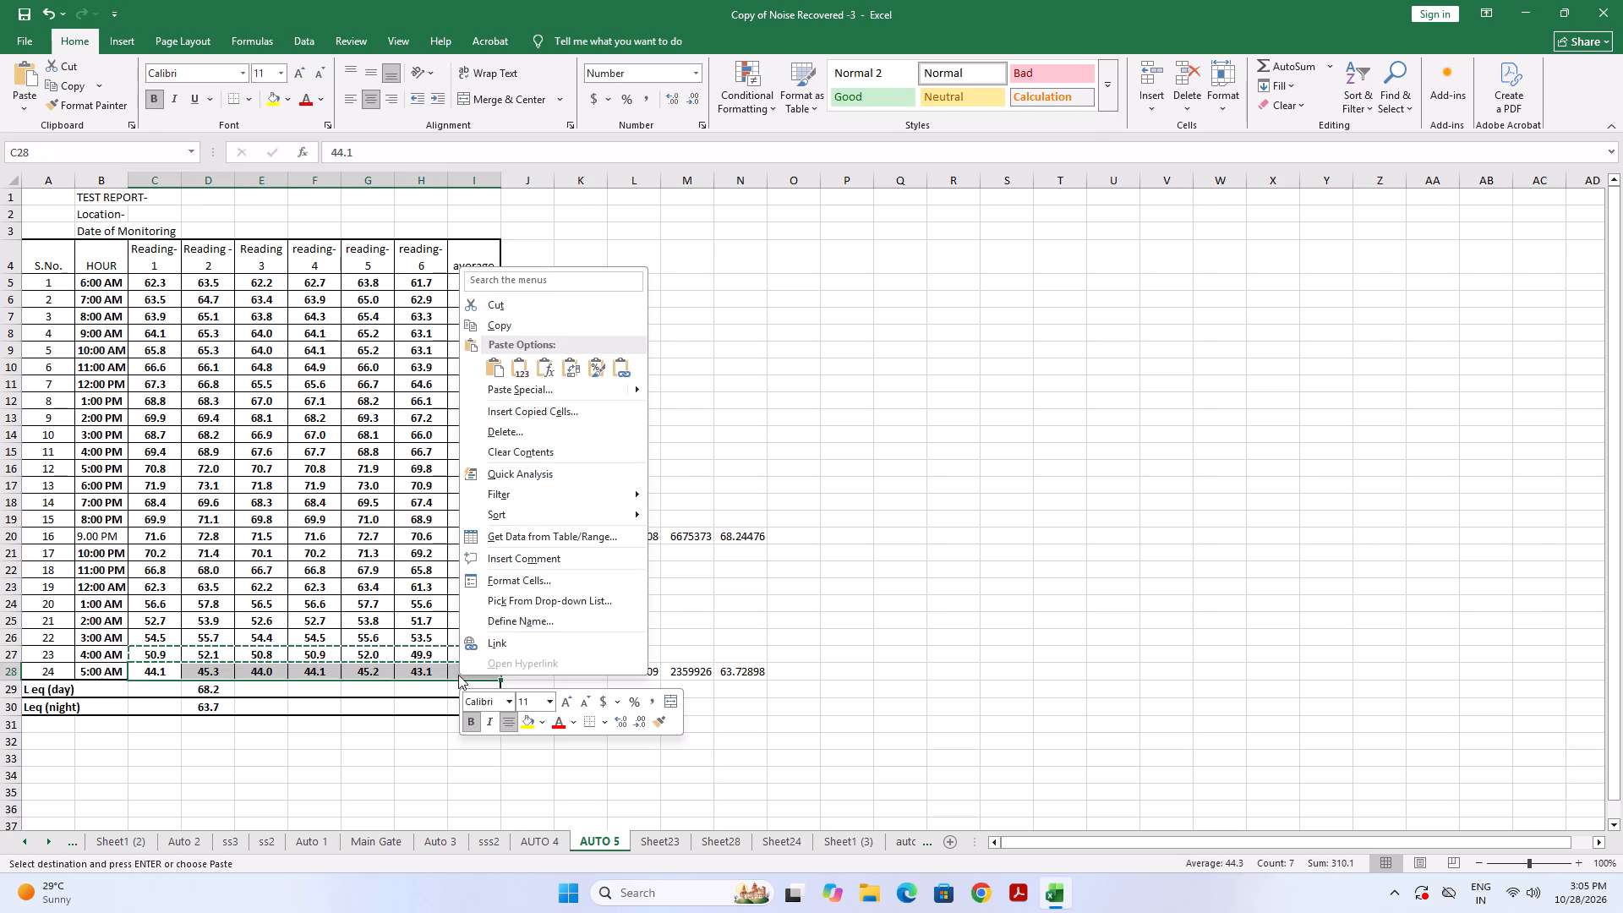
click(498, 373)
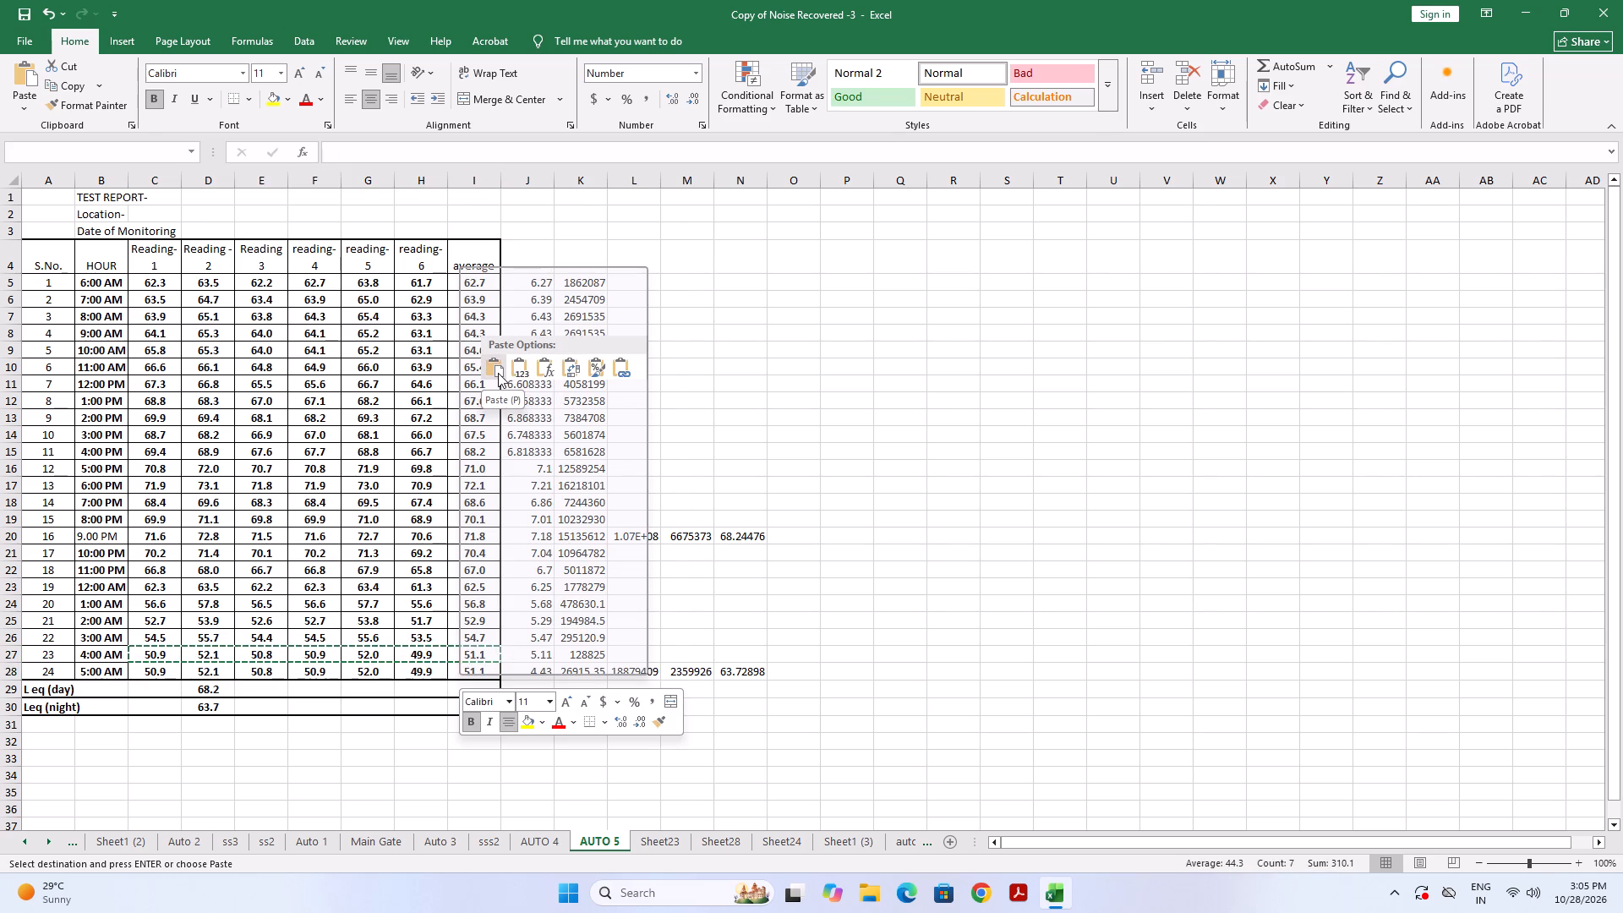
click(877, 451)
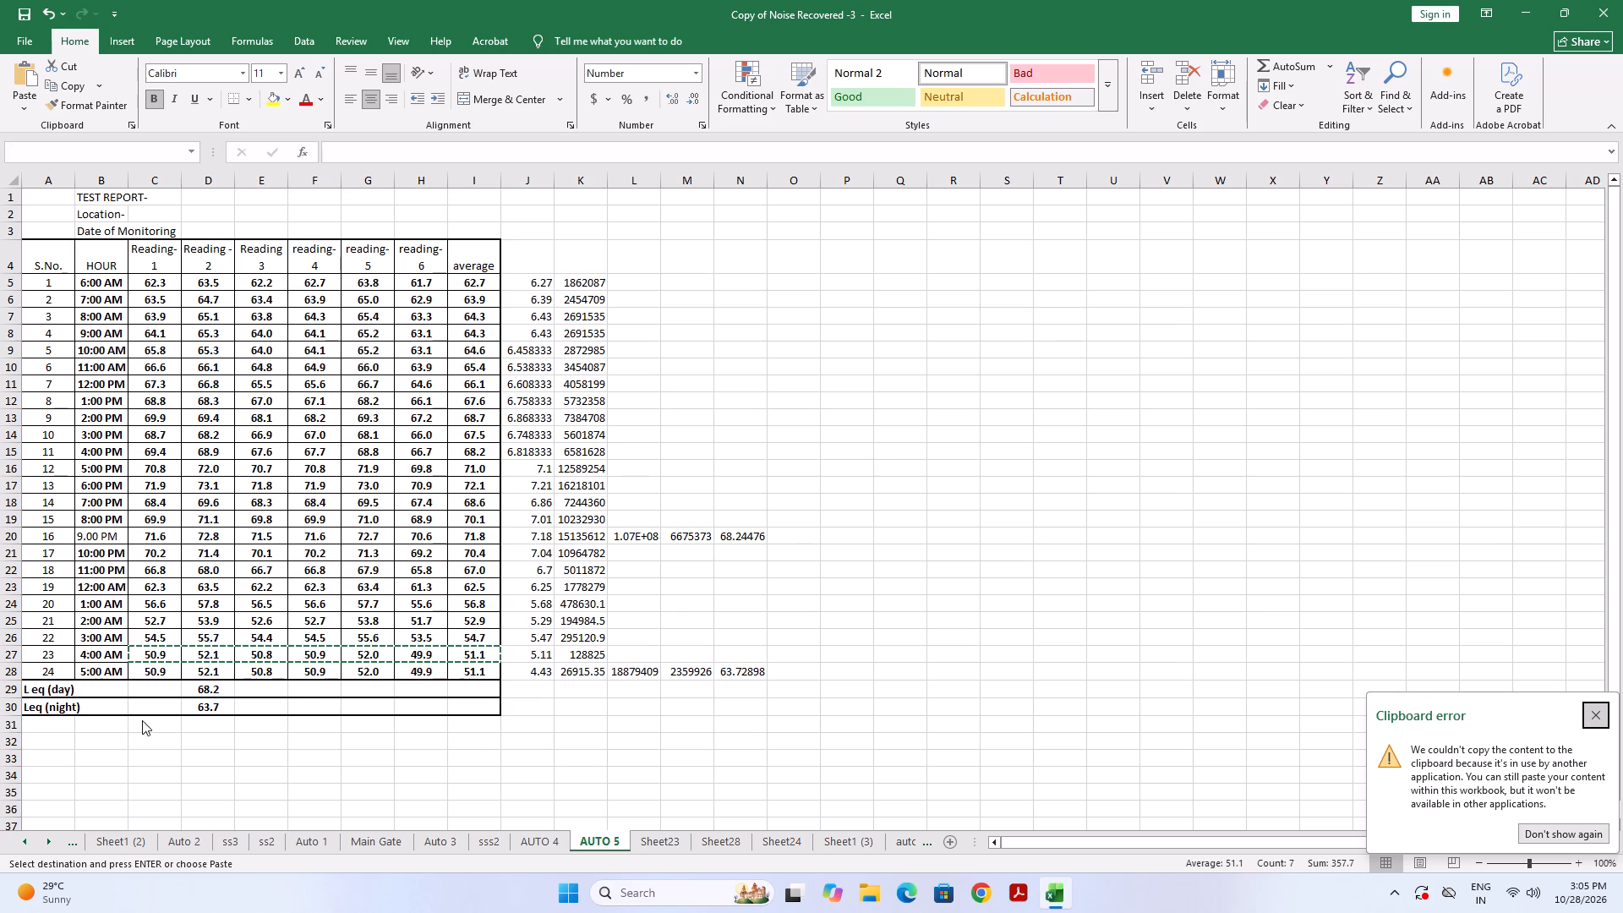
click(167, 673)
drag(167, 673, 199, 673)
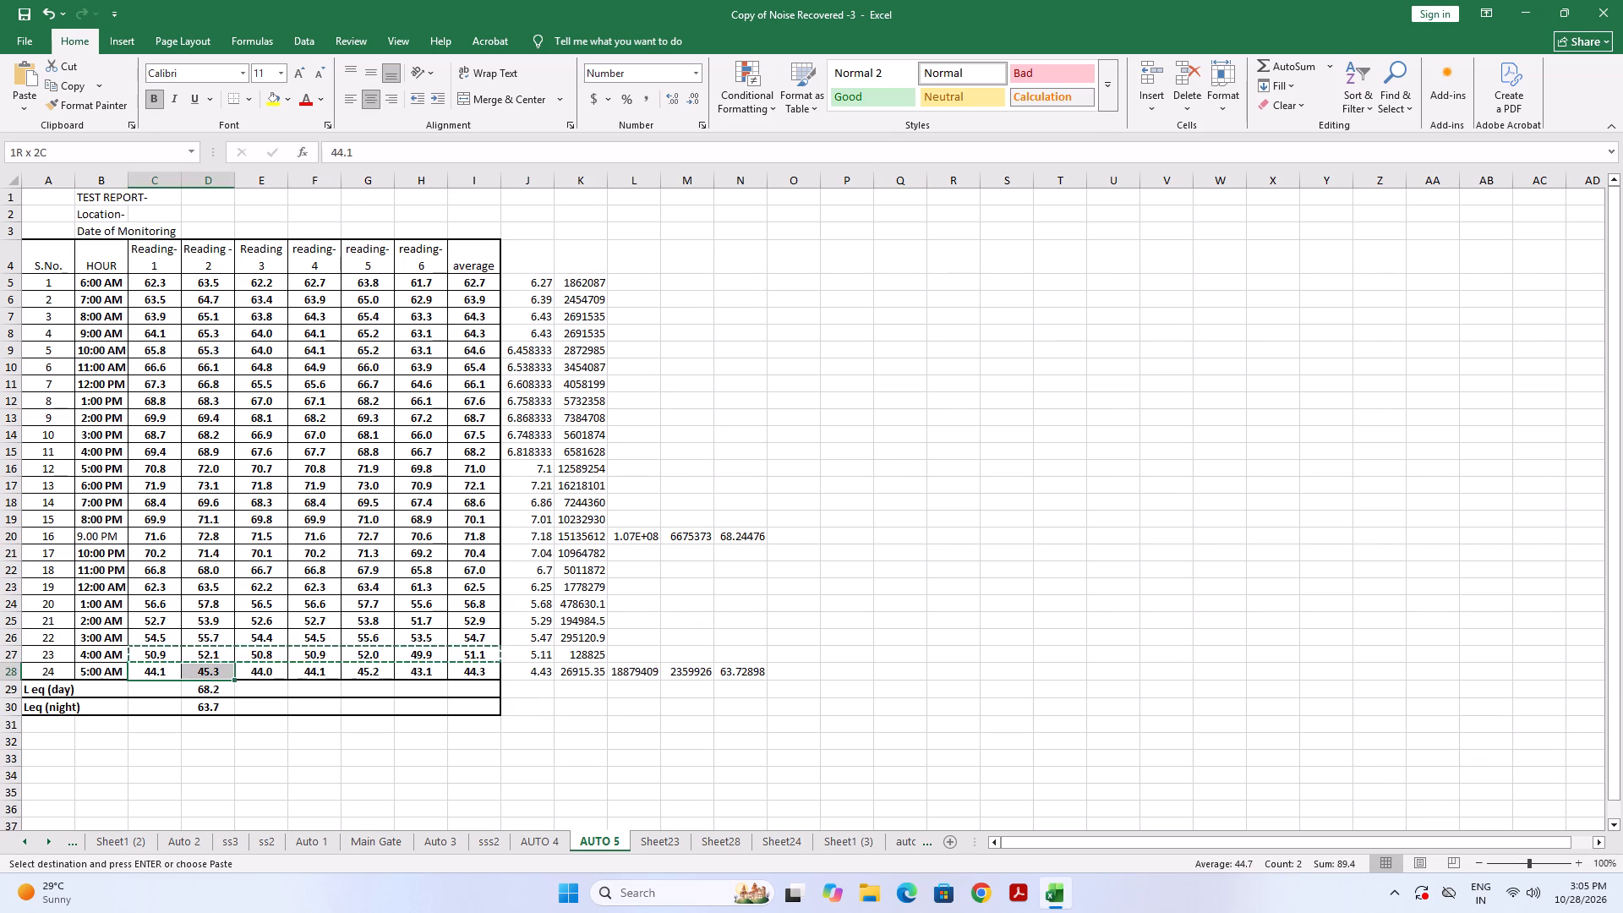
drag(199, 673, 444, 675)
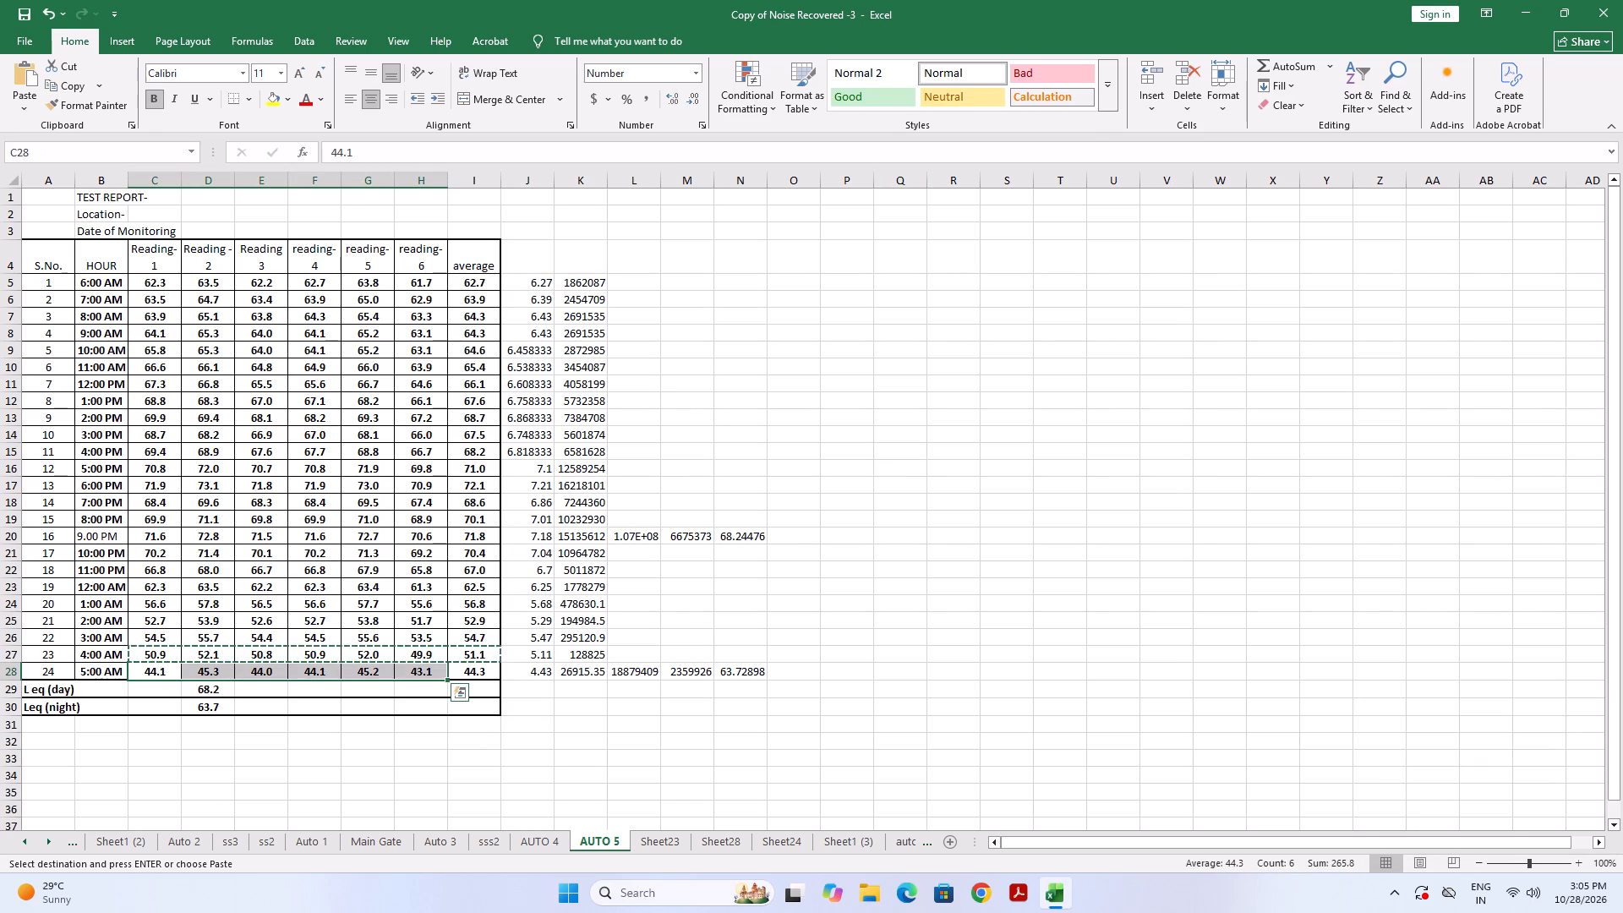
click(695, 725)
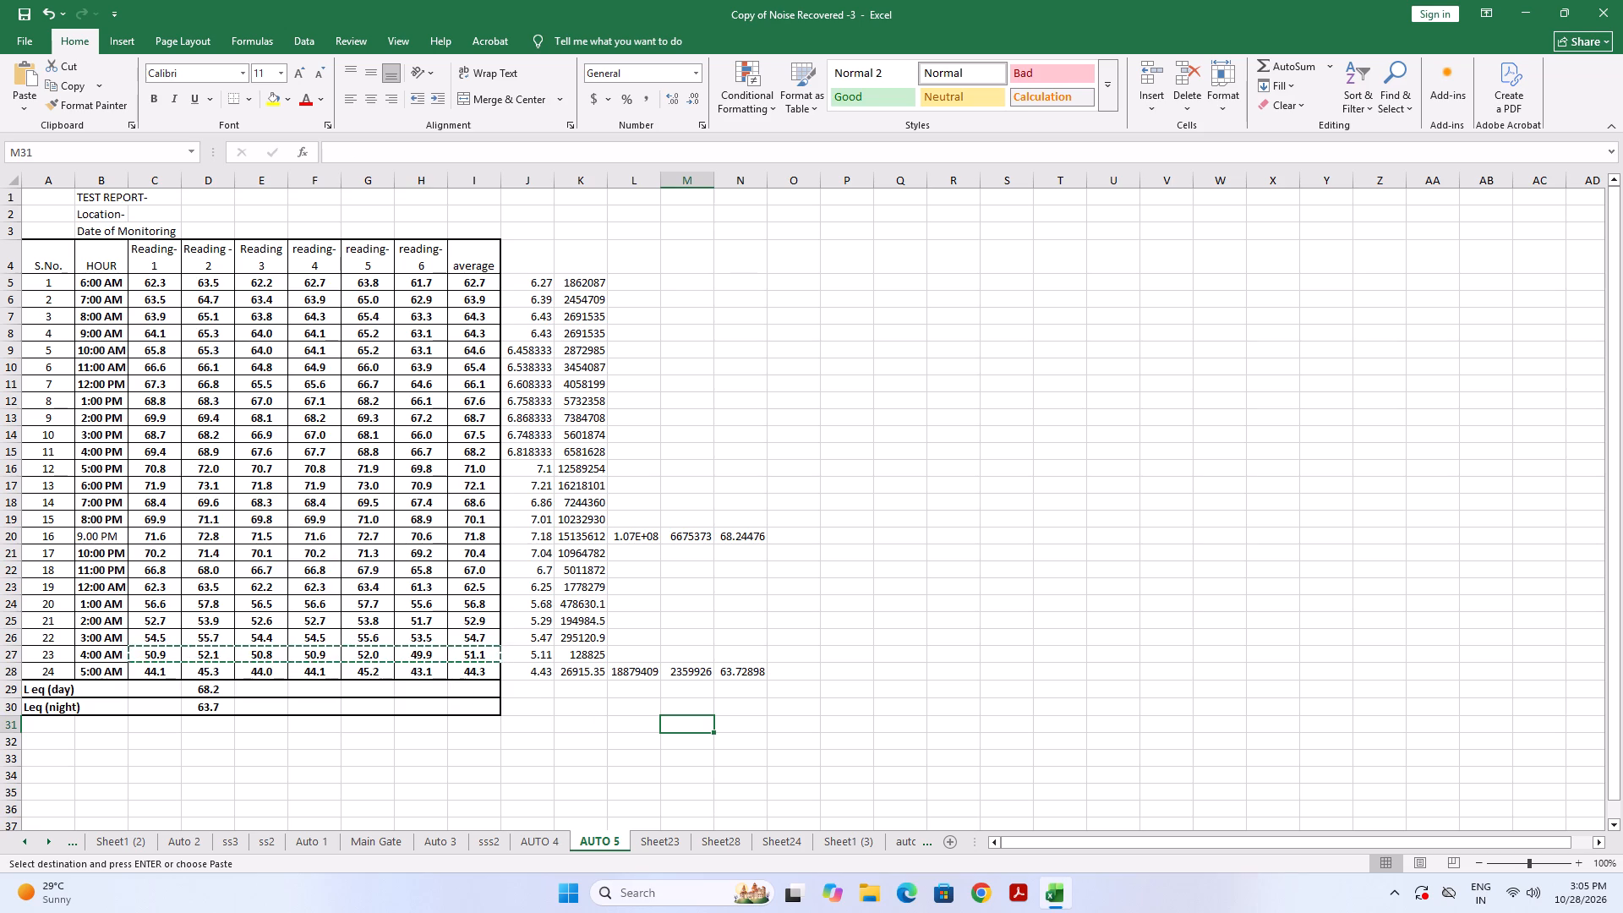
Paste the copied 4:00 AM readings and average over the 5:00 AM row, cells C28 to I28.
drag(153, 673, 382, 677)
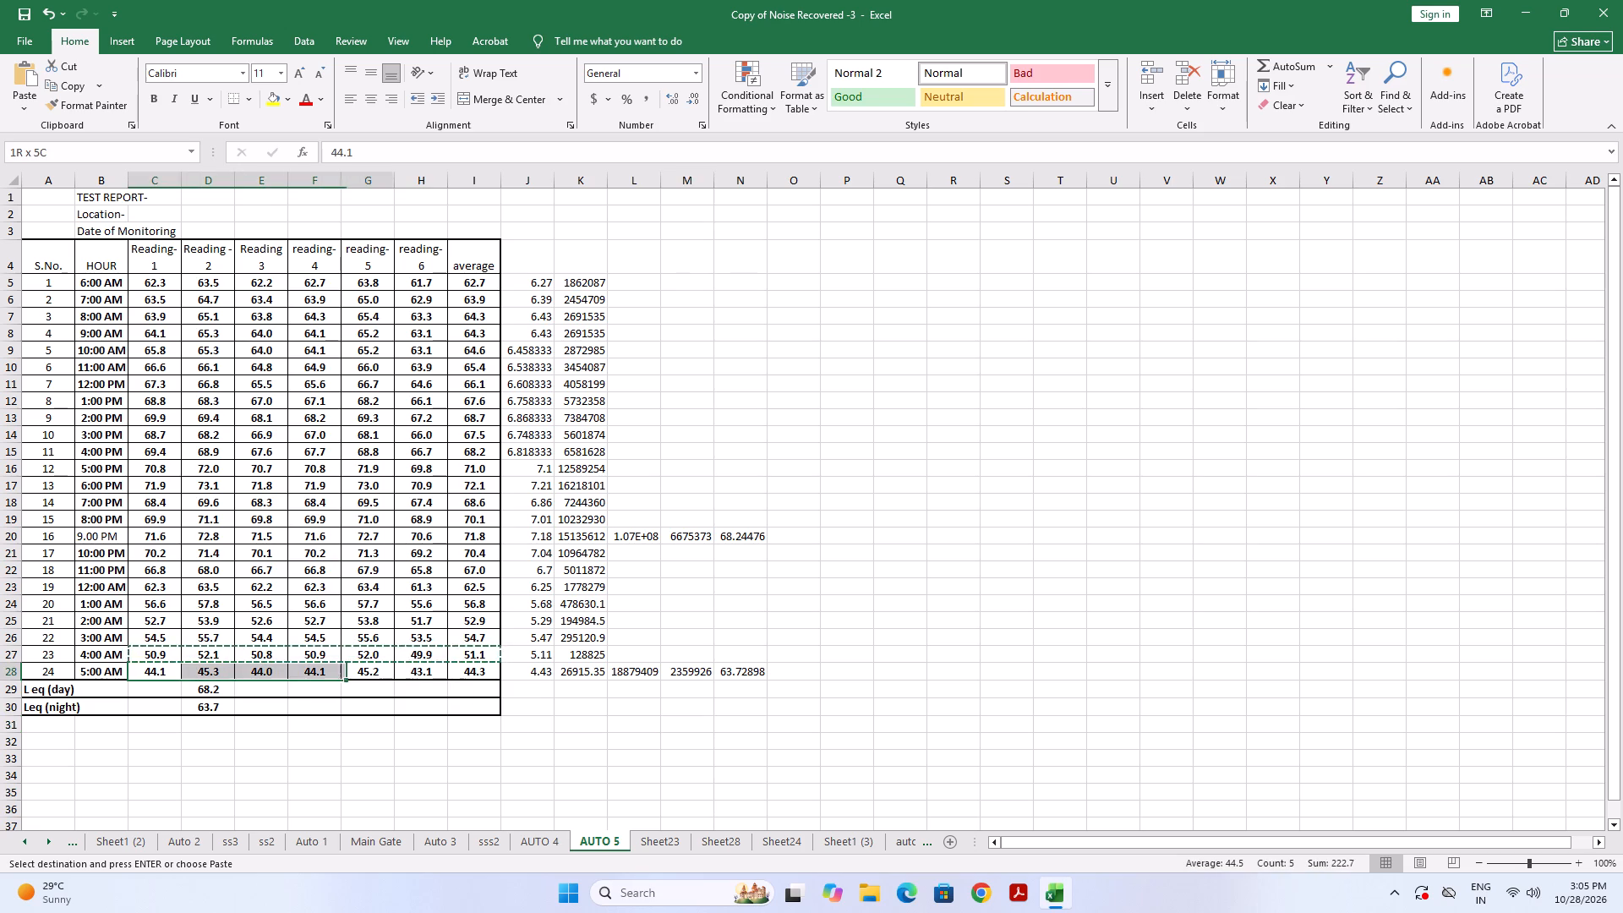
drag(382, 677, 491, 678)
right_click(491, 678)
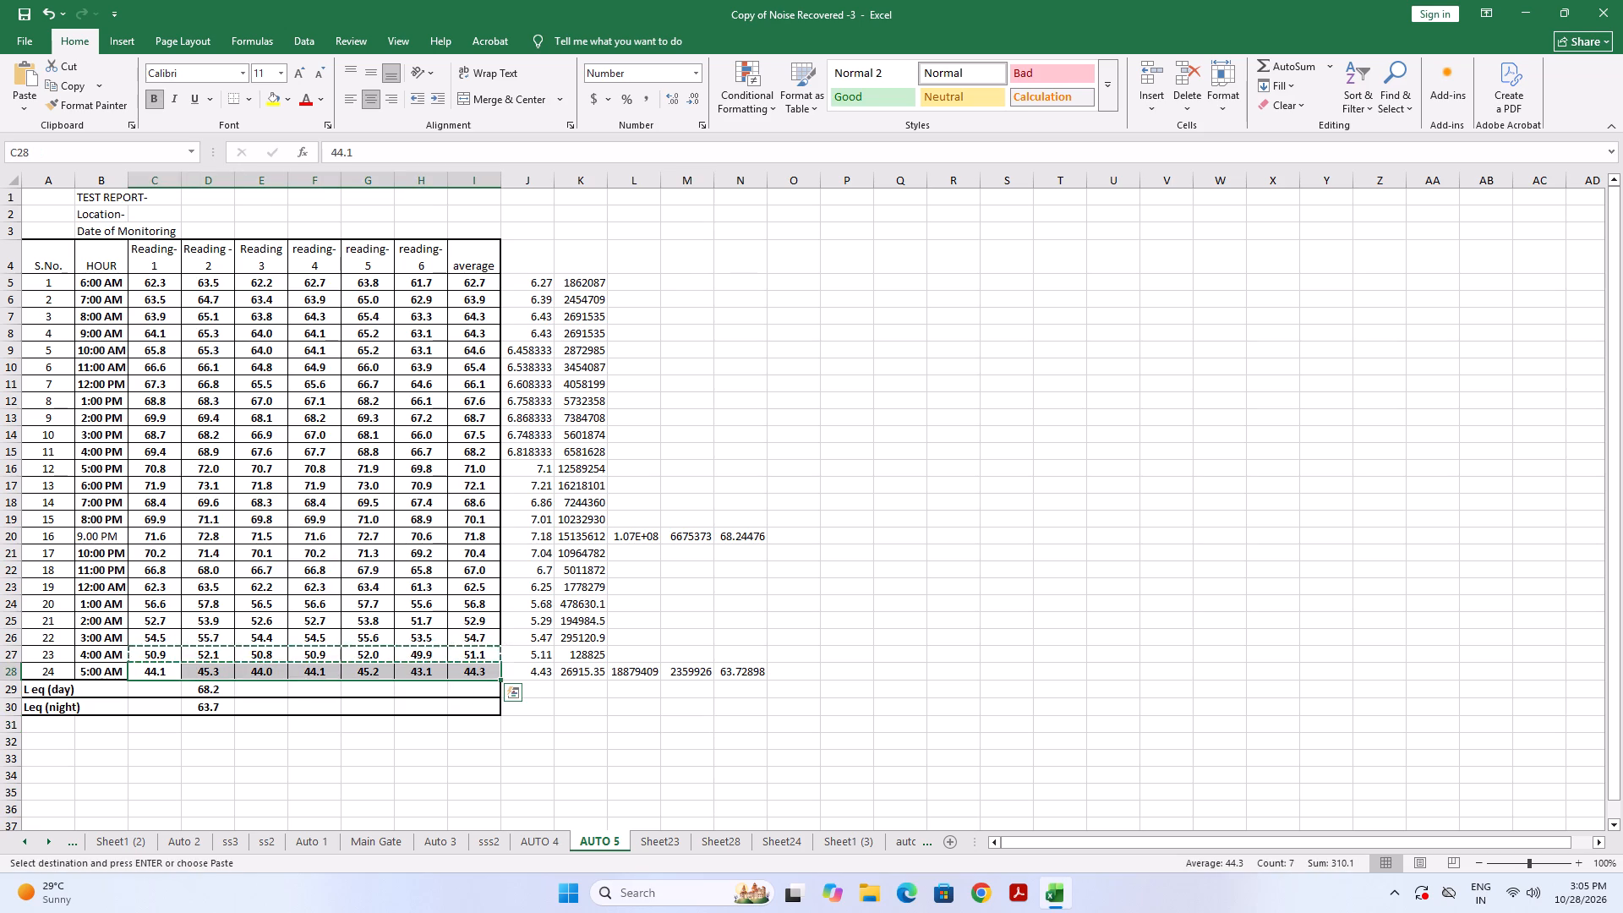
right_click(491, 673)
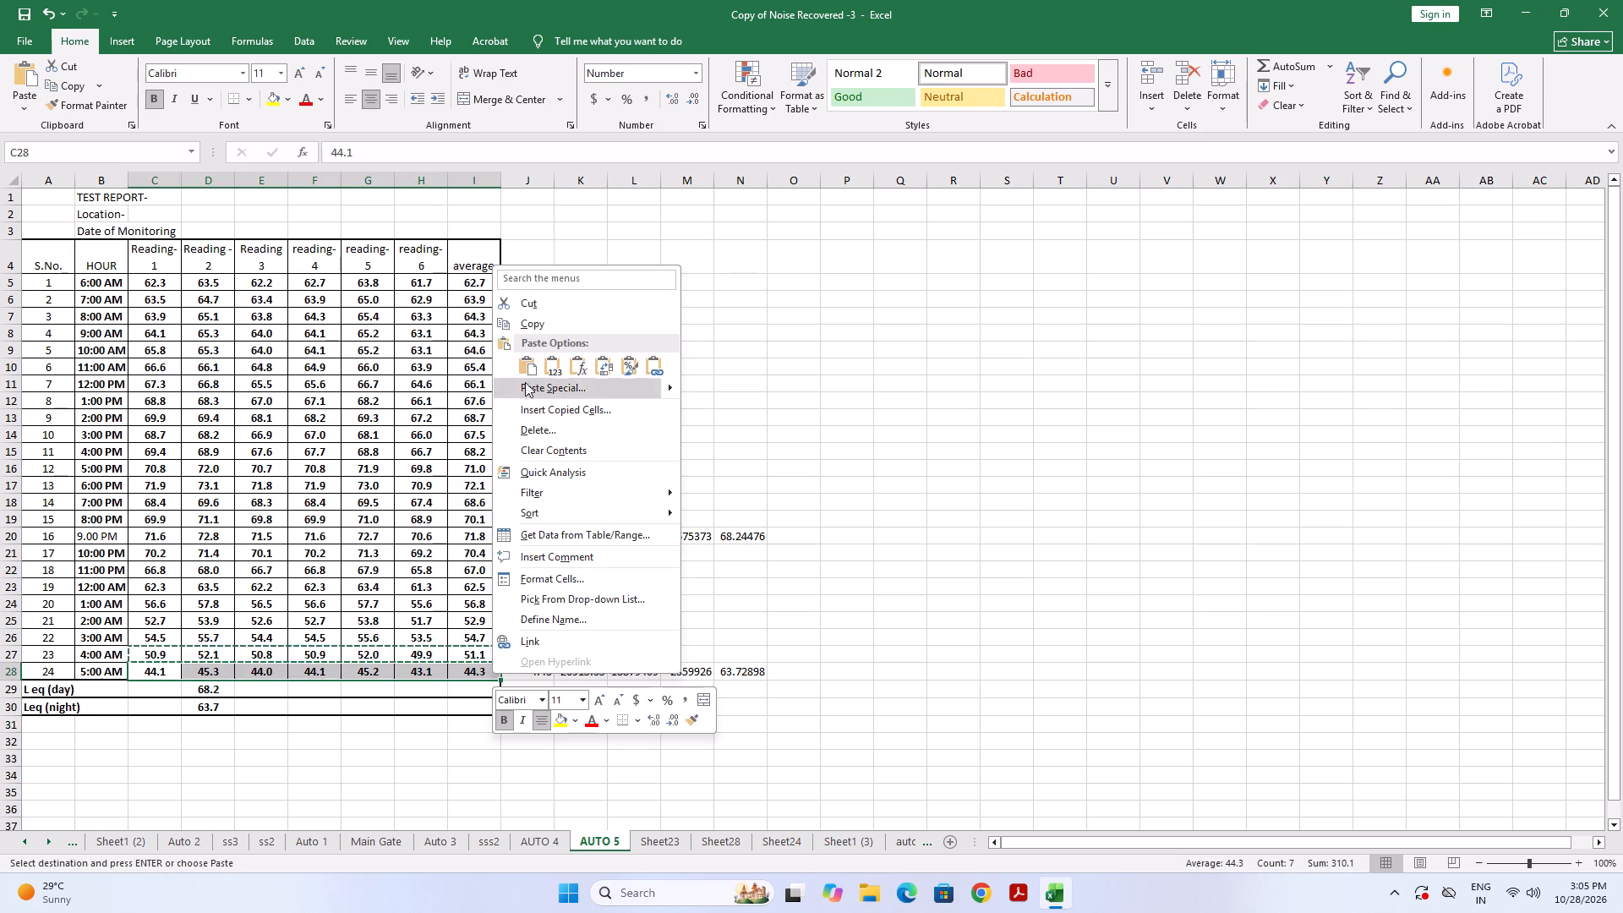
click(537, 370)
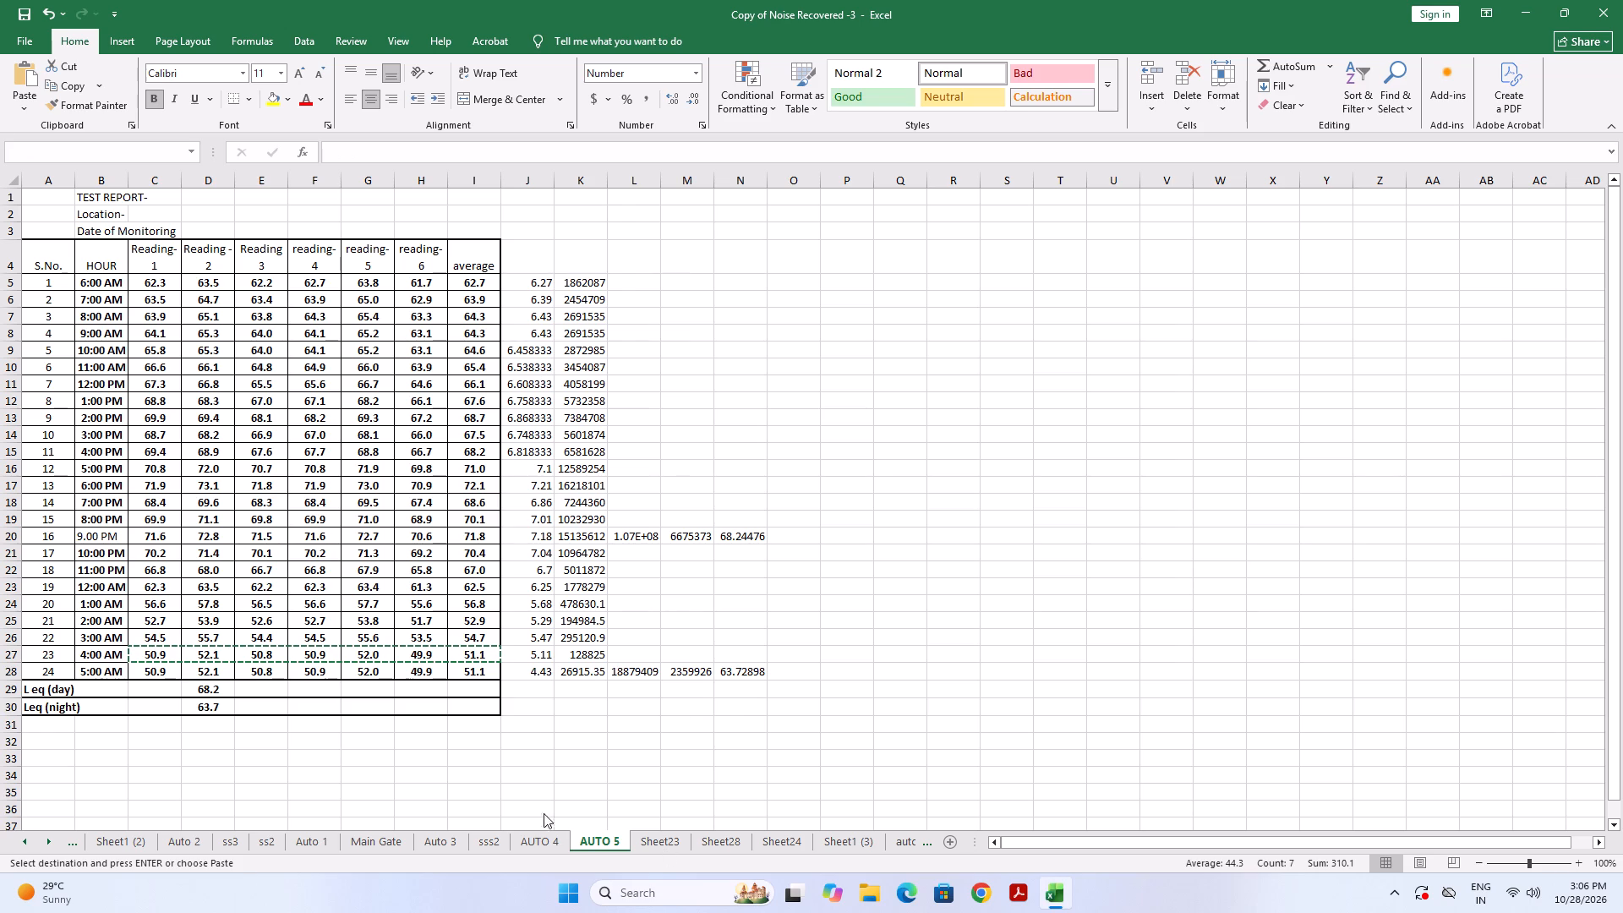
click(468, 771)
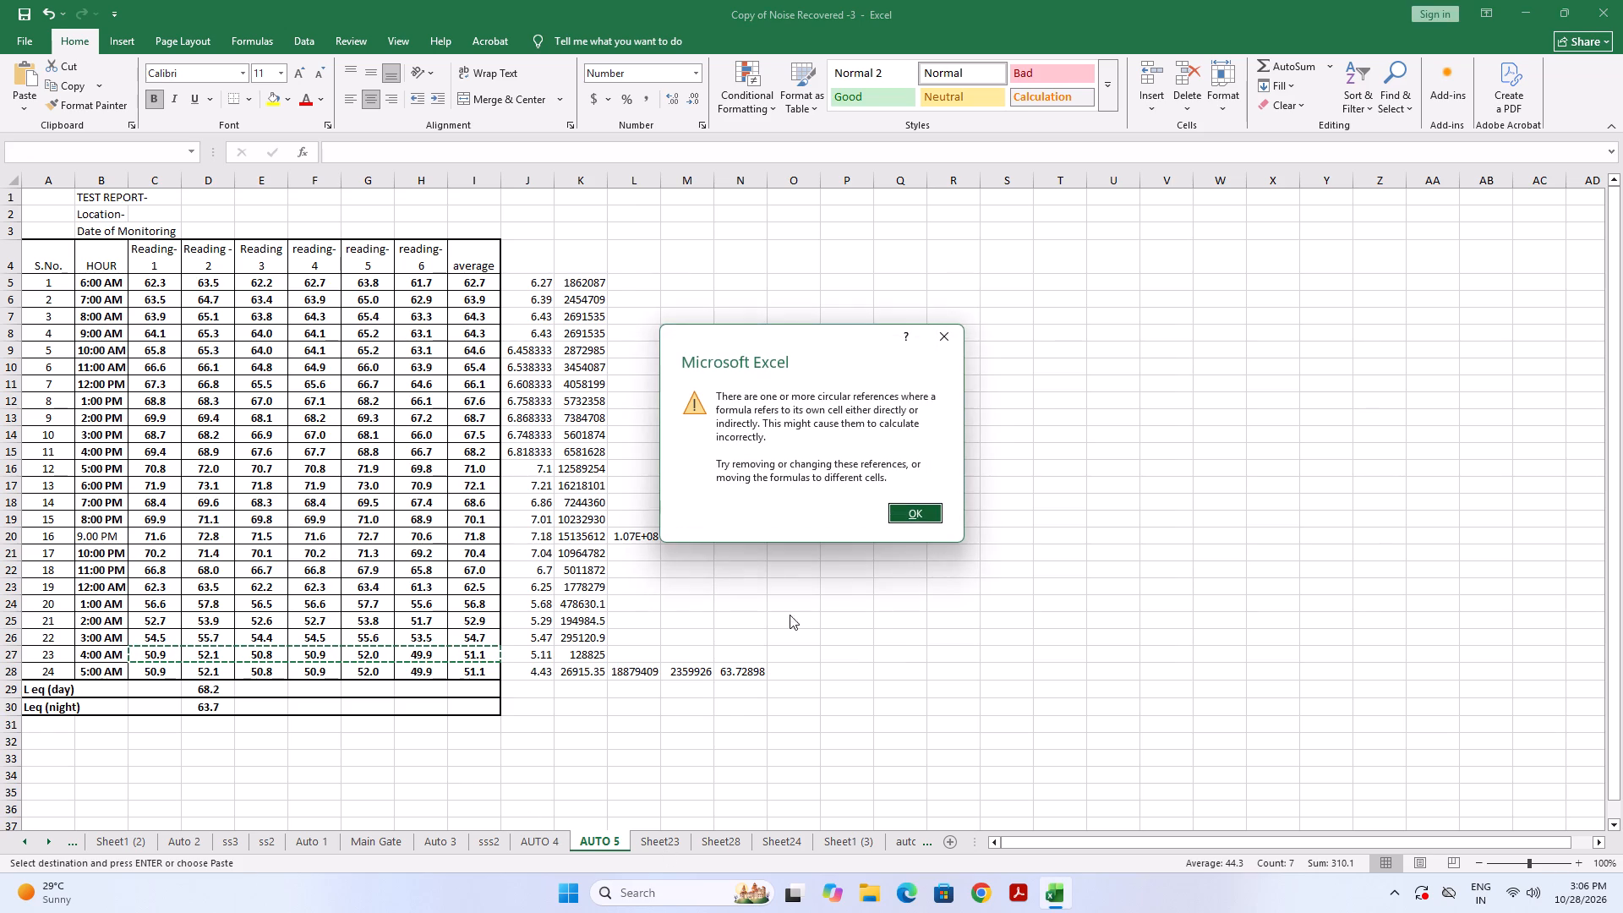
click(913, 517)
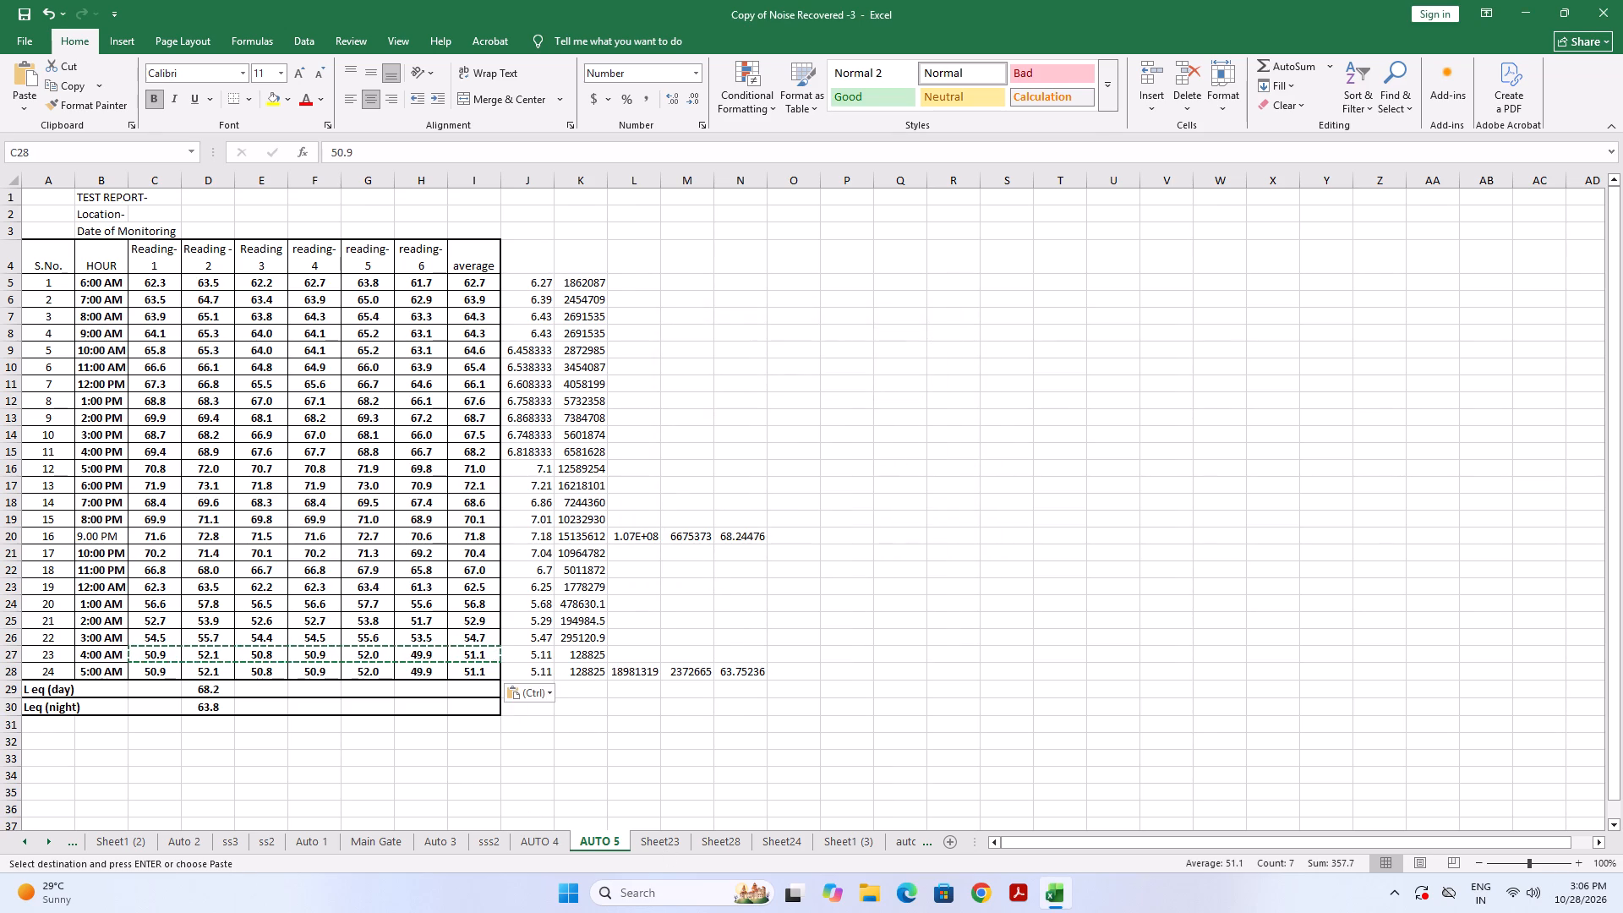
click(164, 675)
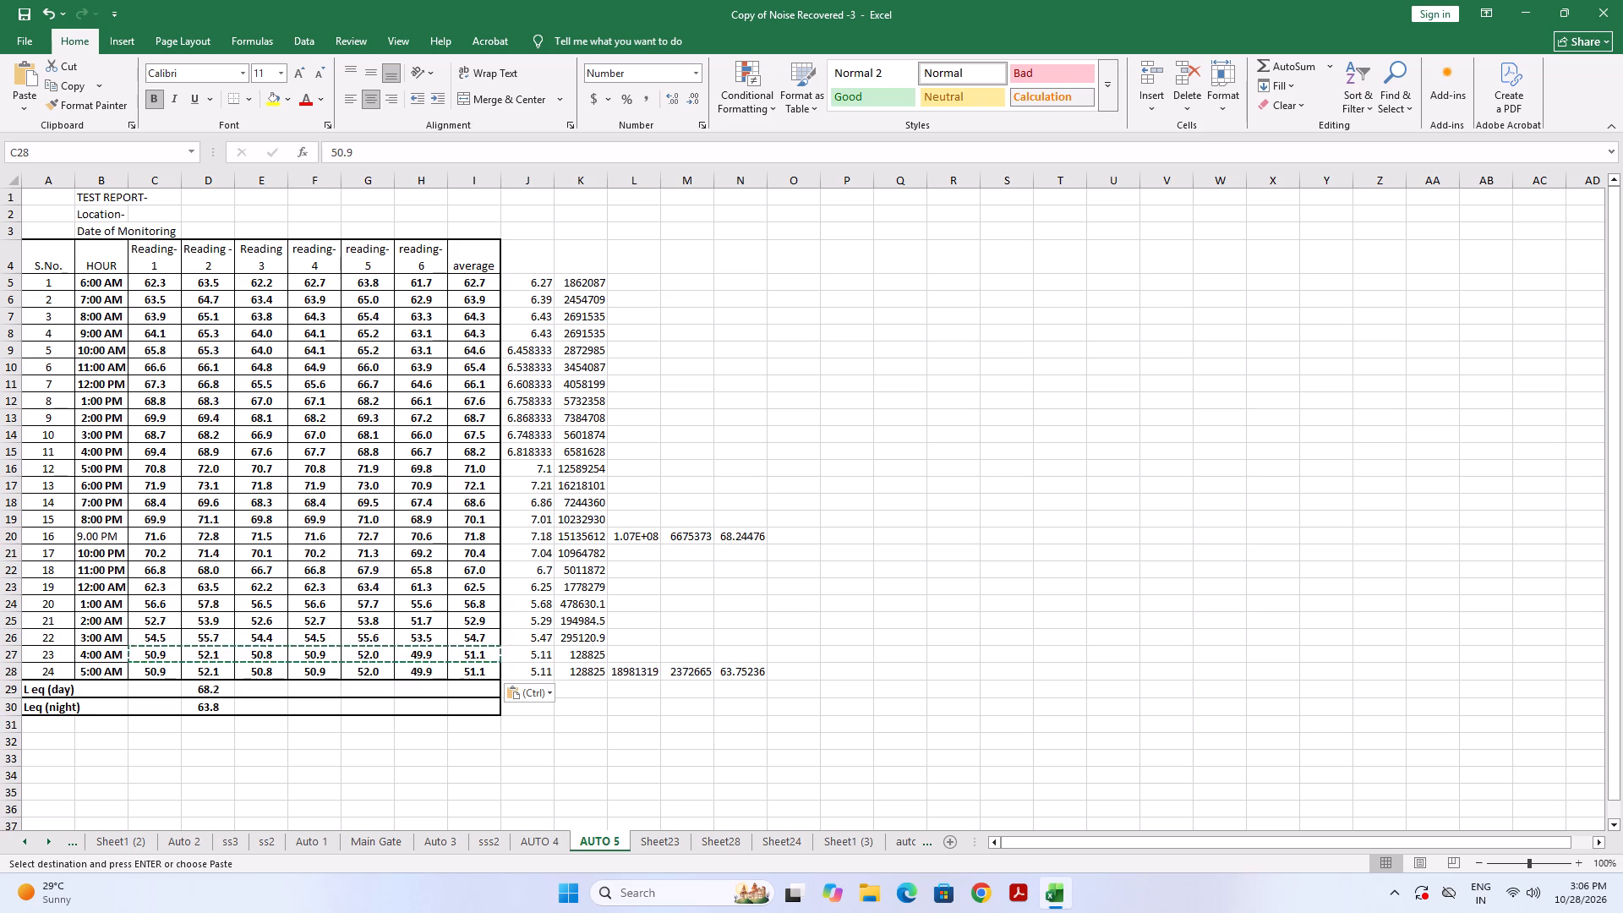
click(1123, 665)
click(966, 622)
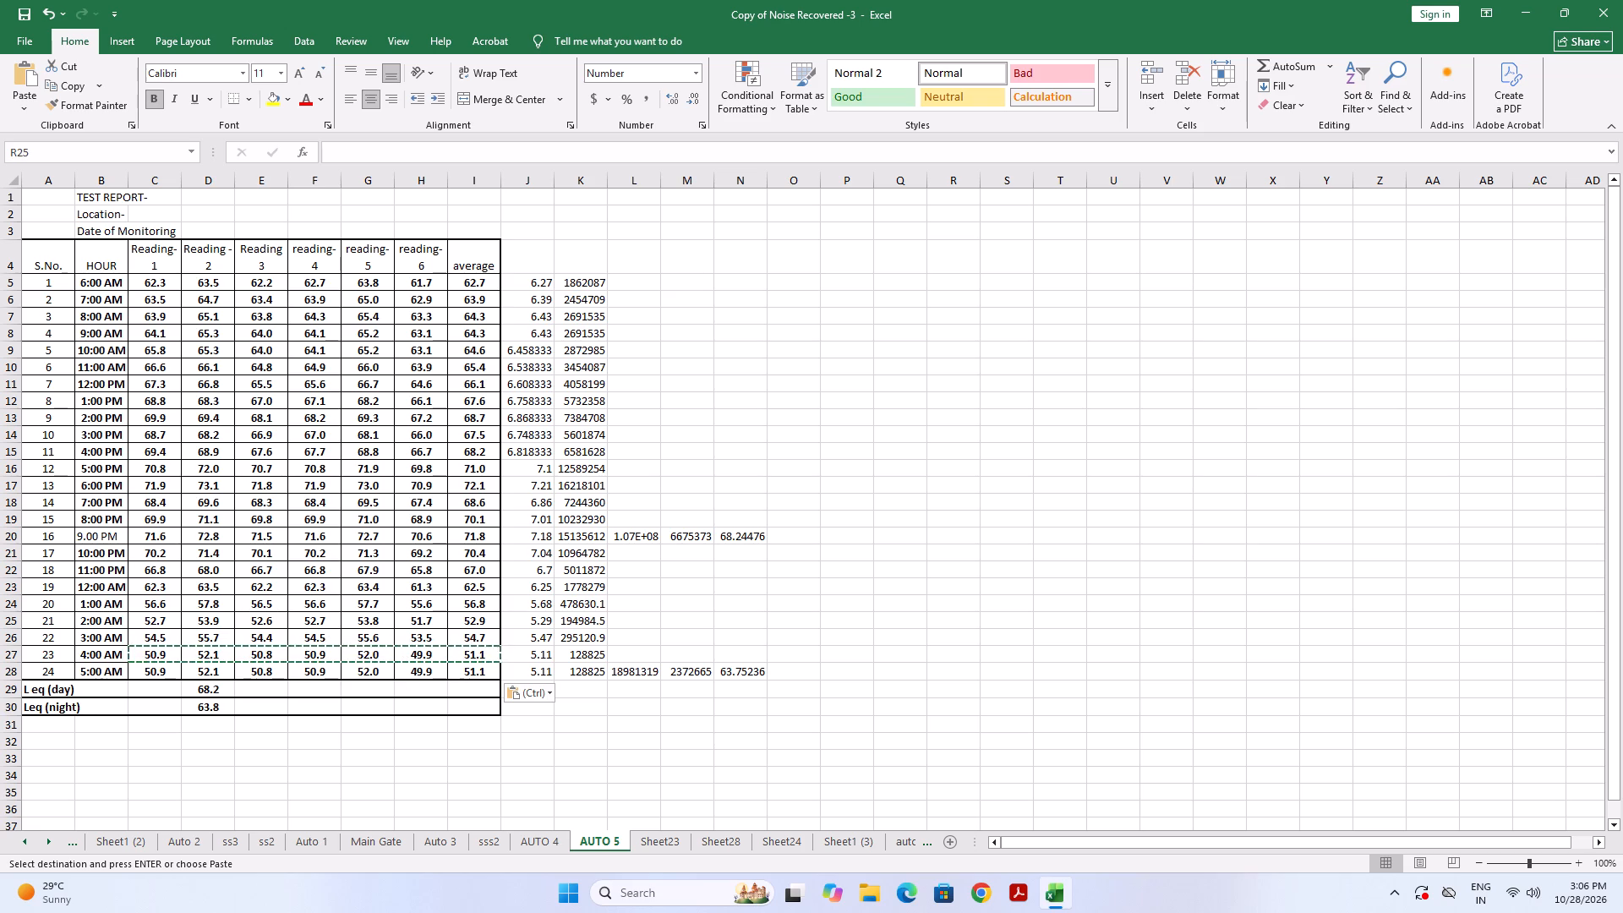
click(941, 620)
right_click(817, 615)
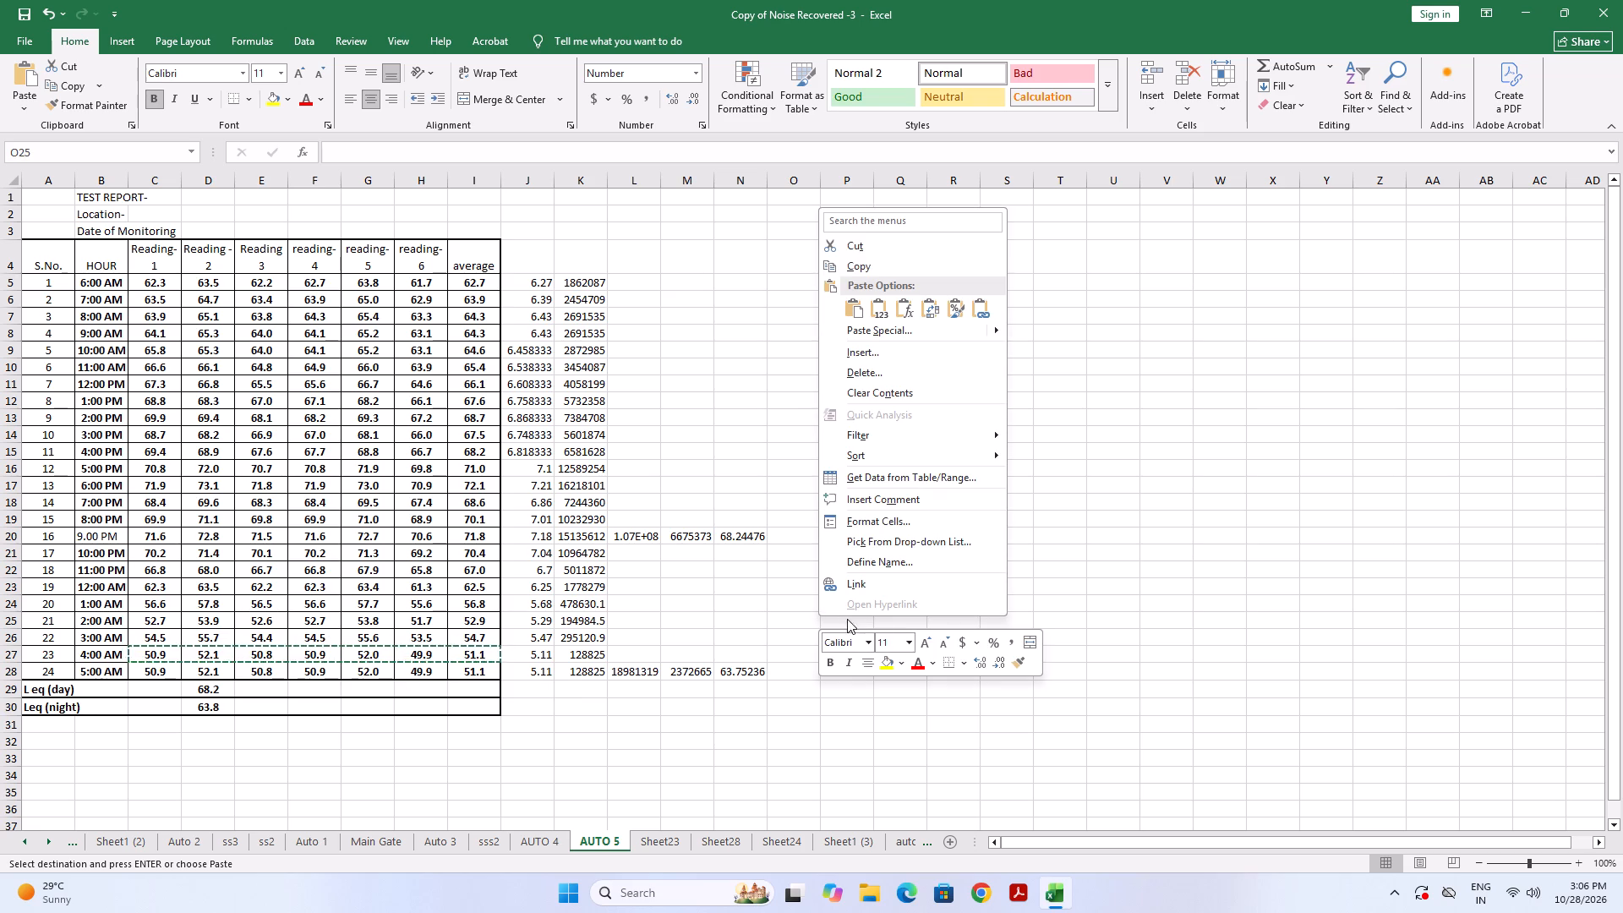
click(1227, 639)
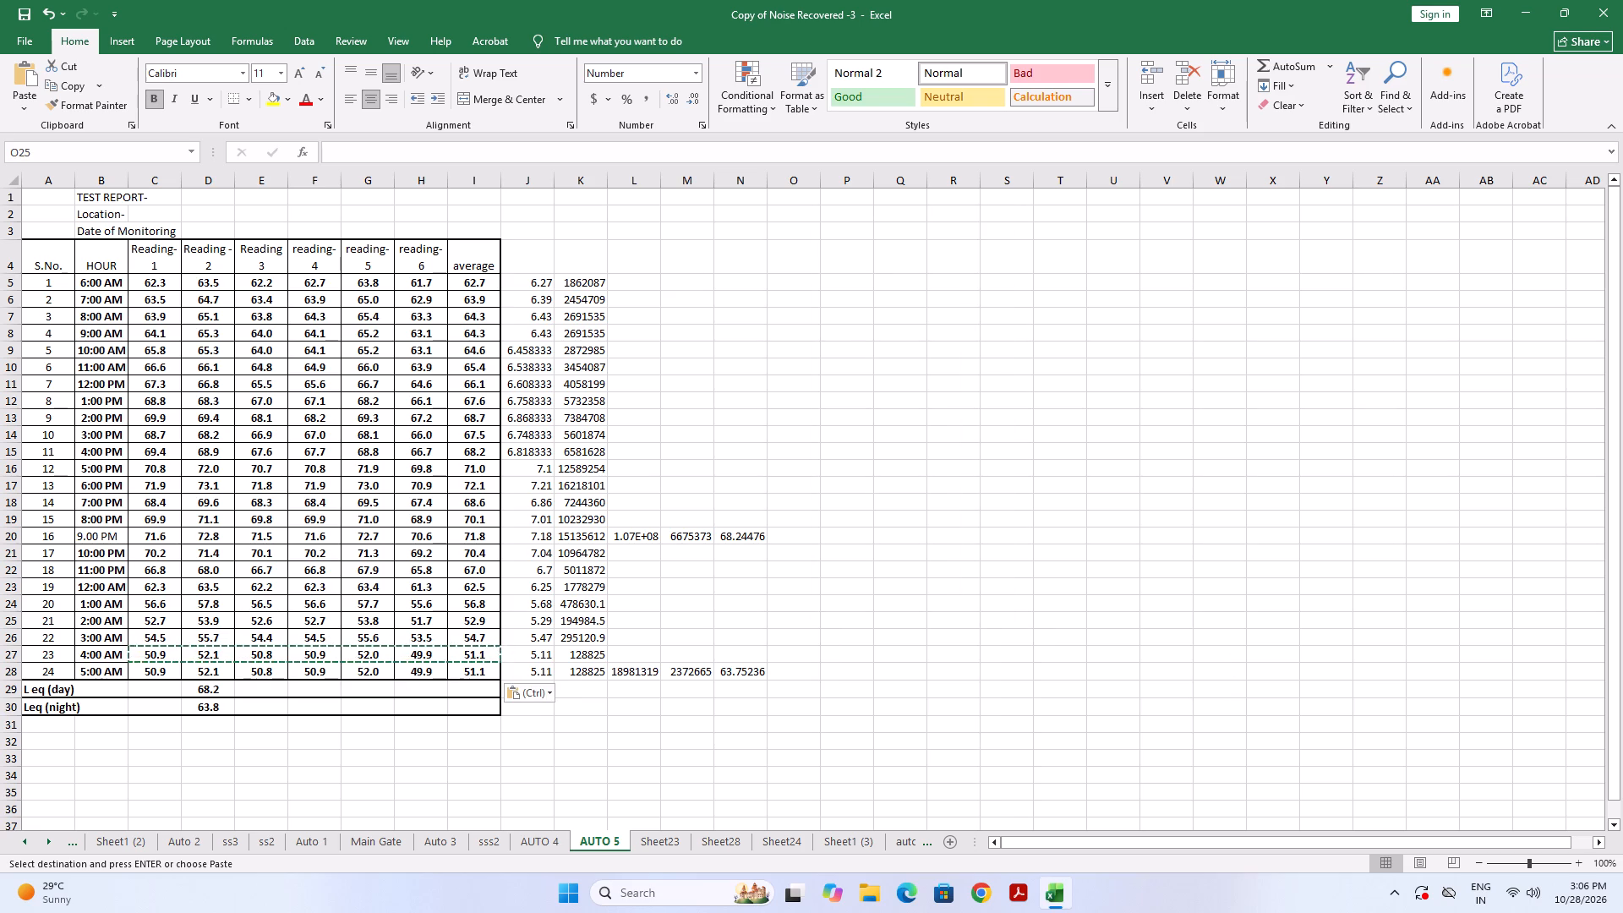
Set the Reading-1 value for 5:00 AM, cell C28, to 44.2.
click(166, 670)
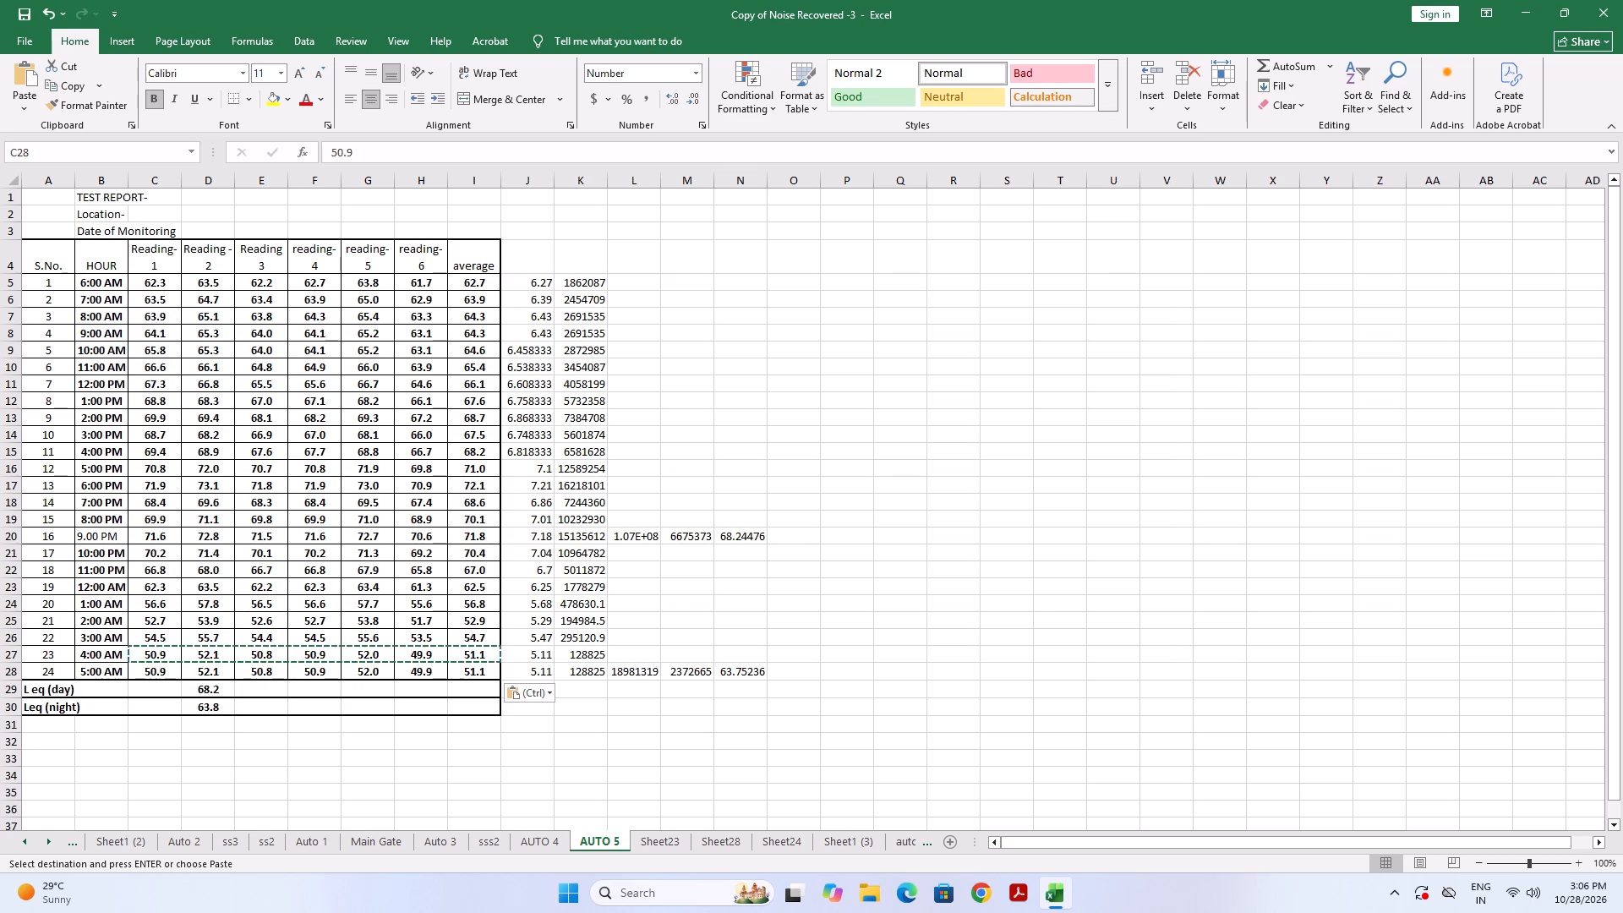
click(368, 152)
key(BackSpace)
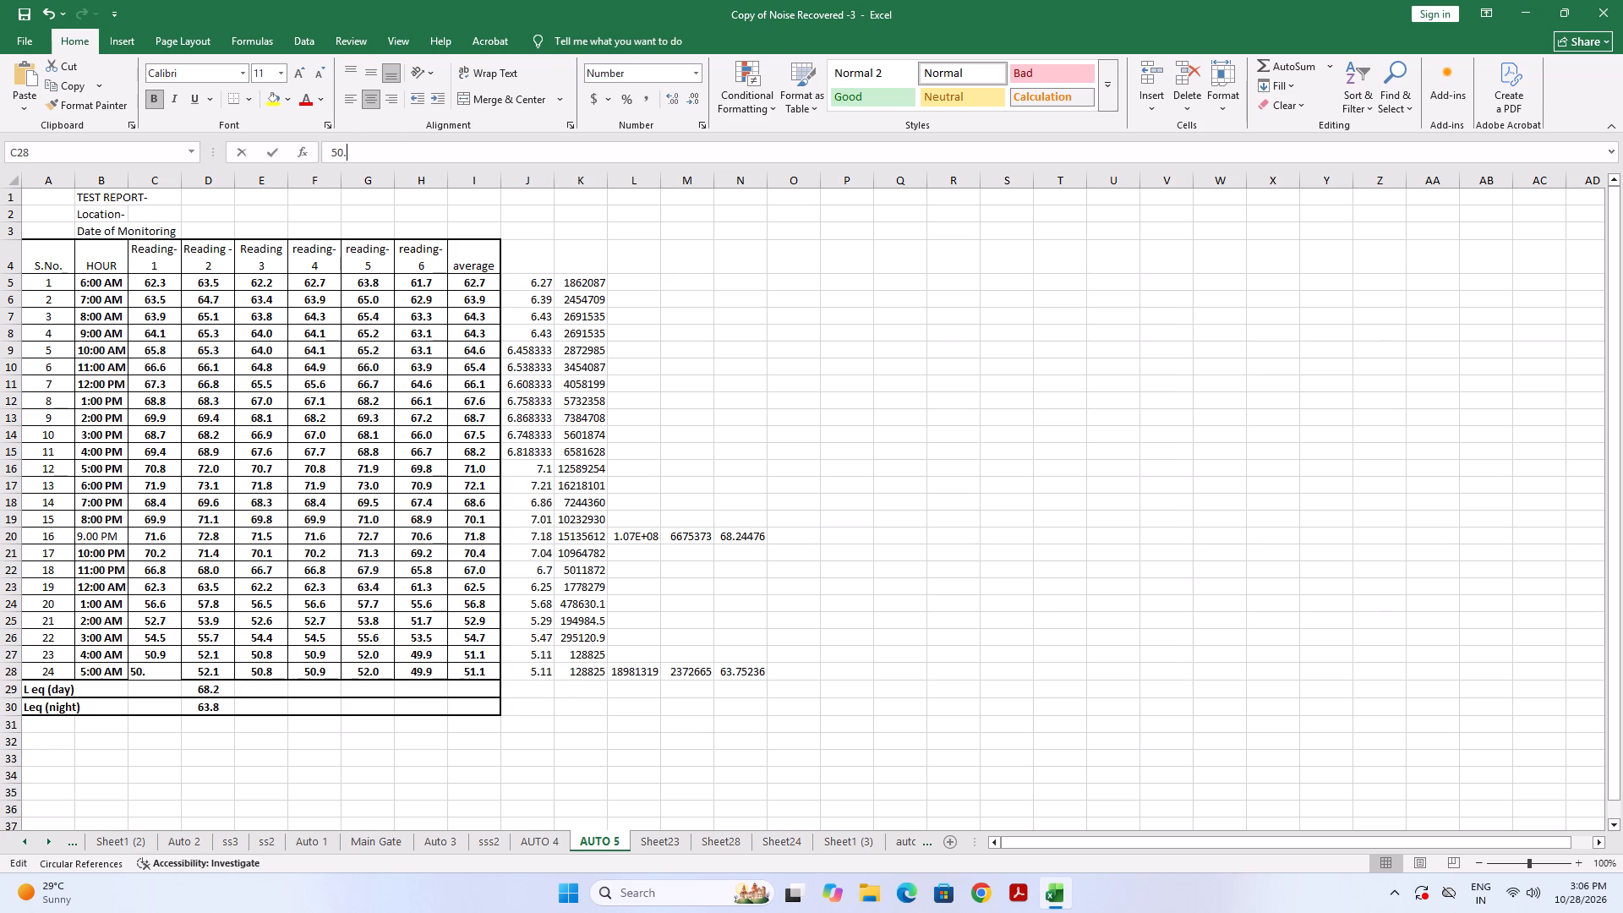
key(BackSpace)
key(BackSpace)
key(BackSpace)
text(44.)
key(2)
key(Right)
click(169, 674)
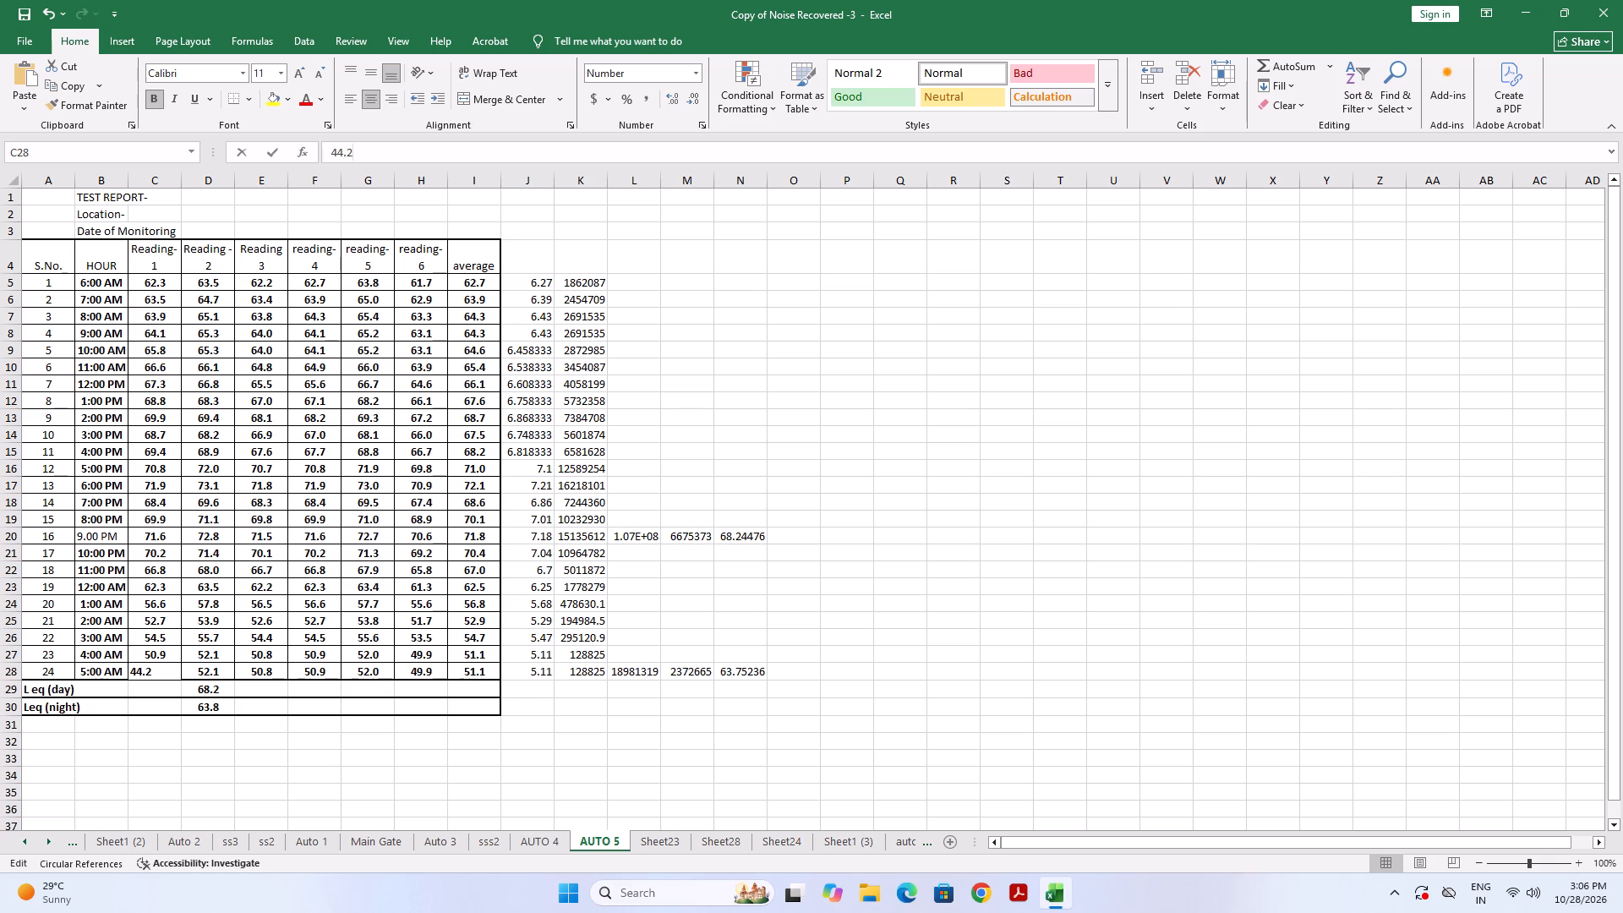
click(243, 674)
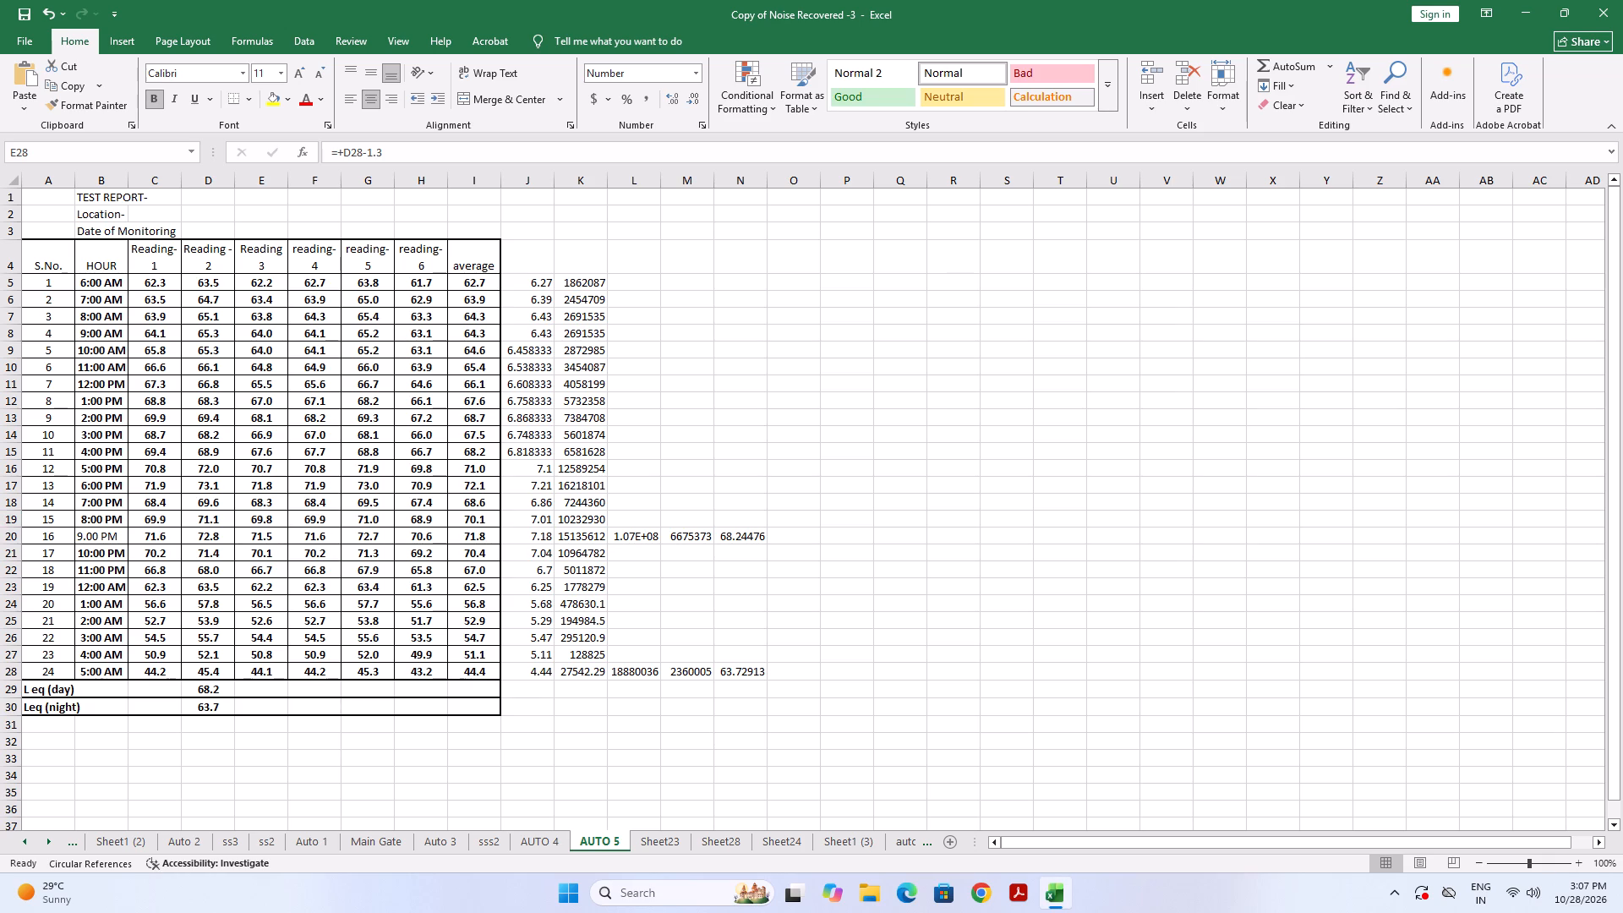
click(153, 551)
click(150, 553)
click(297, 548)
Save the workbook.
click(1131, 513)
click(25, 8)
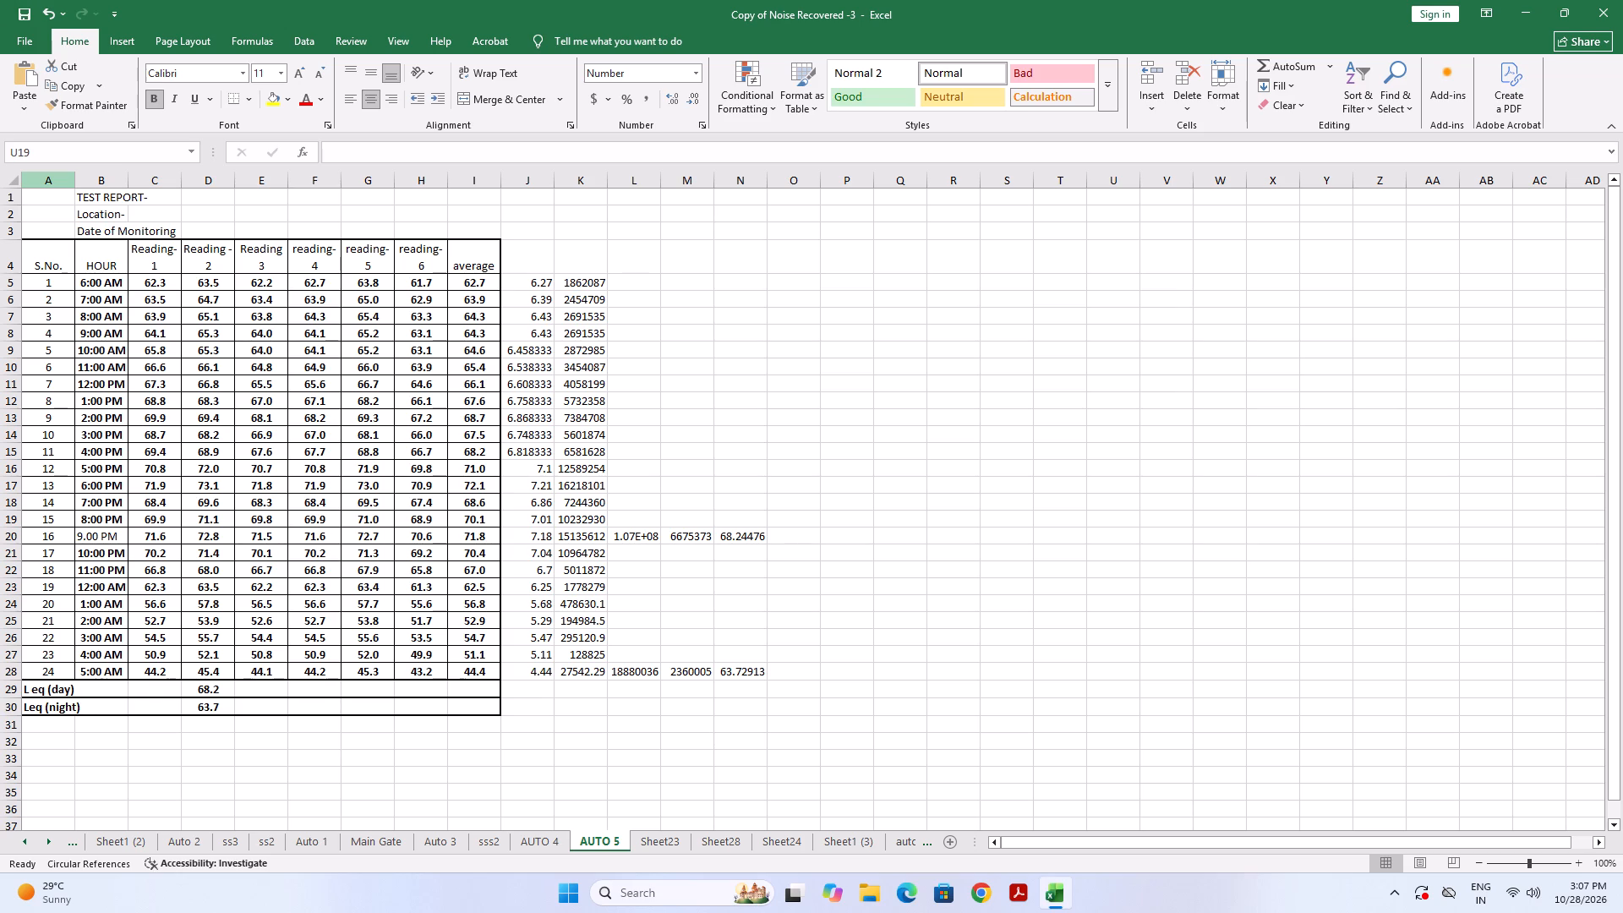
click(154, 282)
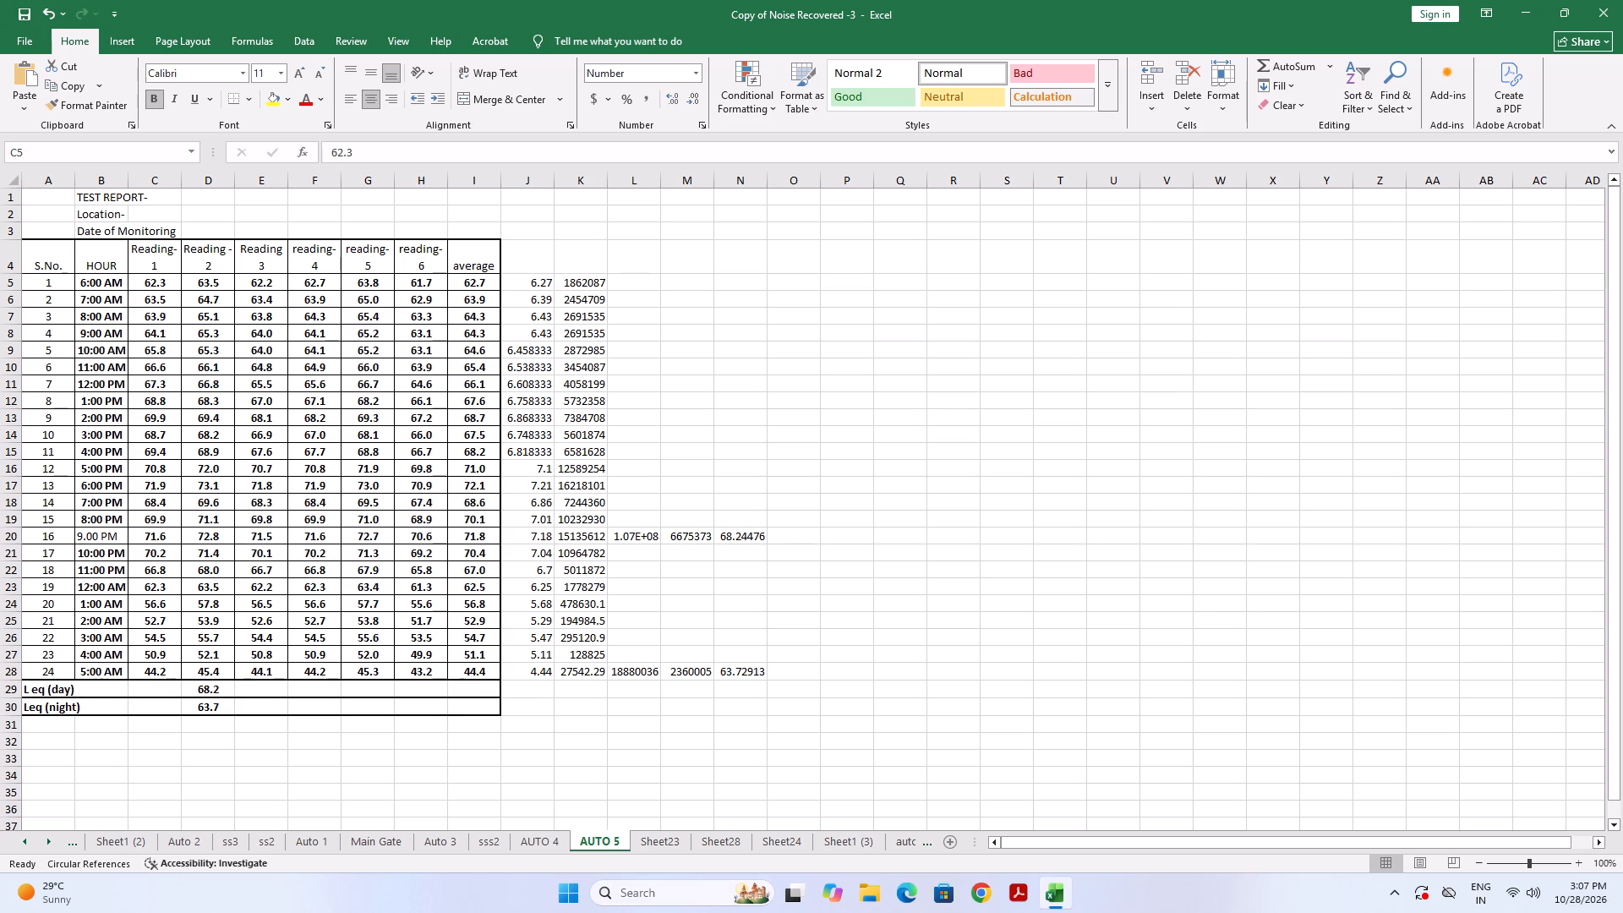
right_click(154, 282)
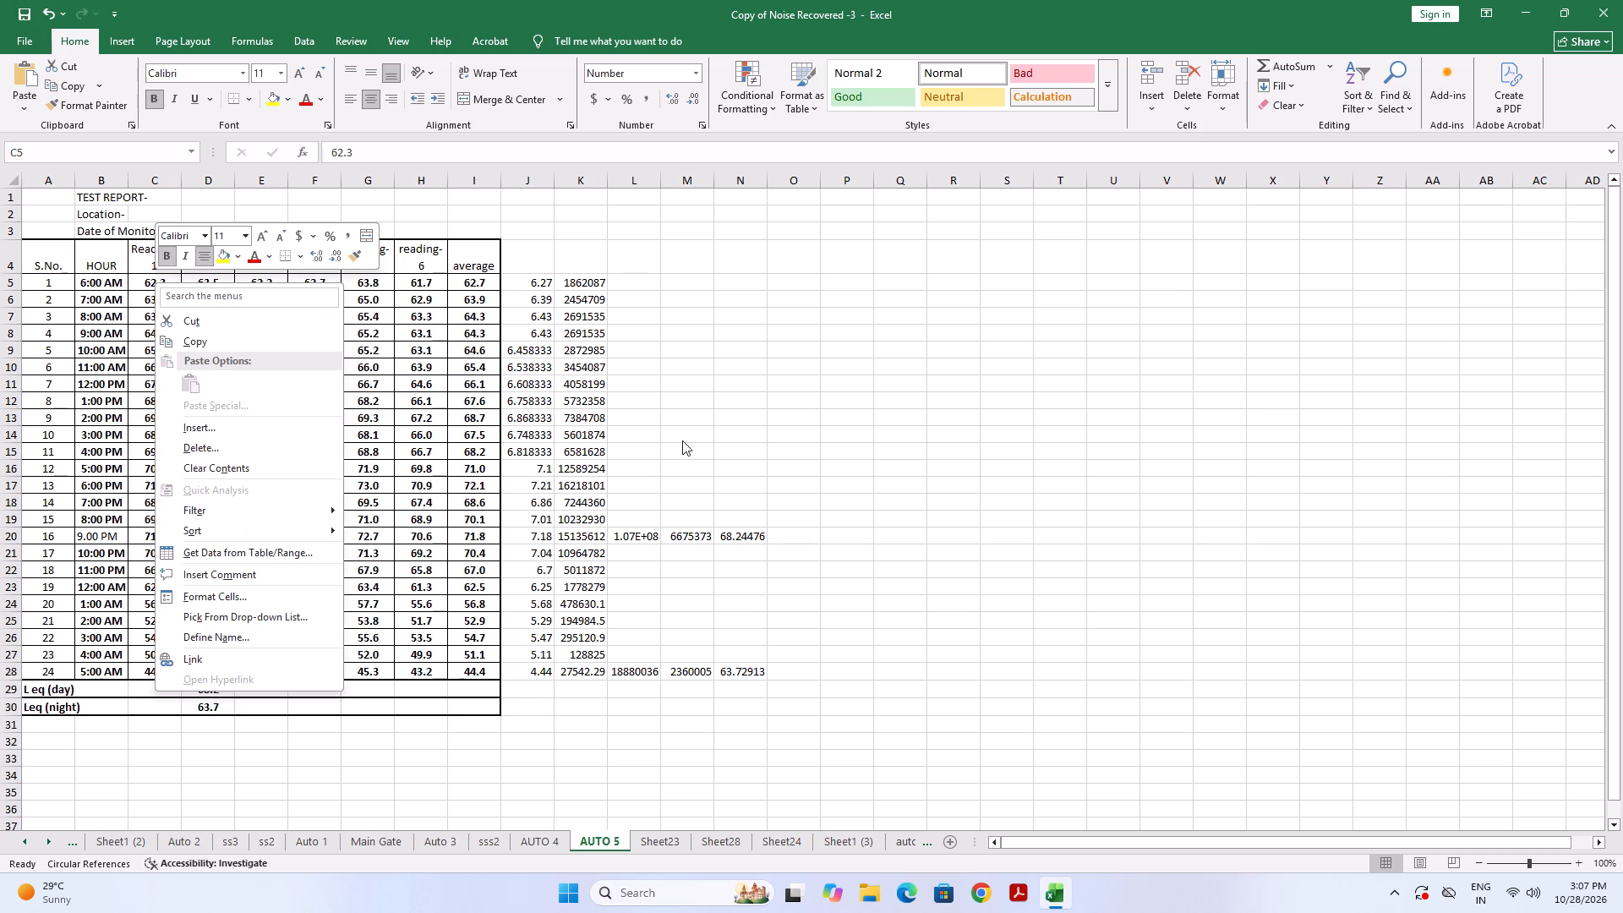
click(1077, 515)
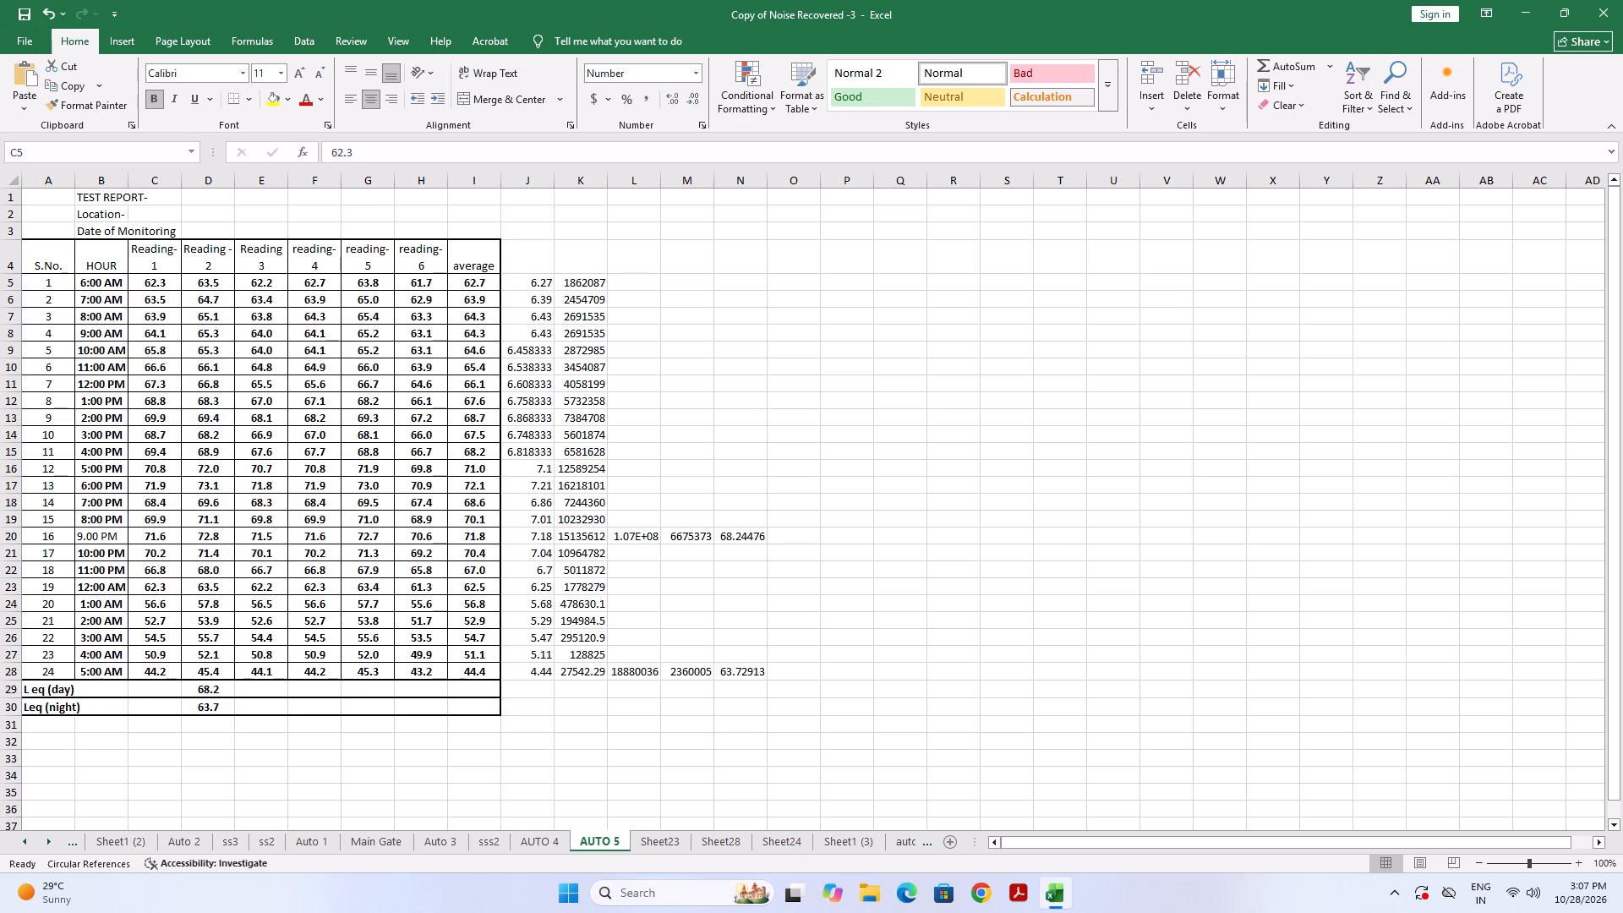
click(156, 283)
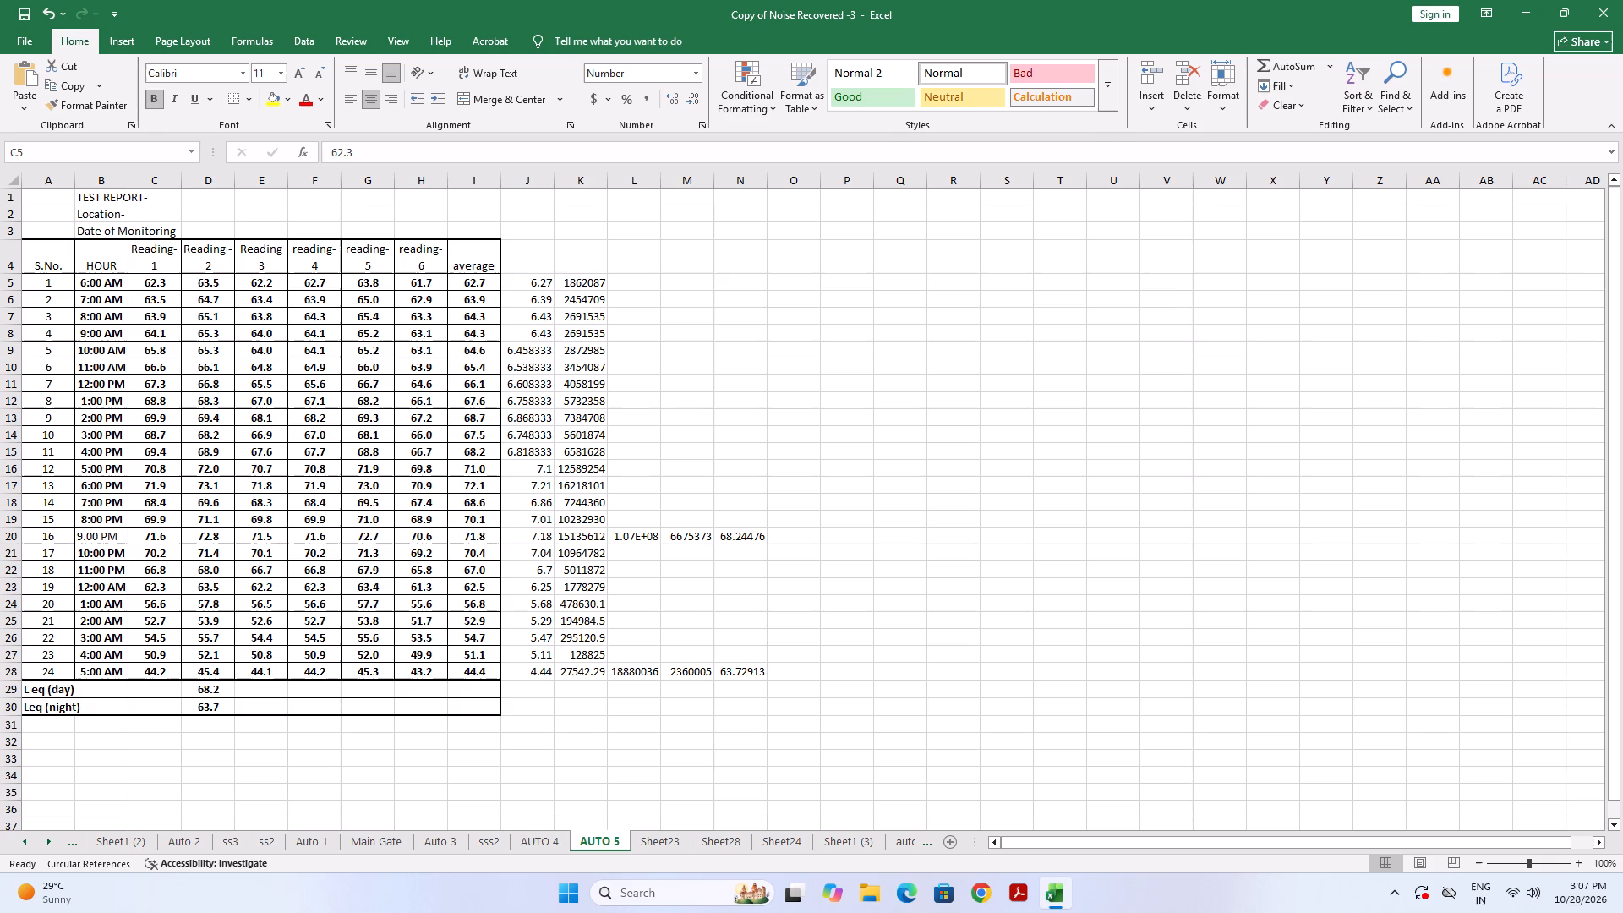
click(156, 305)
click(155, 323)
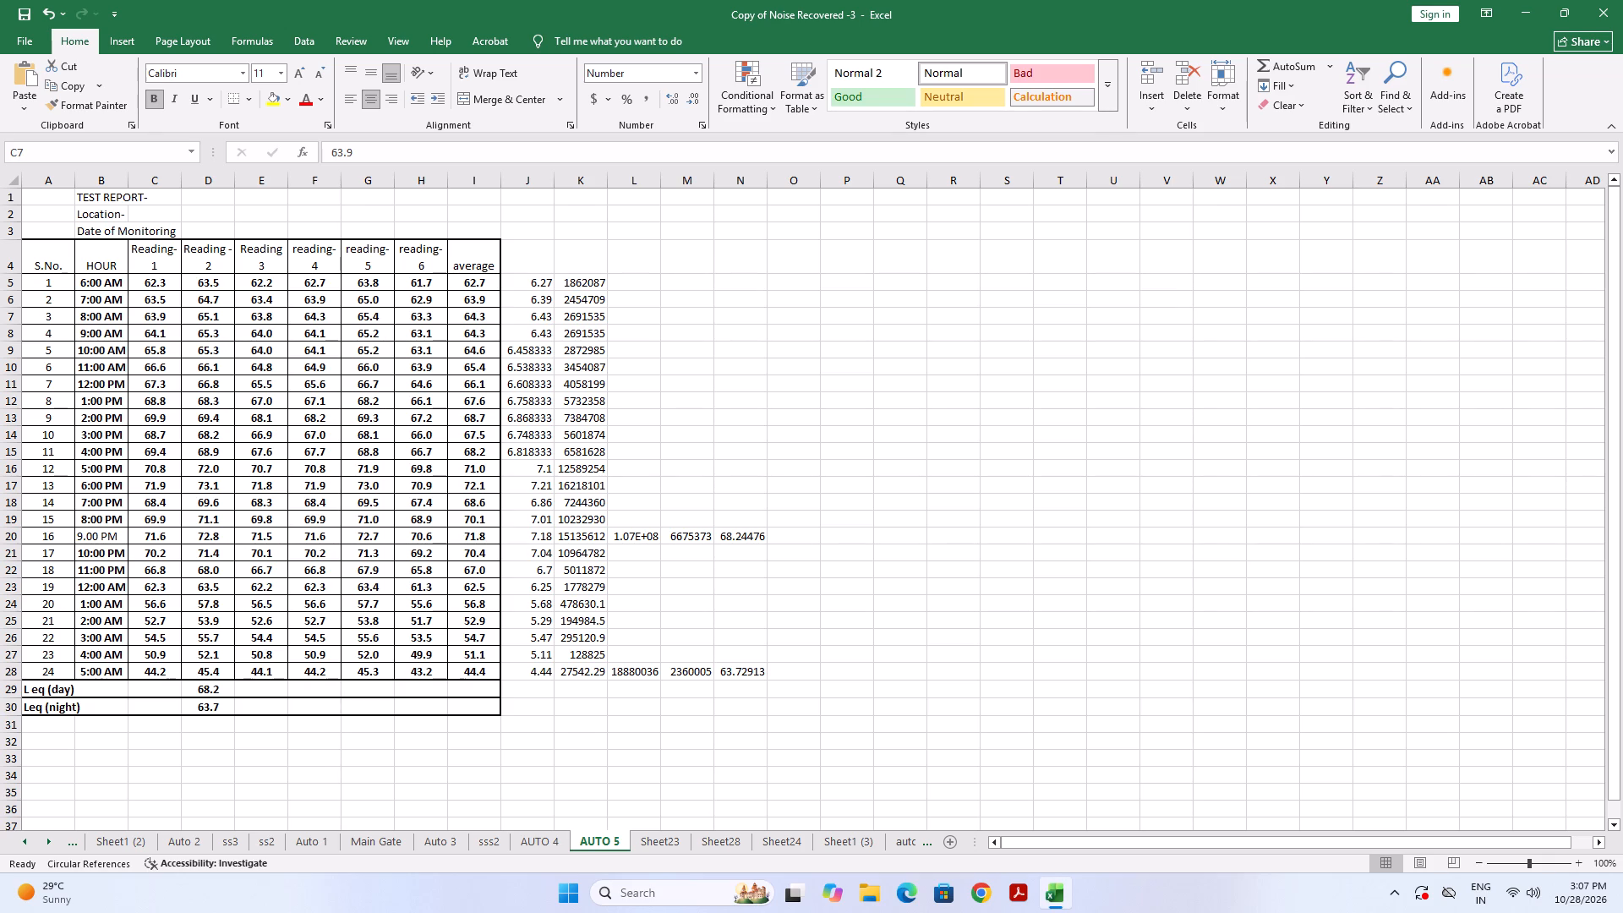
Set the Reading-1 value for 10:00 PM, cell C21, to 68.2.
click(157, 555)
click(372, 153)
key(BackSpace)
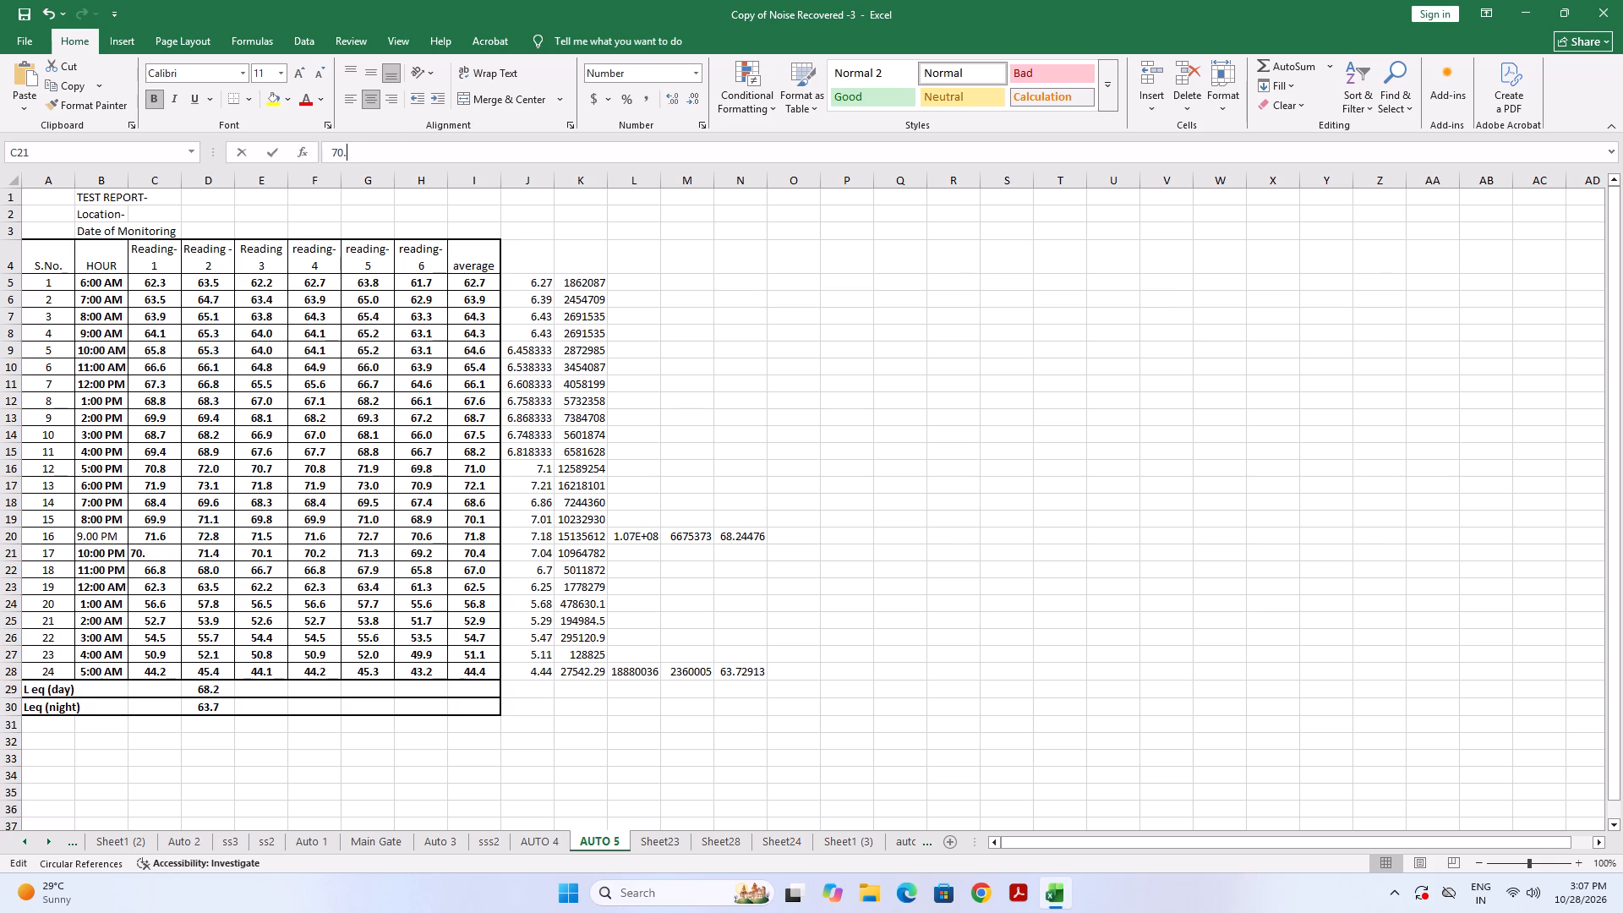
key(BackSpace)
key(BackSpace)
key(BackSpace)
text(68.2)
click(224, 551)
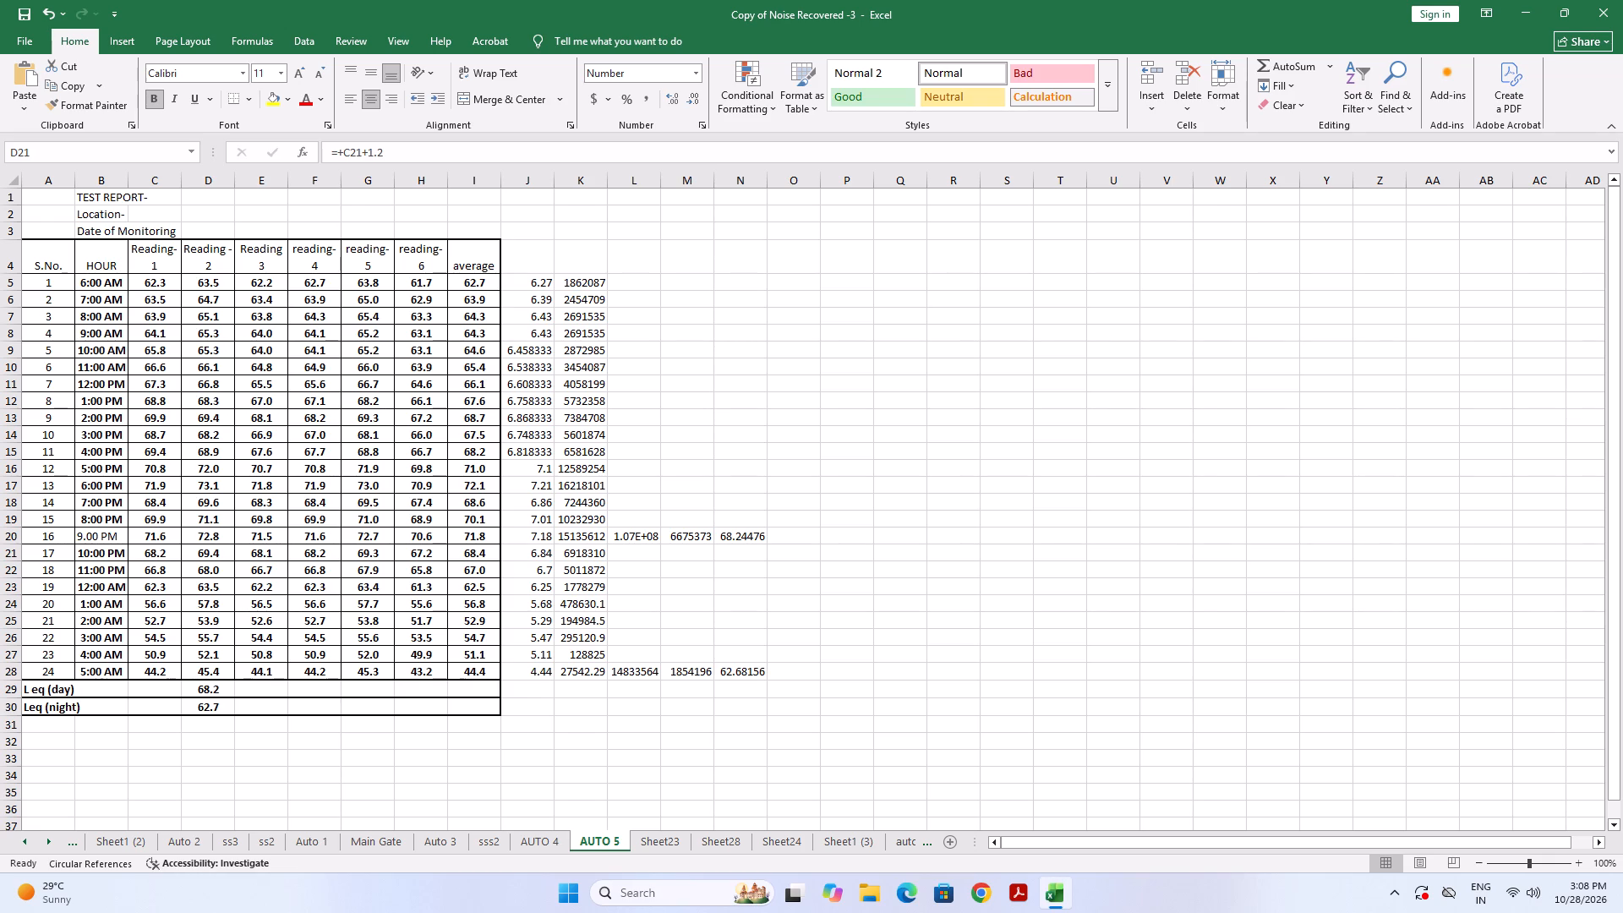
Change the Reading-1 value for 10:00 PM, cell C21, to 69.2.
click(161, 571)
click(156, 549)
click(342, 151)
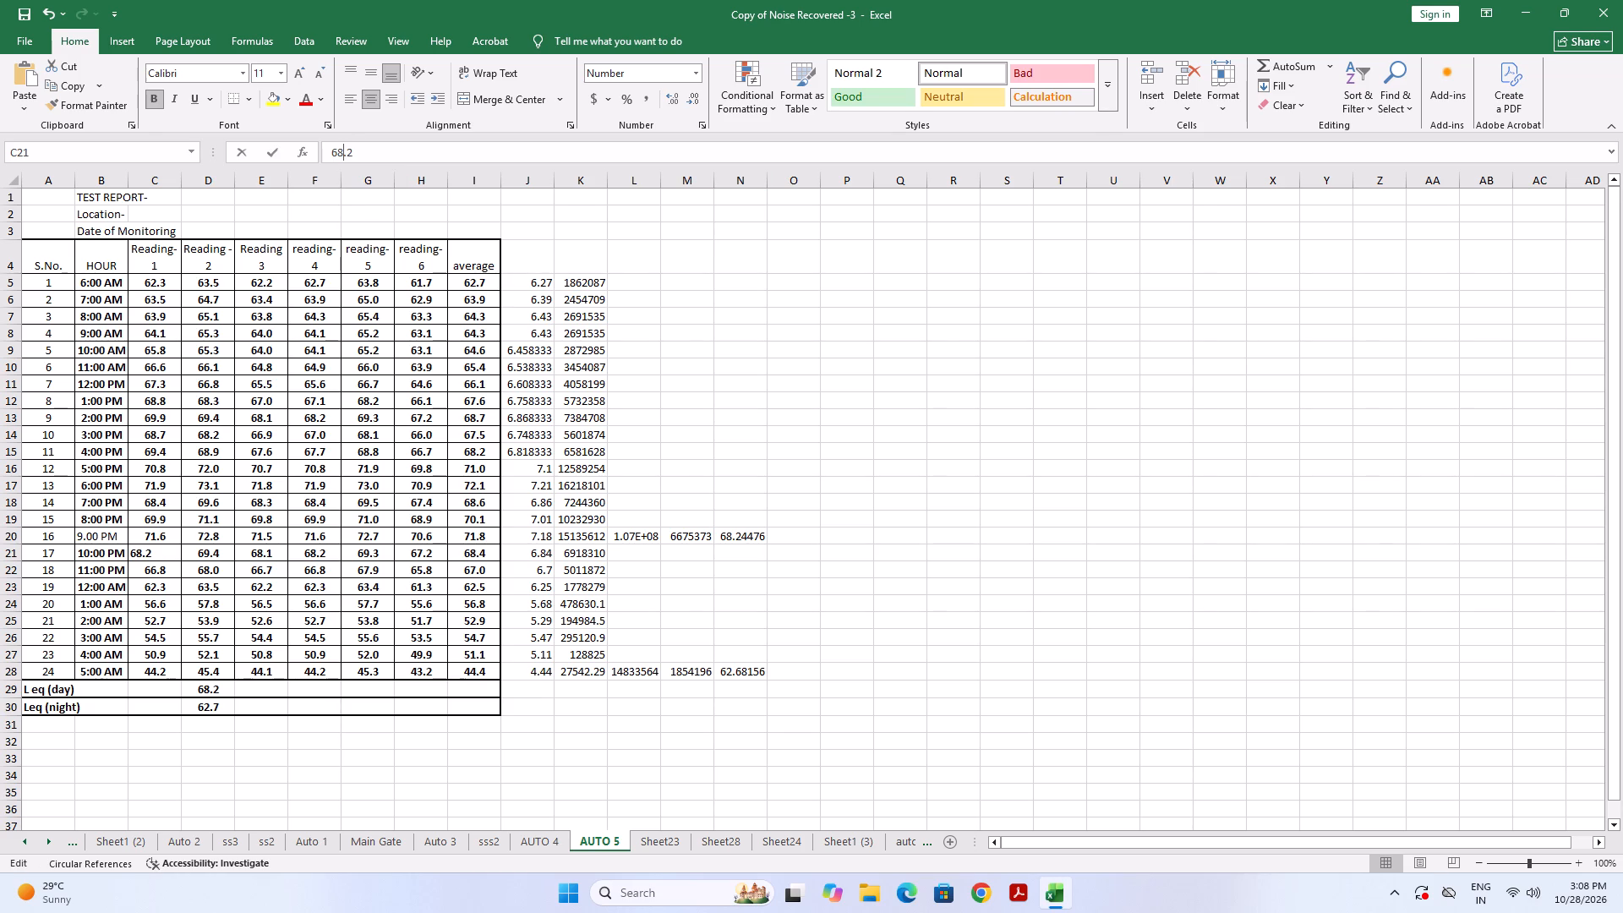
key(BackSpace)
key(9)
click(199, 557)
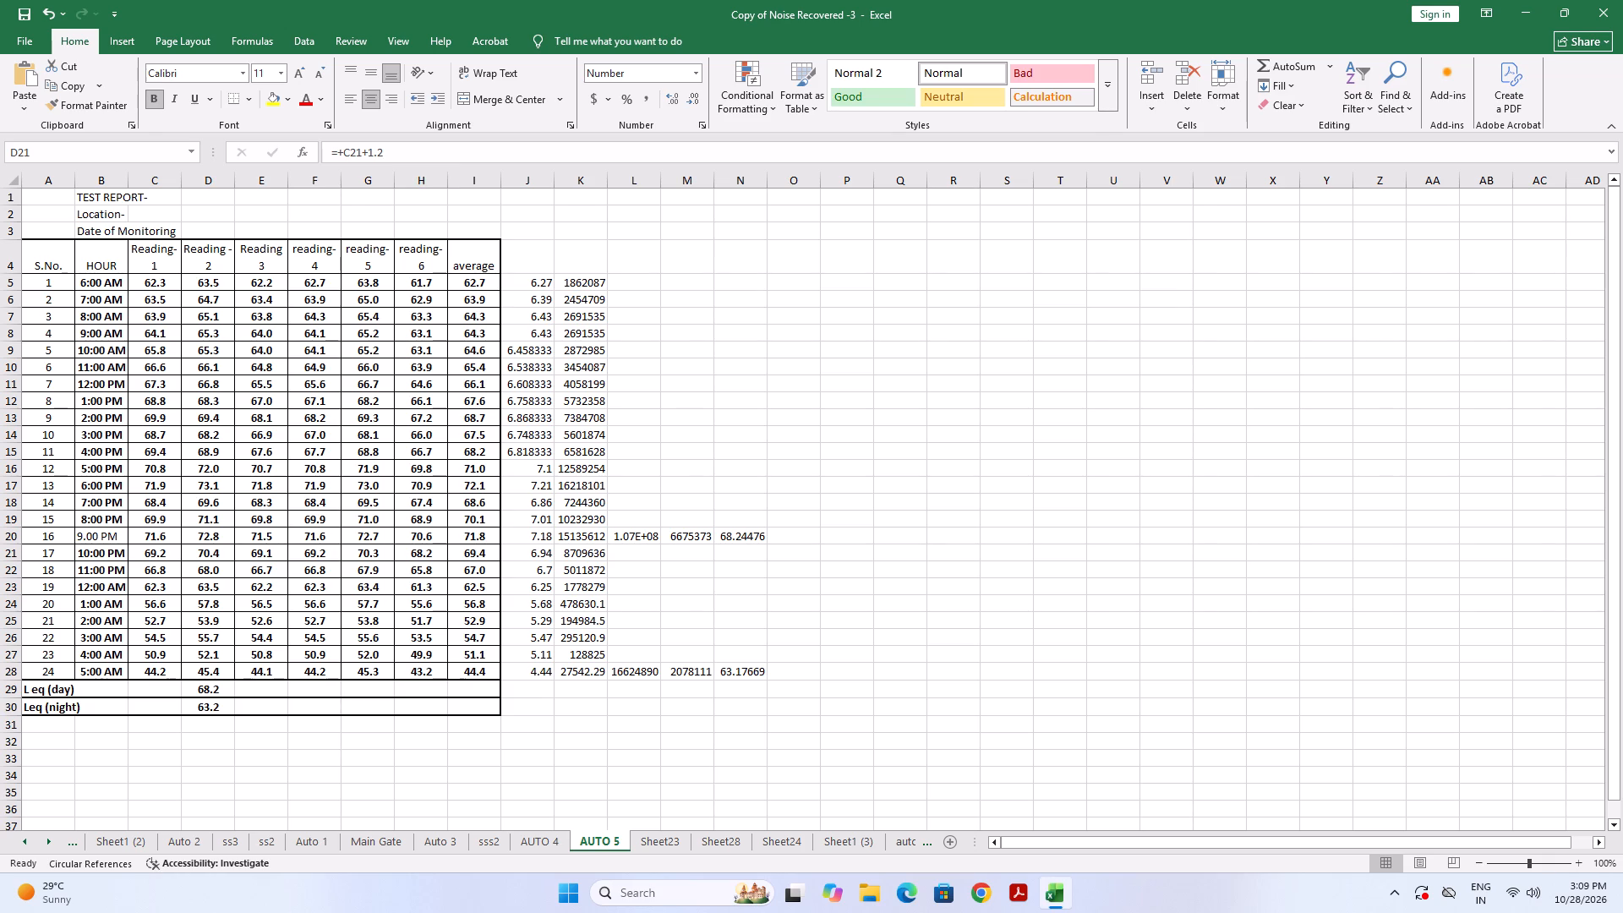
Change the Reading-1 value for 10:00 PM, cell C21, to 69.4.
click(155, 555)
click(363, 154)
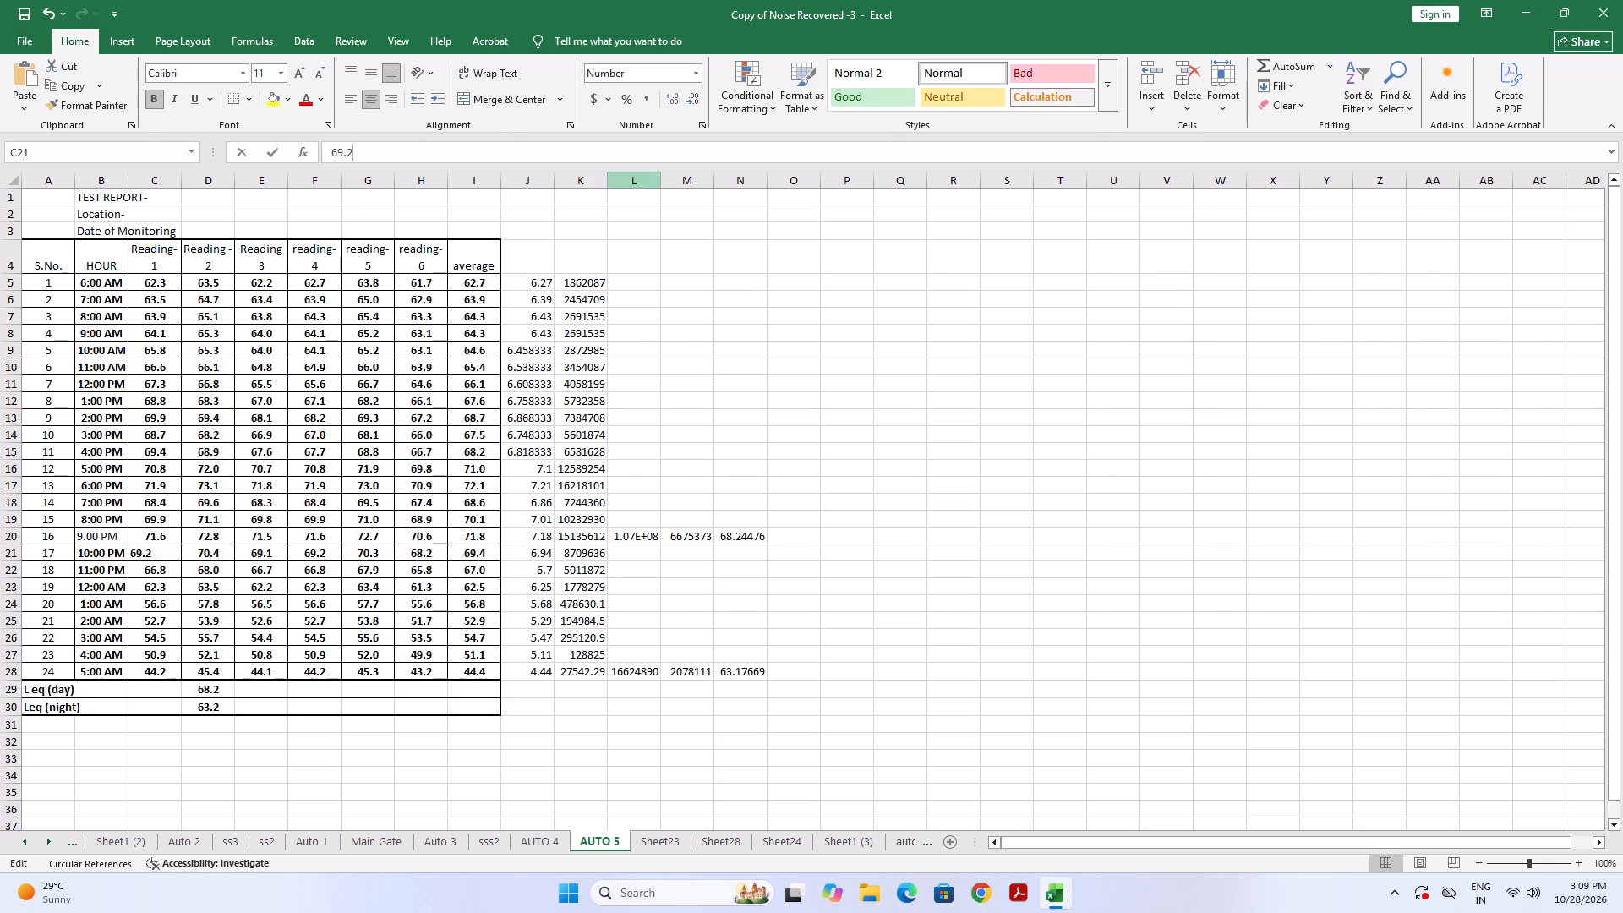
key(BackSpace)
key(4)
click(205, 554)
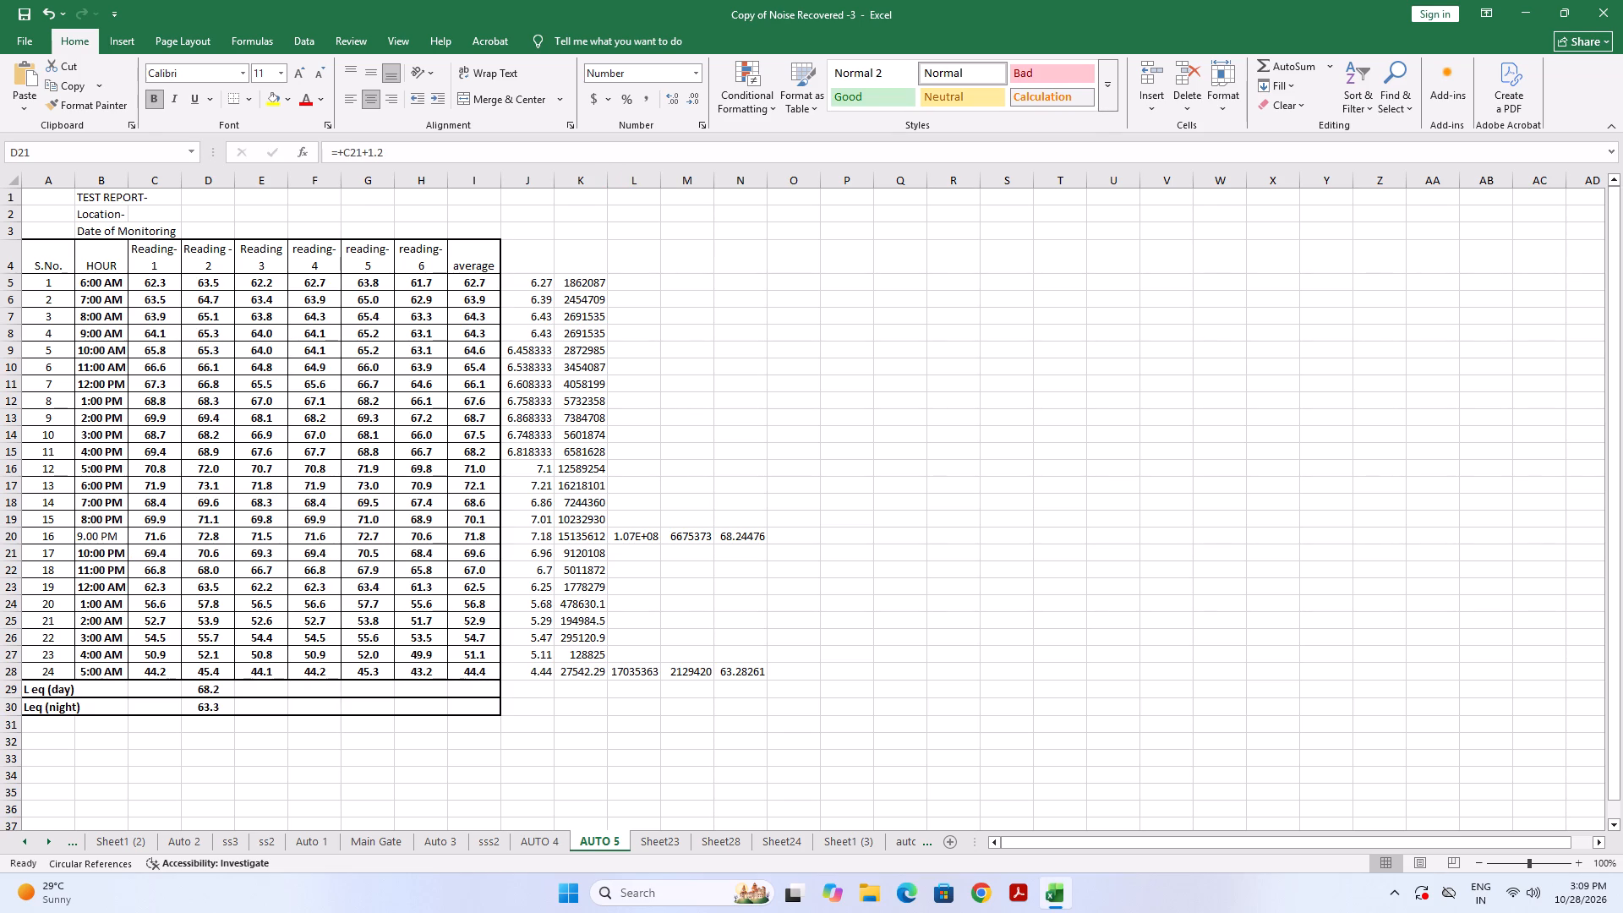
Change the Reading-1 value for 10:00 PM, cell C21, to 69.6.
click(155, 553)
click(359, 149)
key(BackSpace)
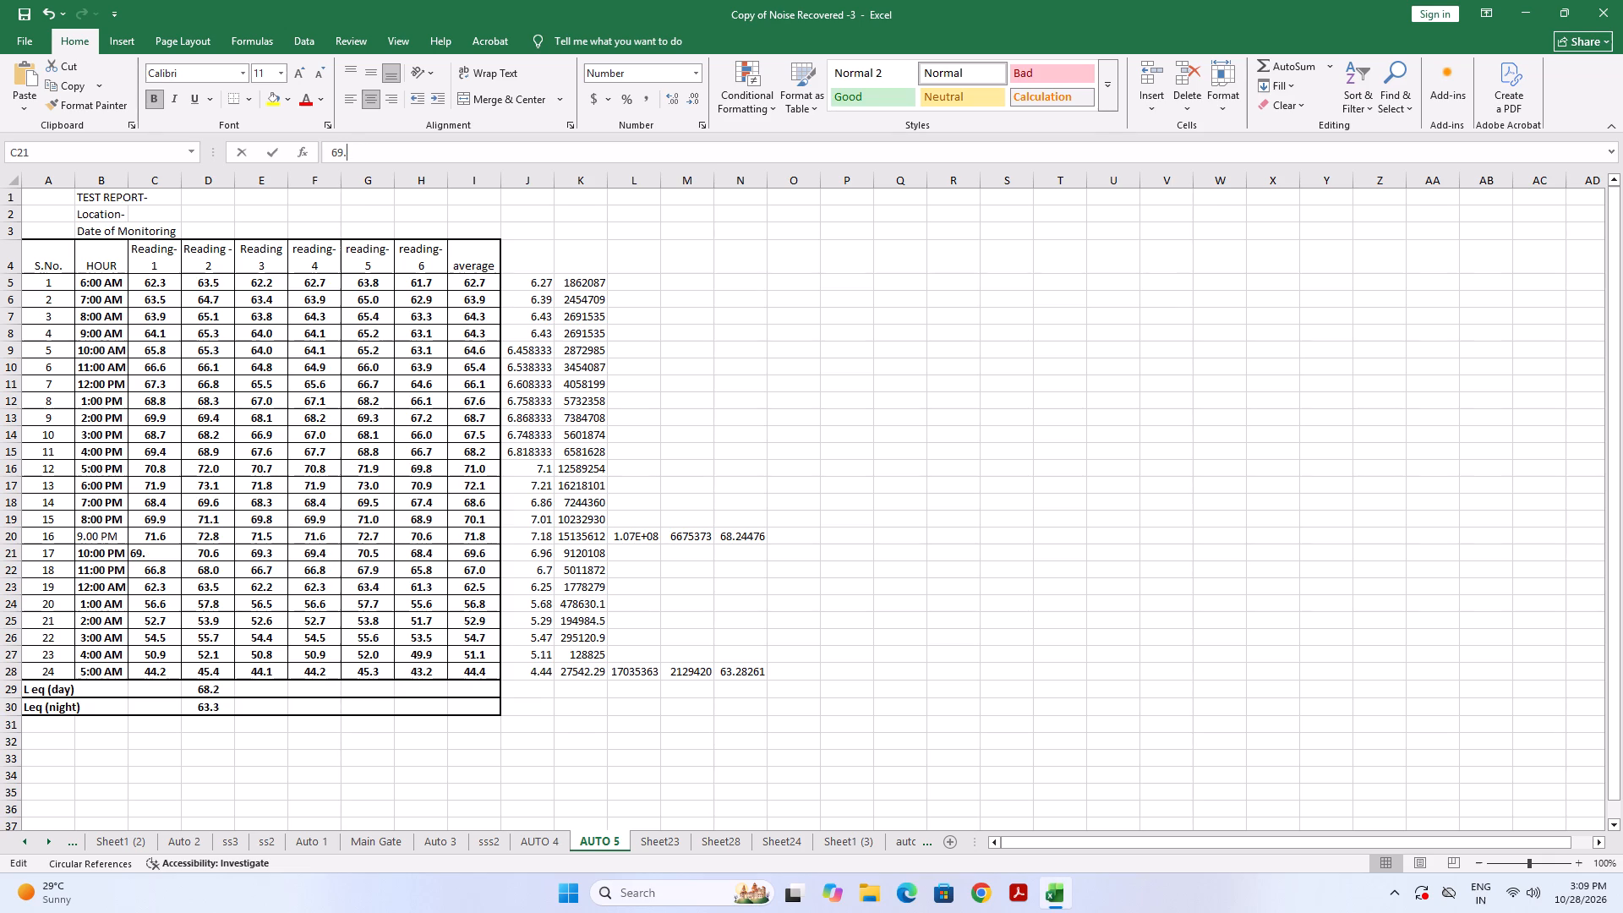
key(6)
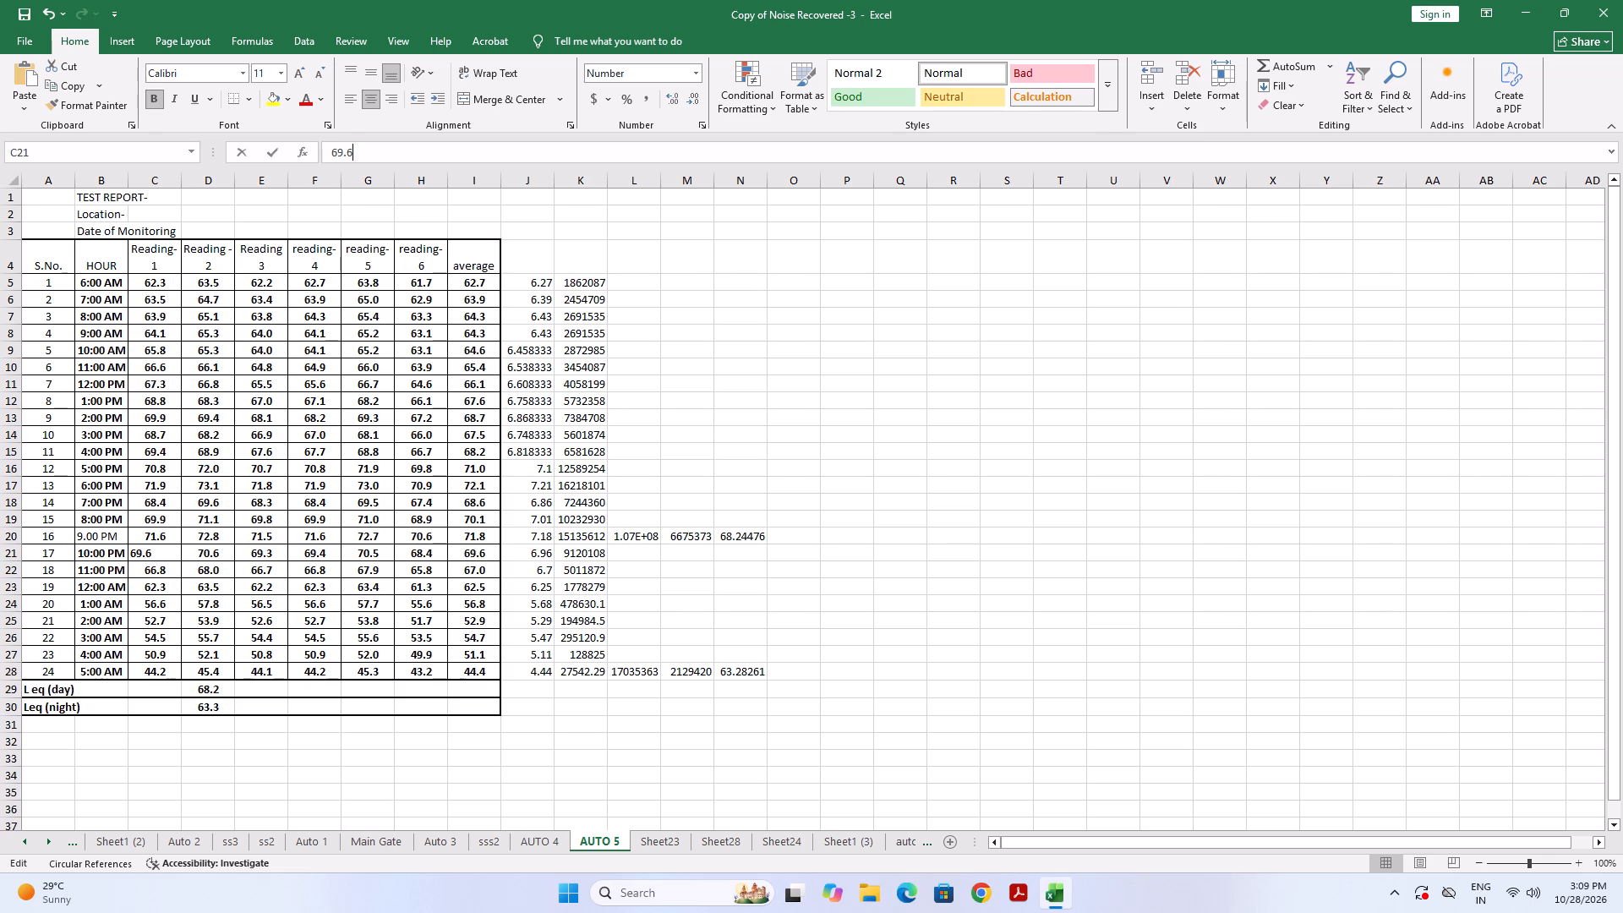
click(217, 561)
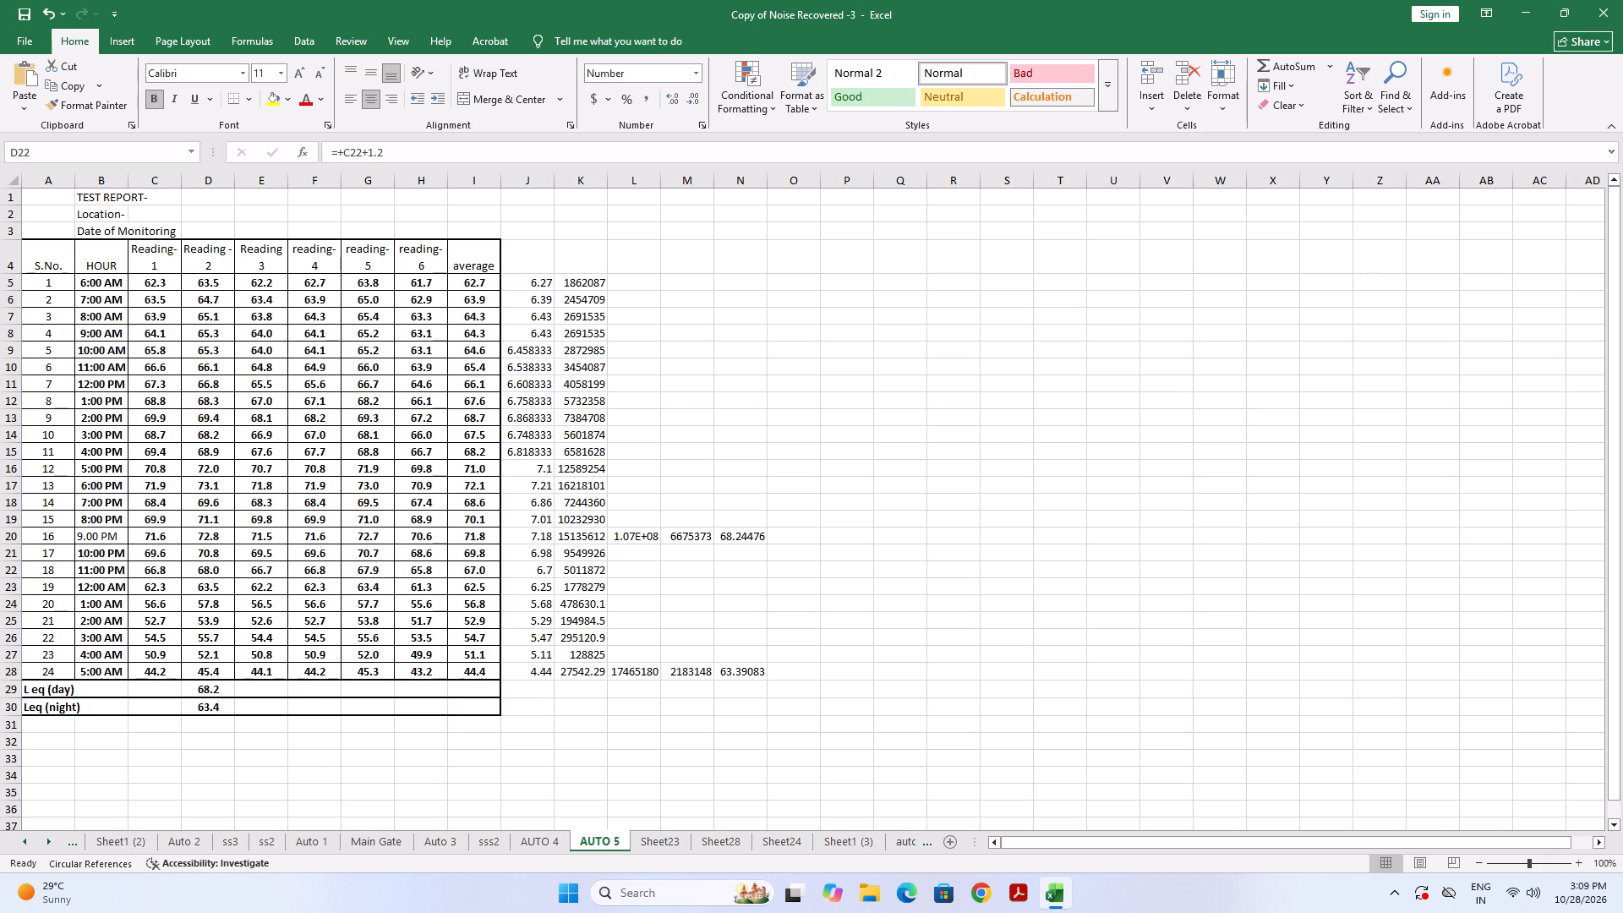
Save the workbook.
click(21, 8)
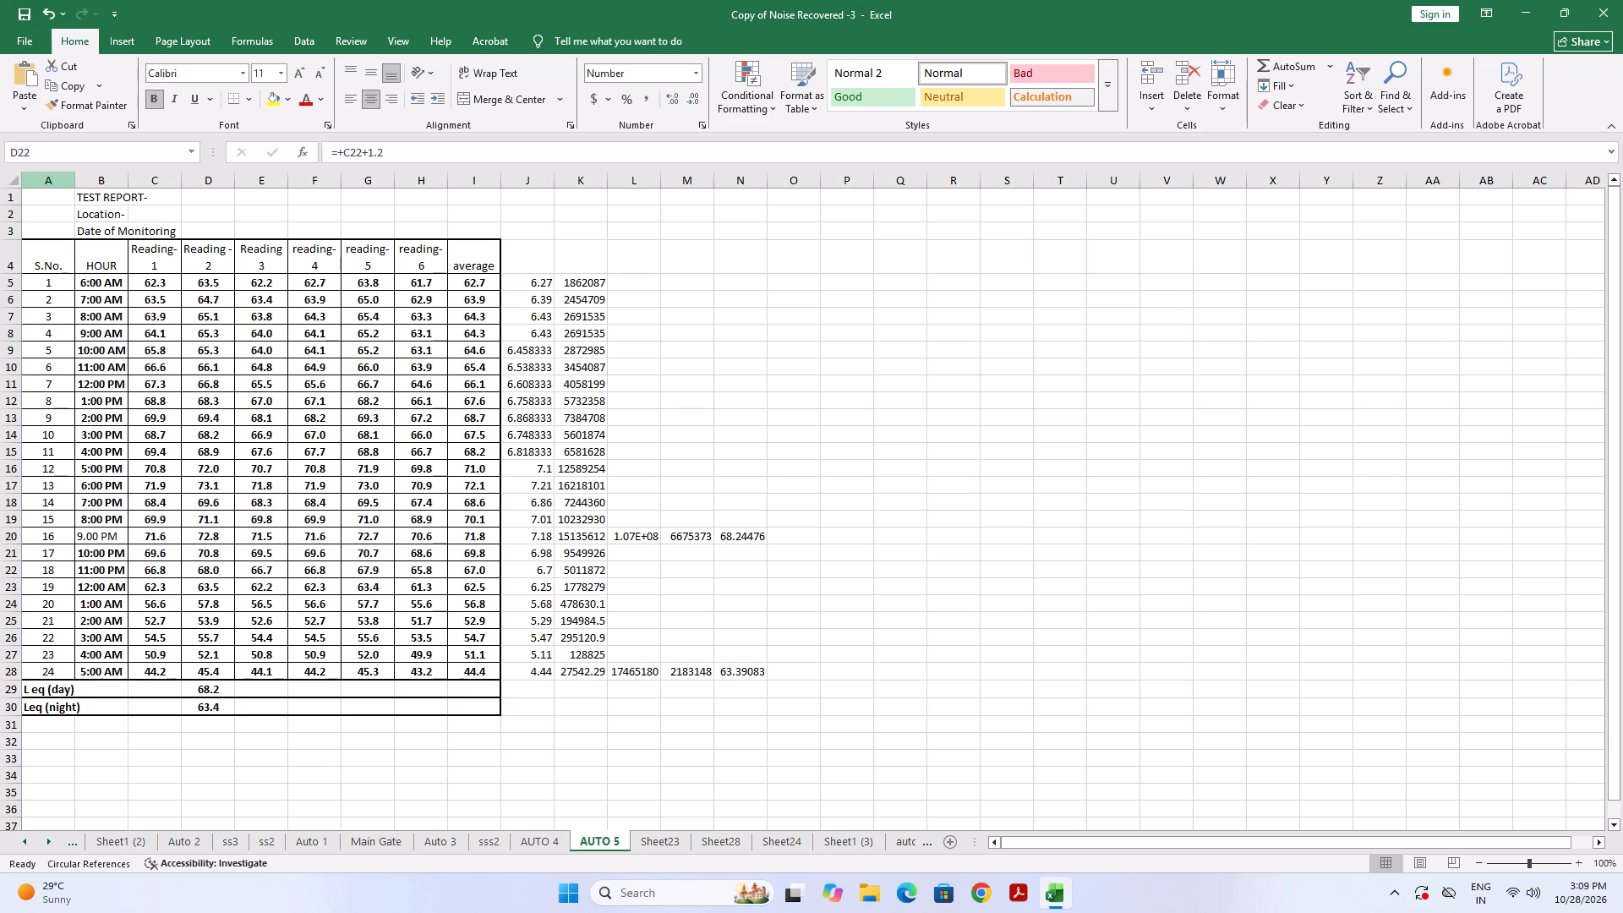
Set the Reading-1 value for 8:00 AM, cell C7, to 64.9.
click(168, 300)
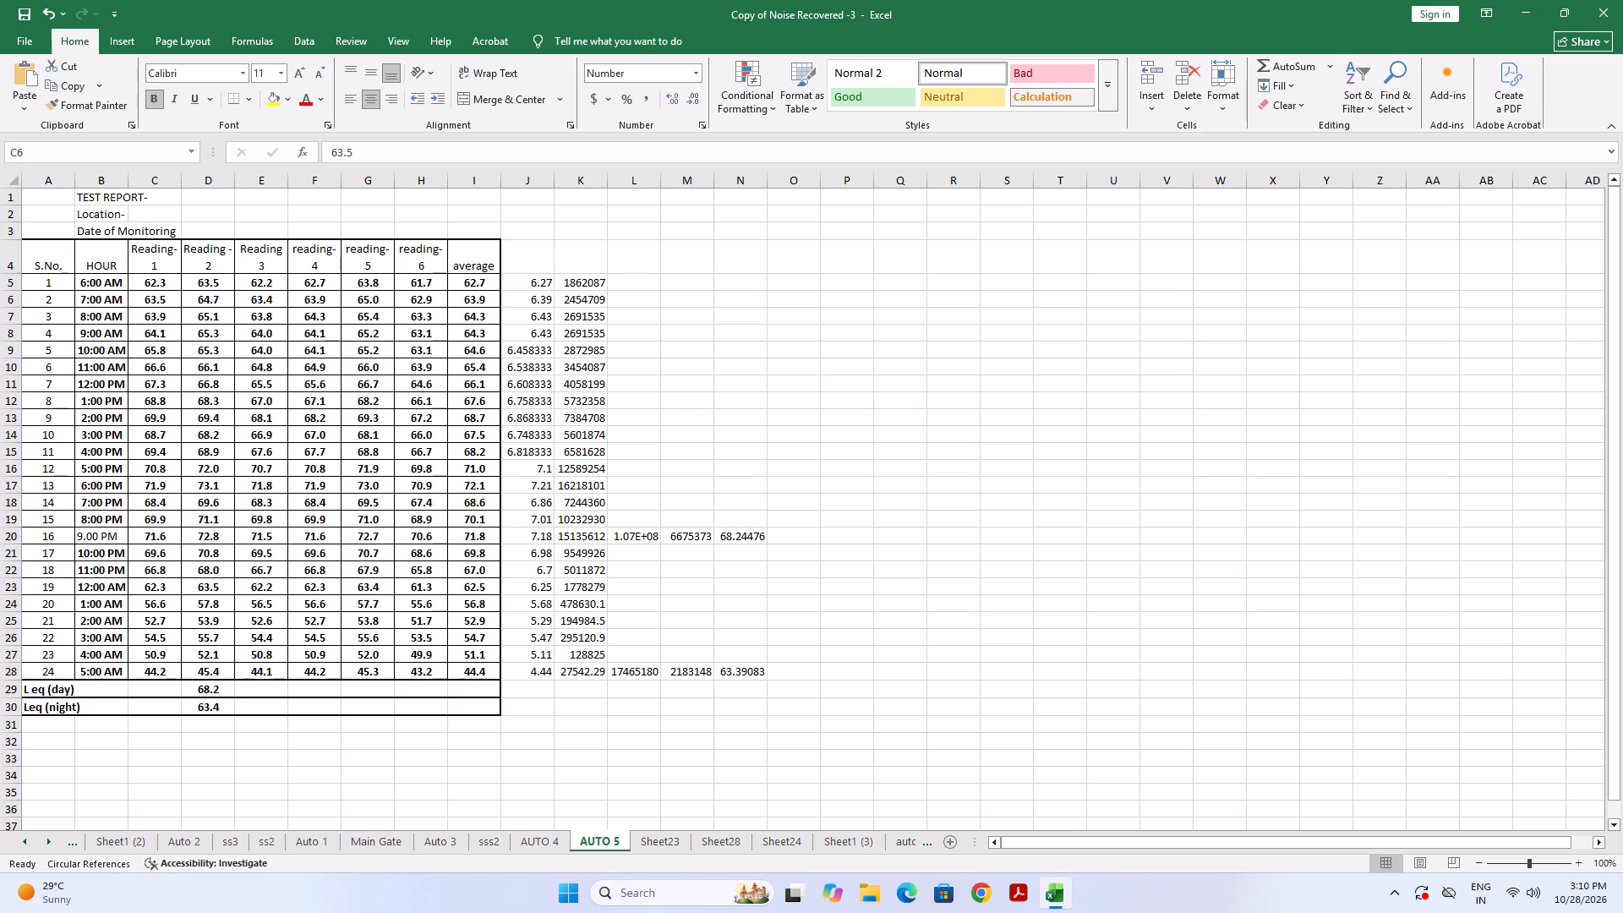
click(150, 301)
click(343, 156)
key(BackSpace)
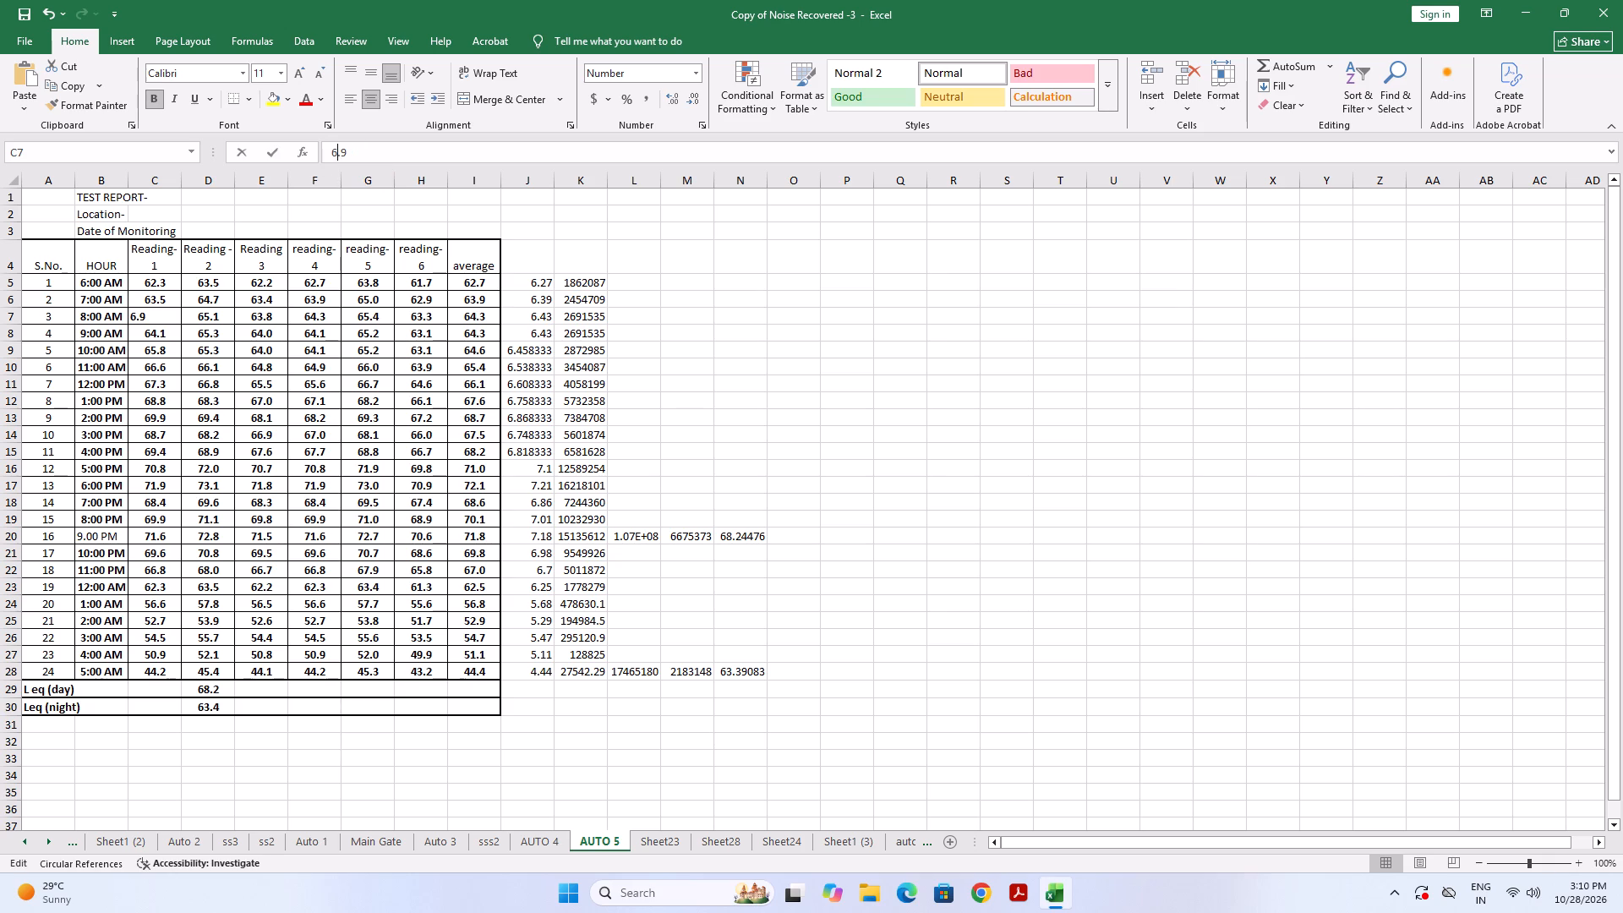
key(4)
click(221, 320)
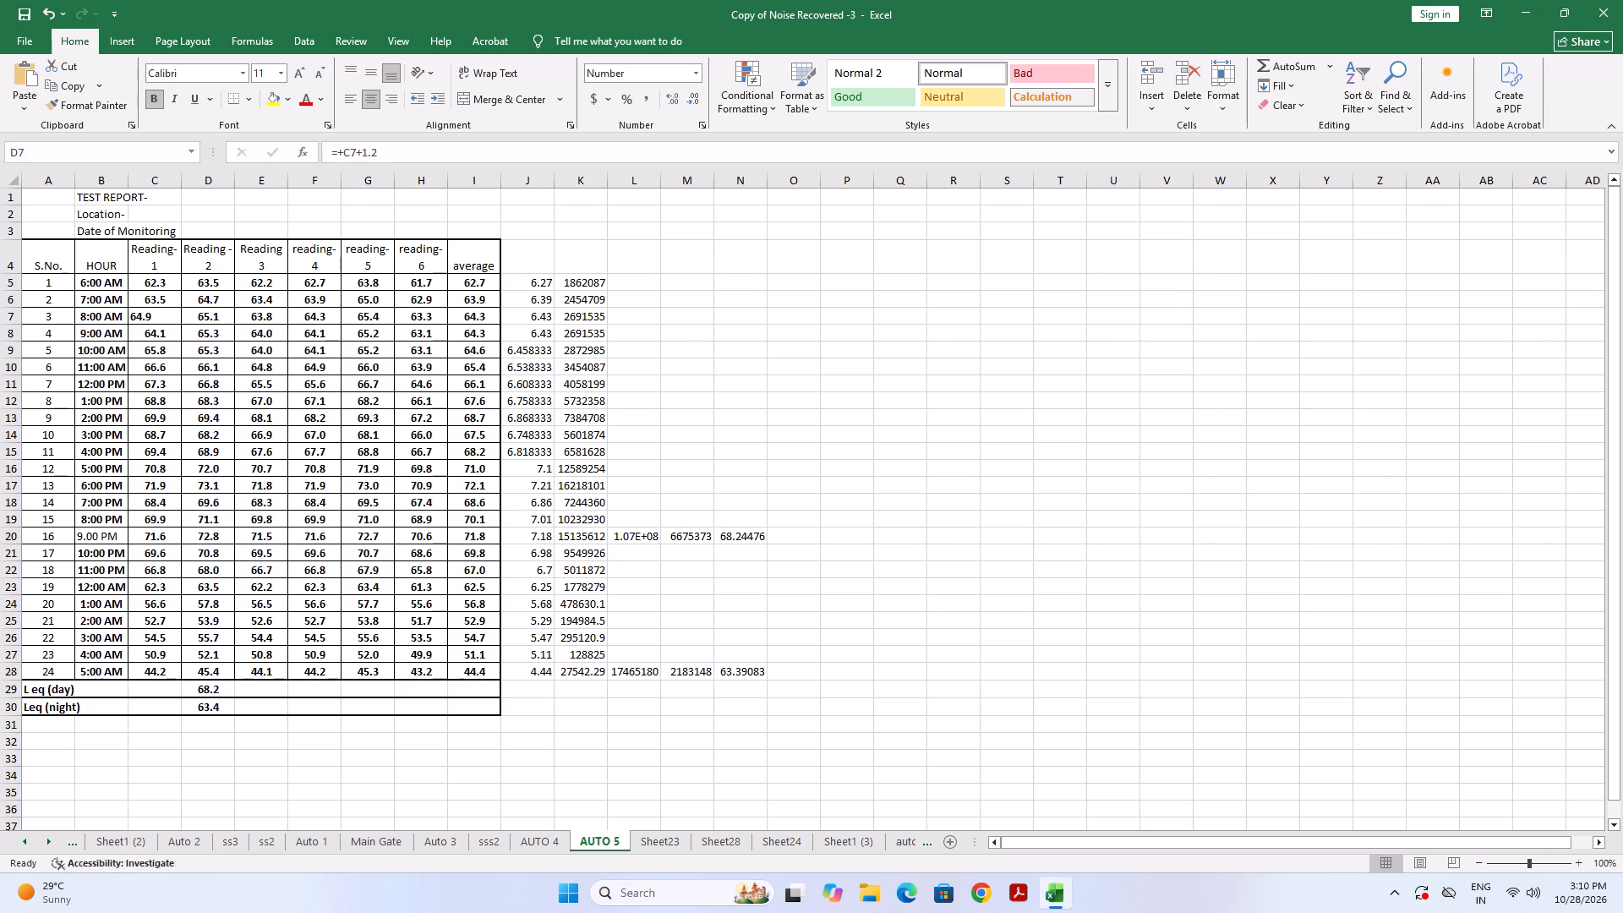
Set the Reading-1 value for 9:00 AM, cell C8, to 65.1.
click(163, 337)
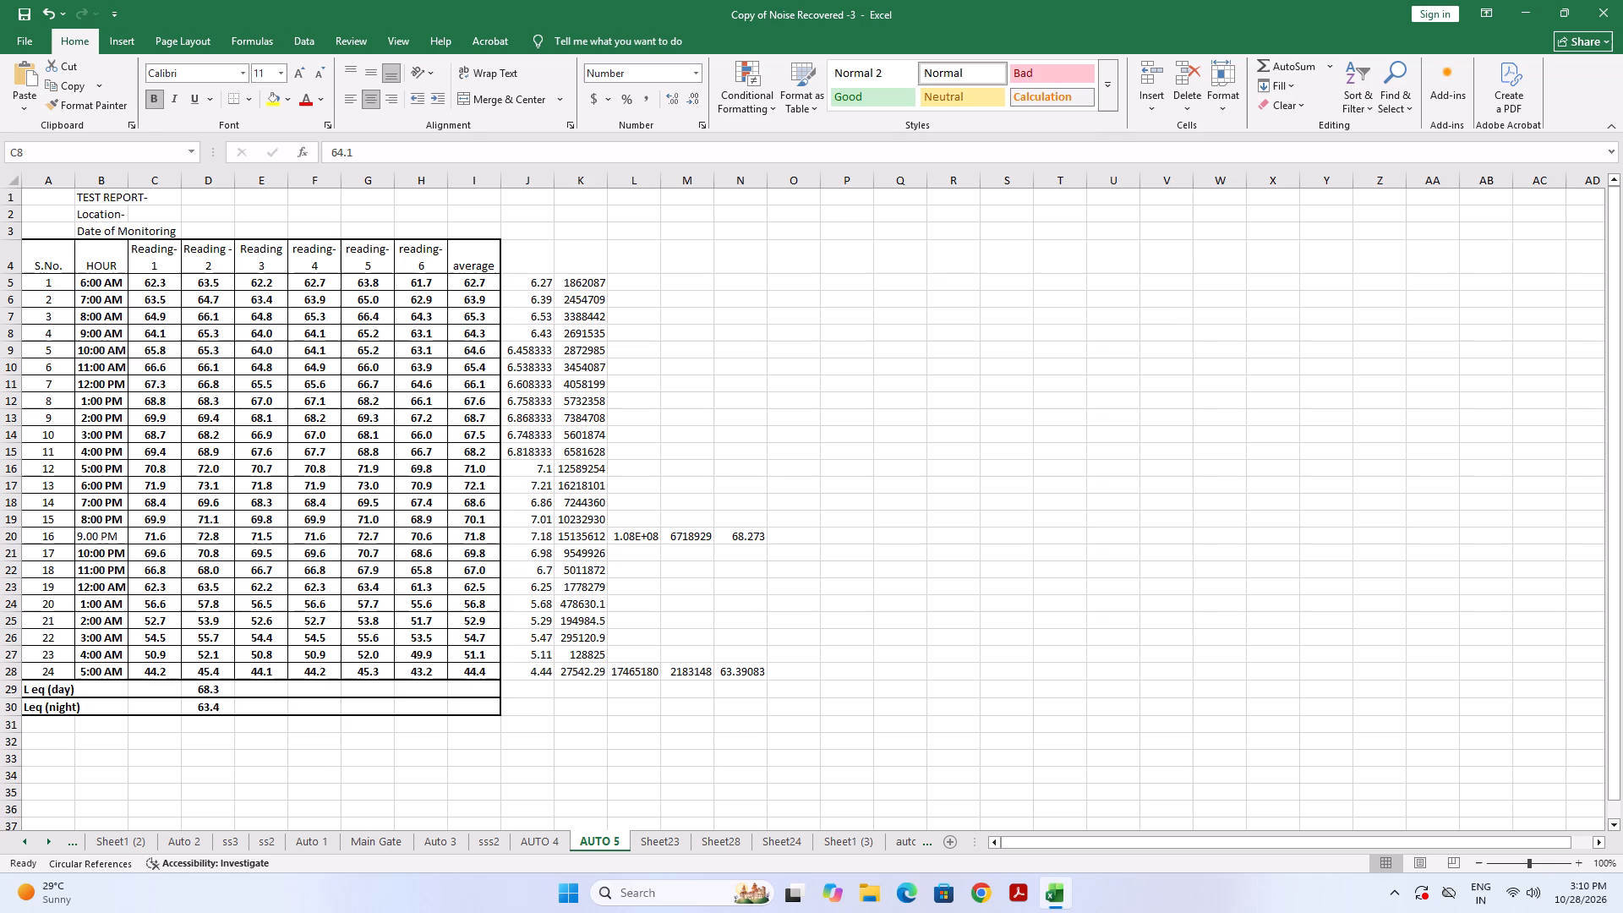
click(343, 152)
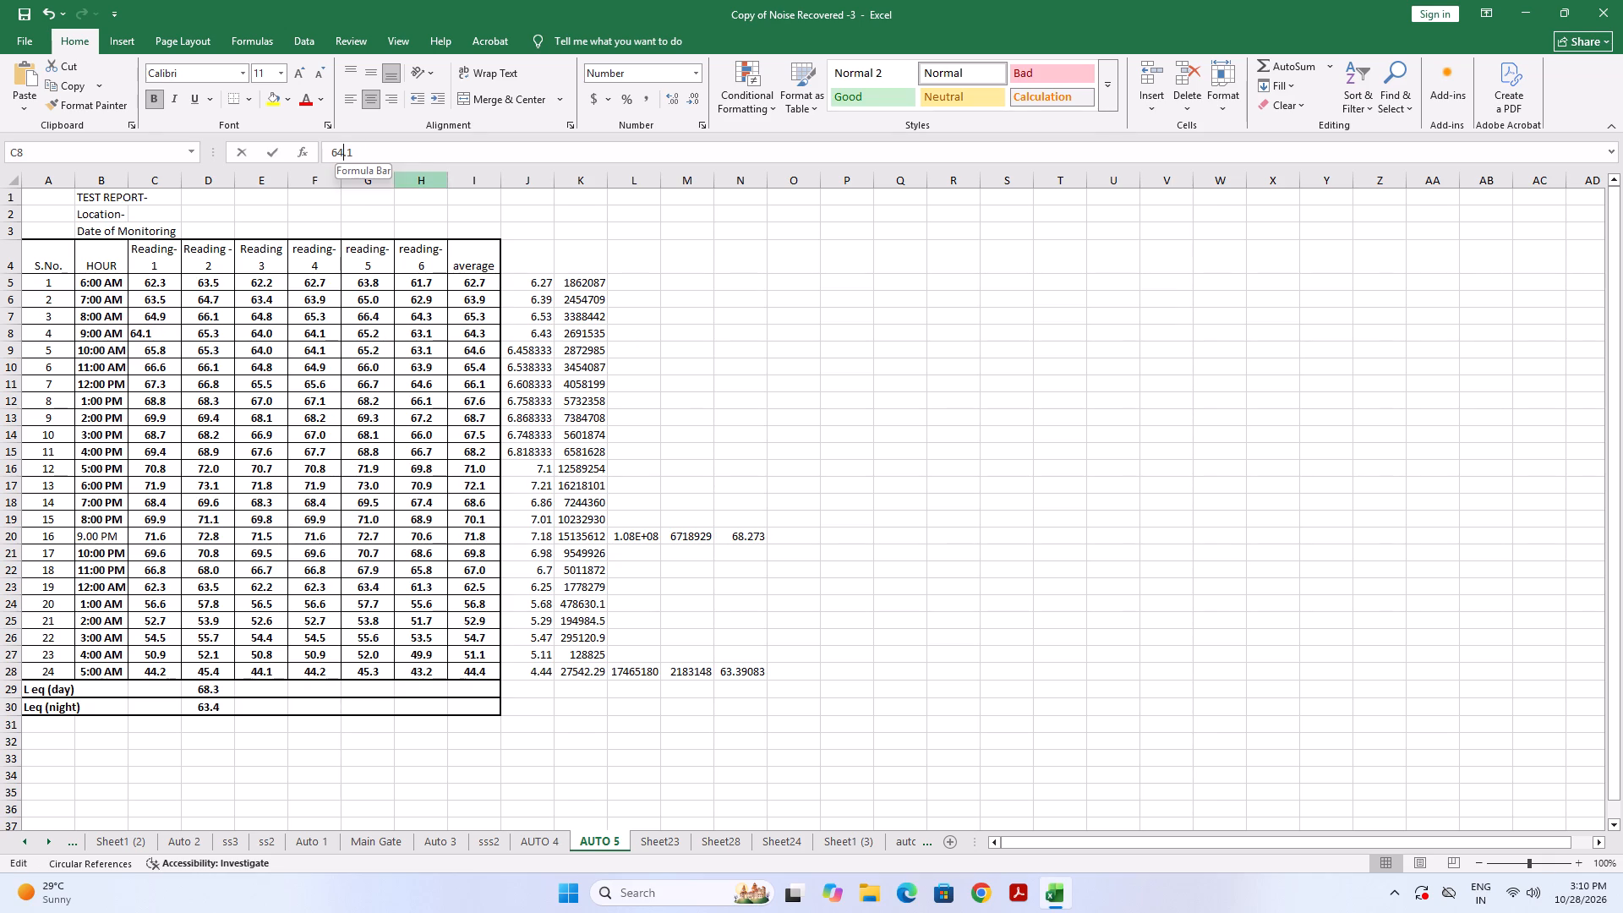
key(BackSpace)
key(5)
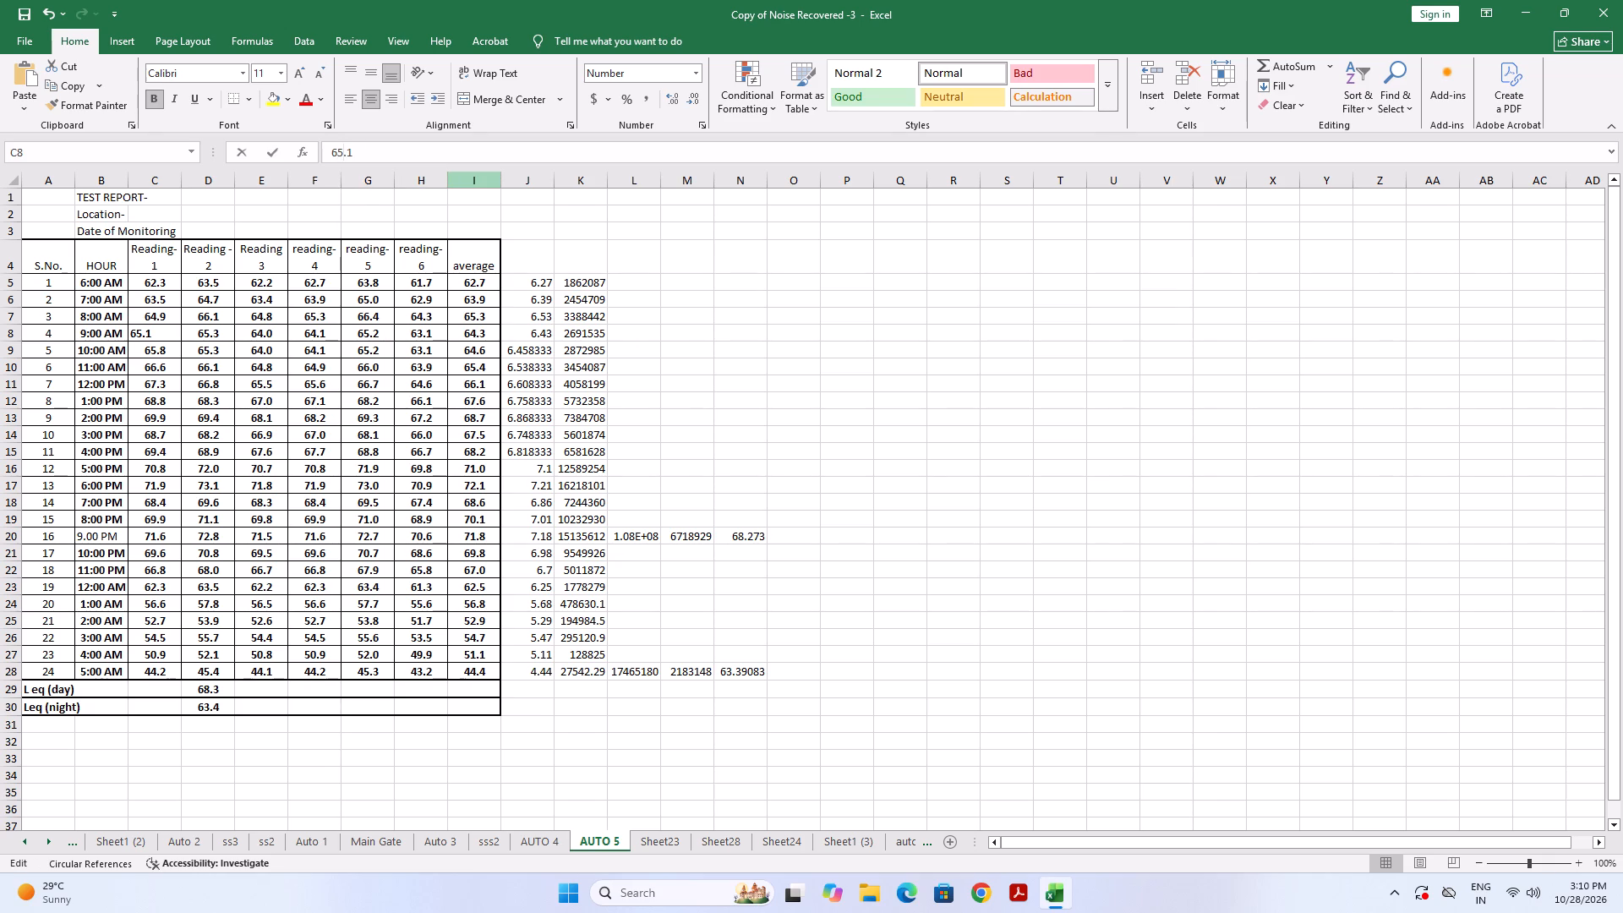
click(204, 329)
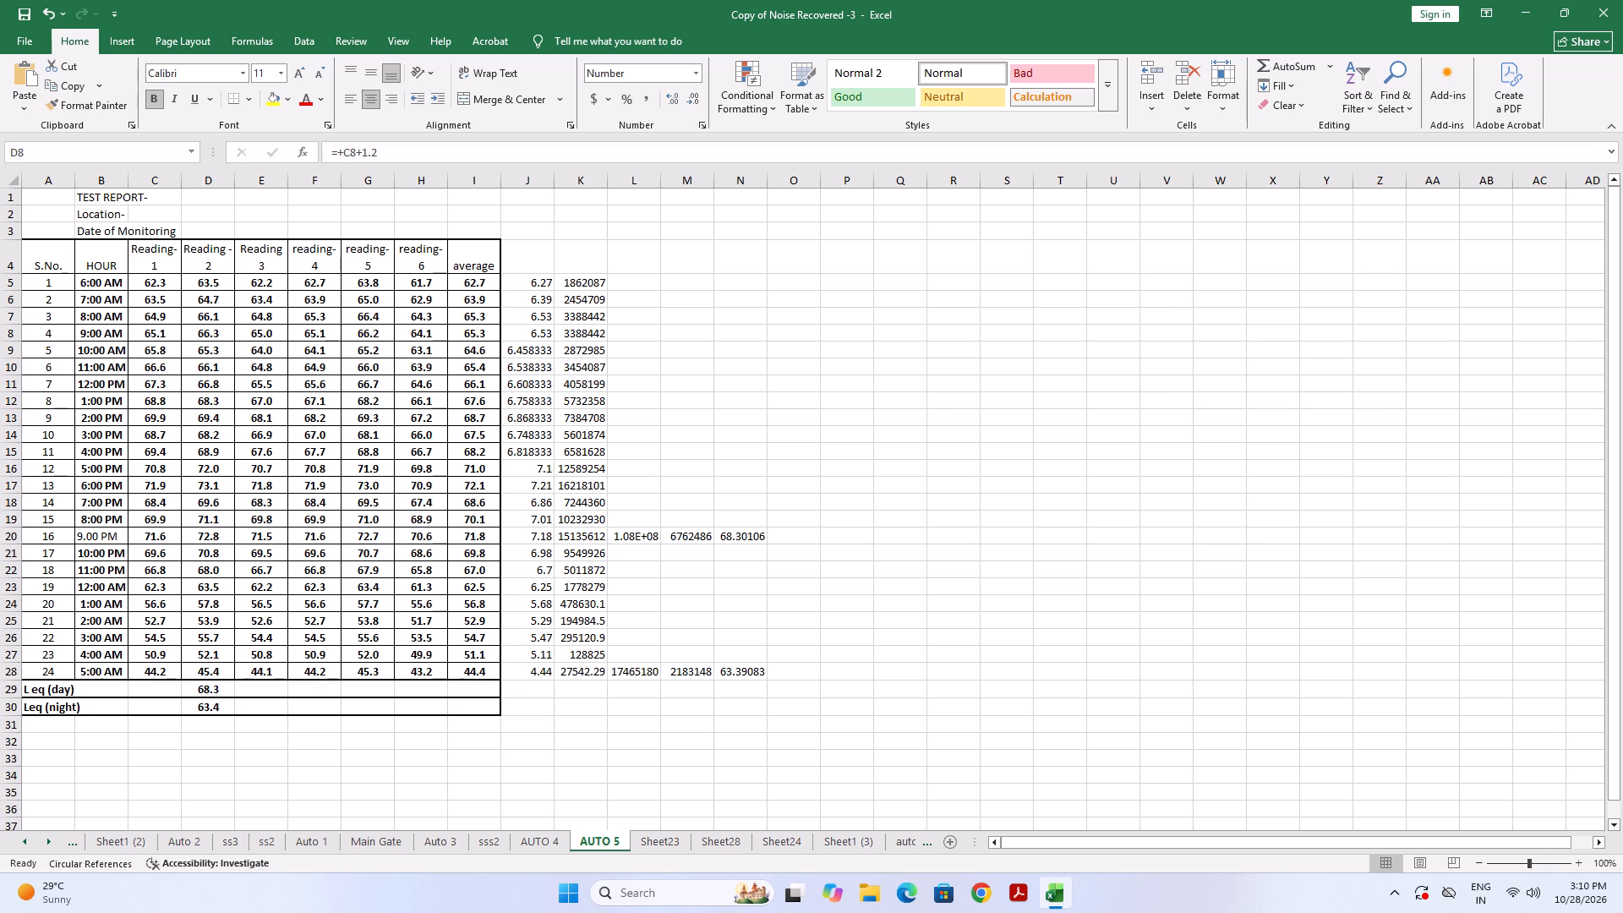
click(213, 336)
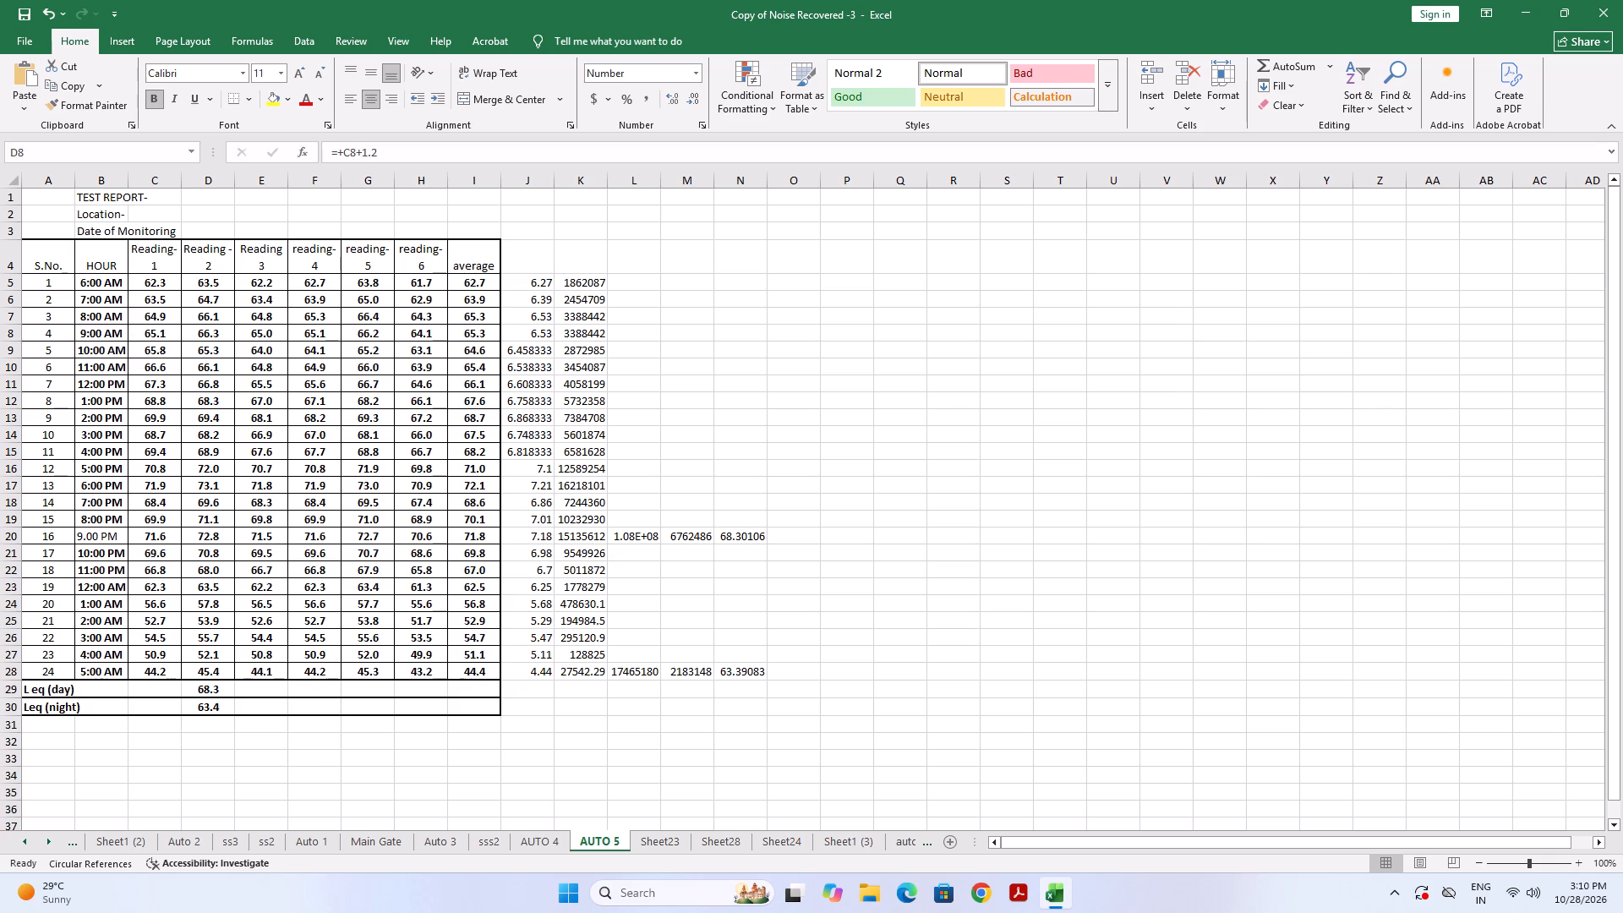
Set the Reading-1 value for 10:00 AM, cell C9, to 66.8.
click(156, 352)
click(339, 155)
key(Right)
key(BackSpace)
key(6)
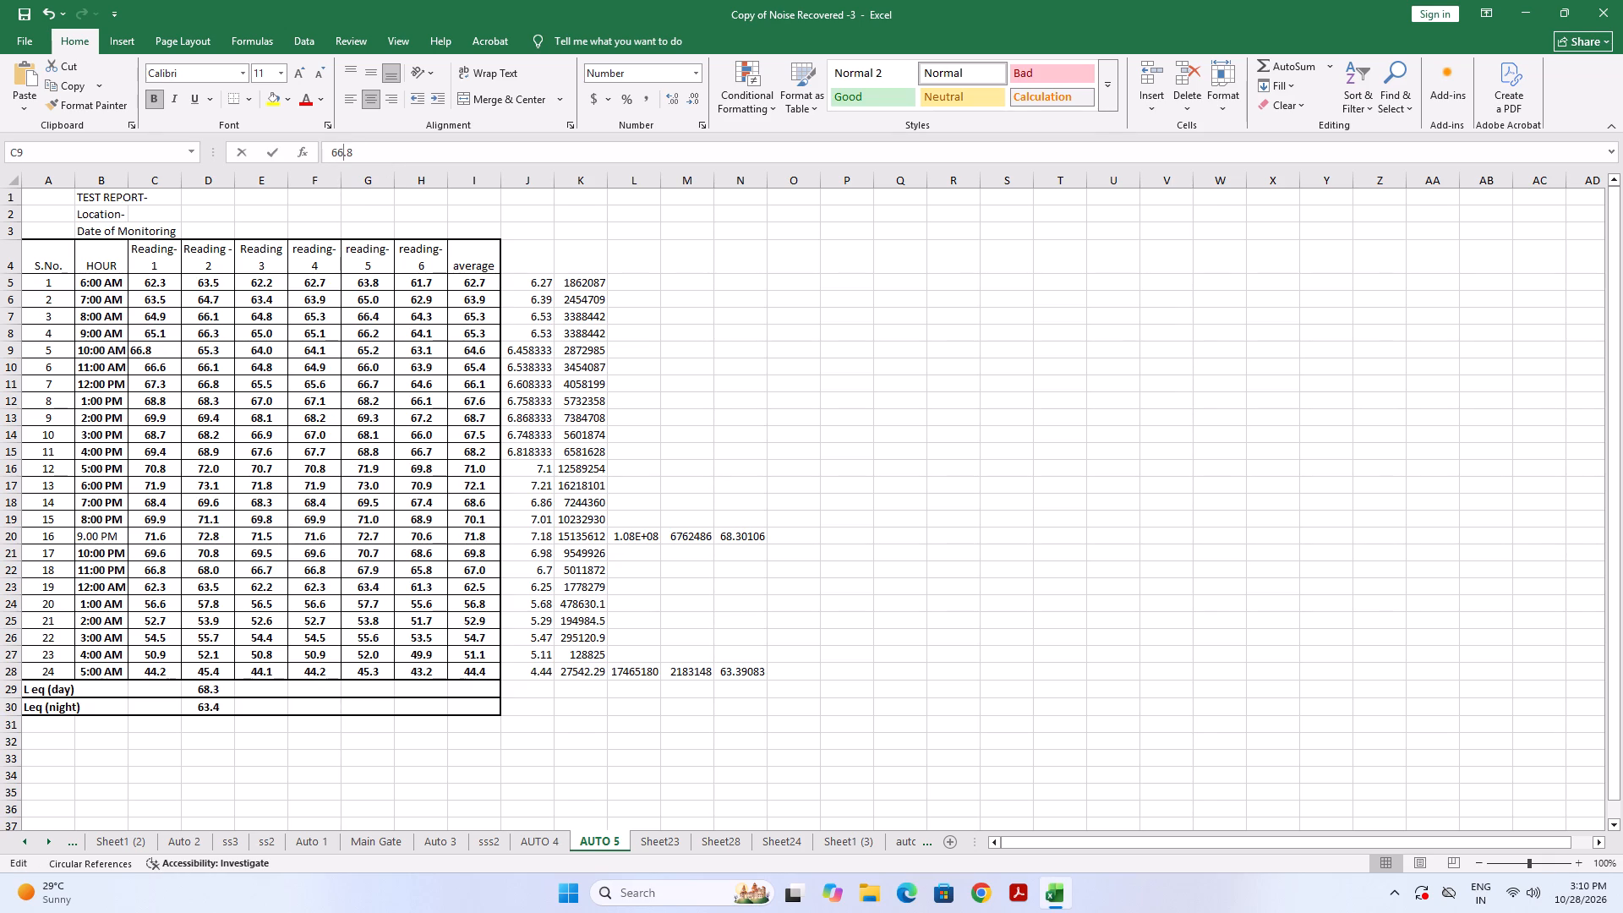
click(212, 352)
Set the Reading-1 value for 11:00 AM, cell C10, to 67.6.
click(154, 365)
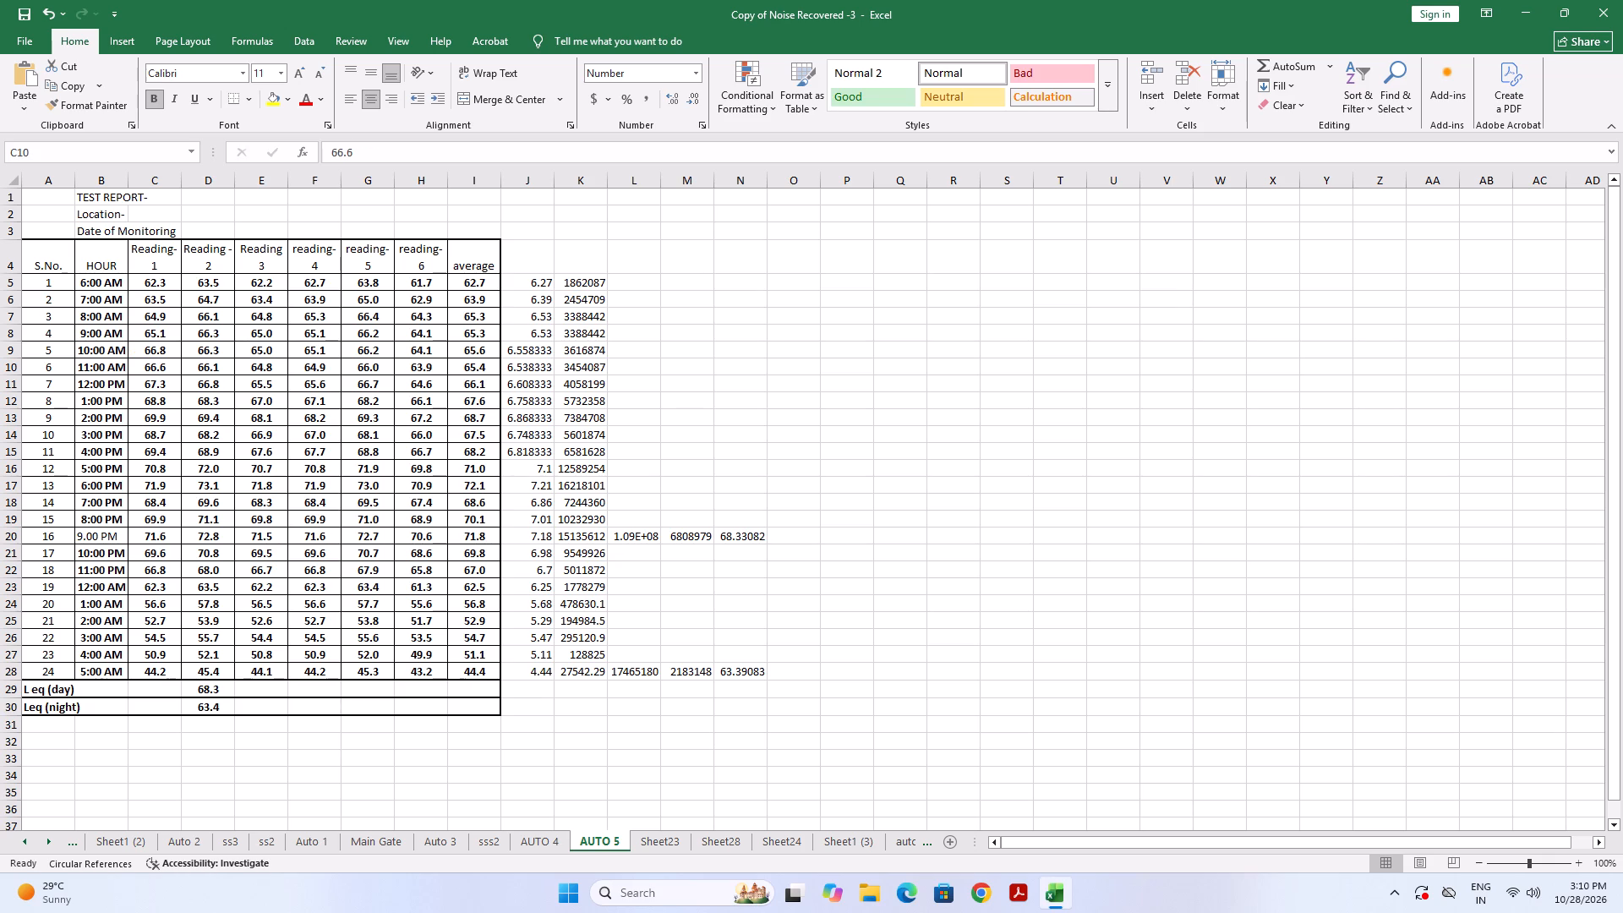
click(346, 157)
key(Left)
key(BackSpace)
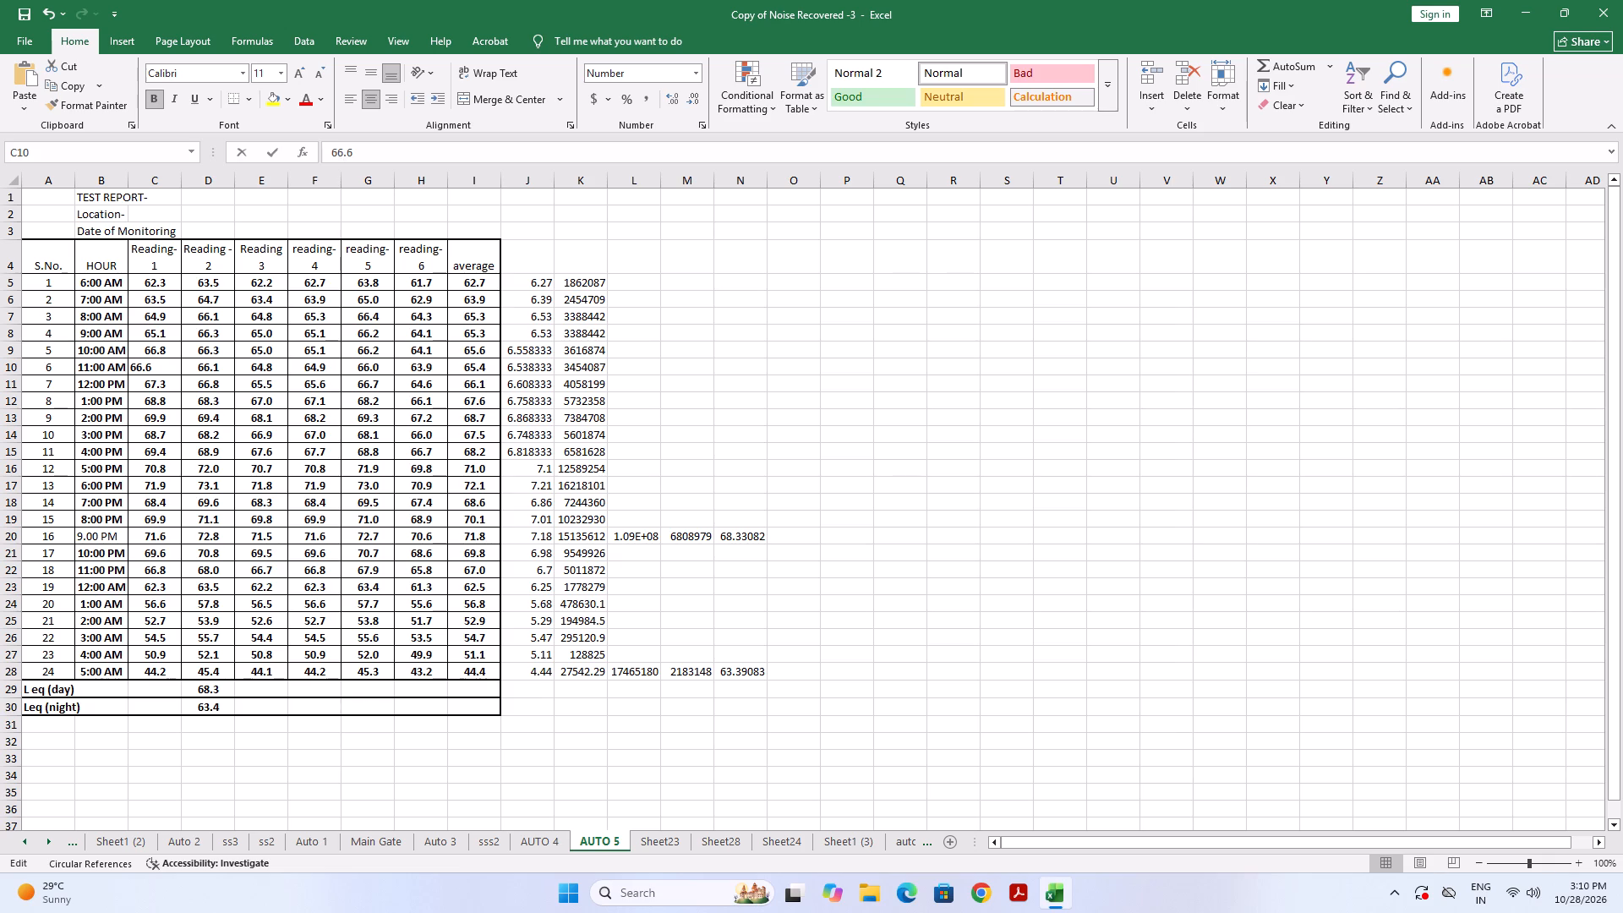
key(7)
click(208, 364)
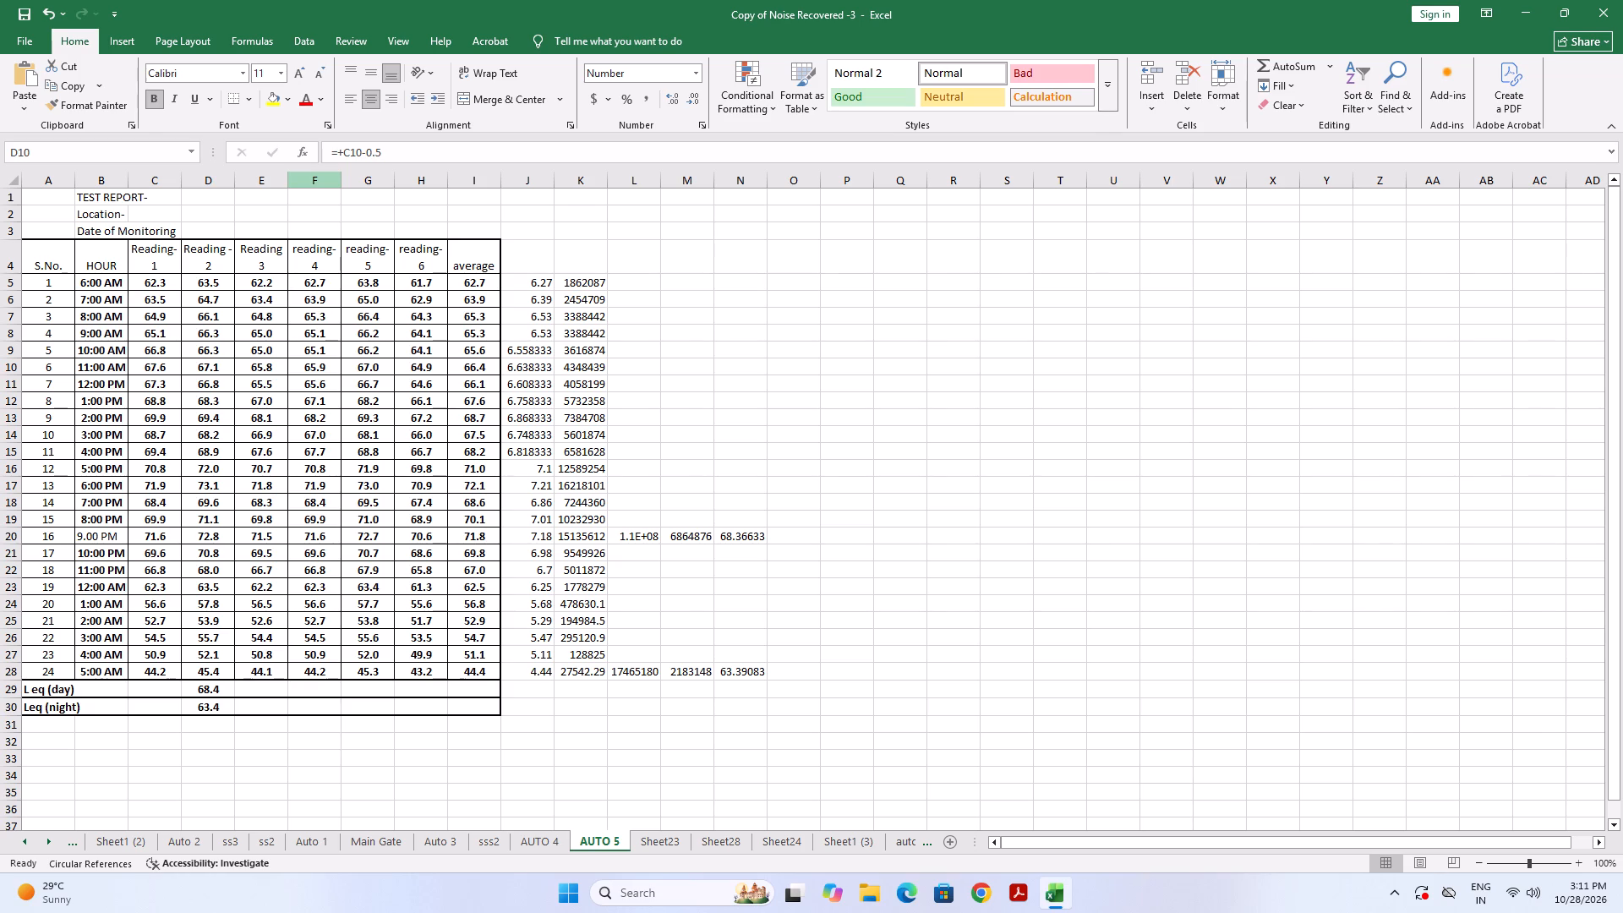
Set the Reading-1 value for 12:00 PM, cell C11, to 68.3.
click(163, 386)
click(342, 145)
key(BackSpace)
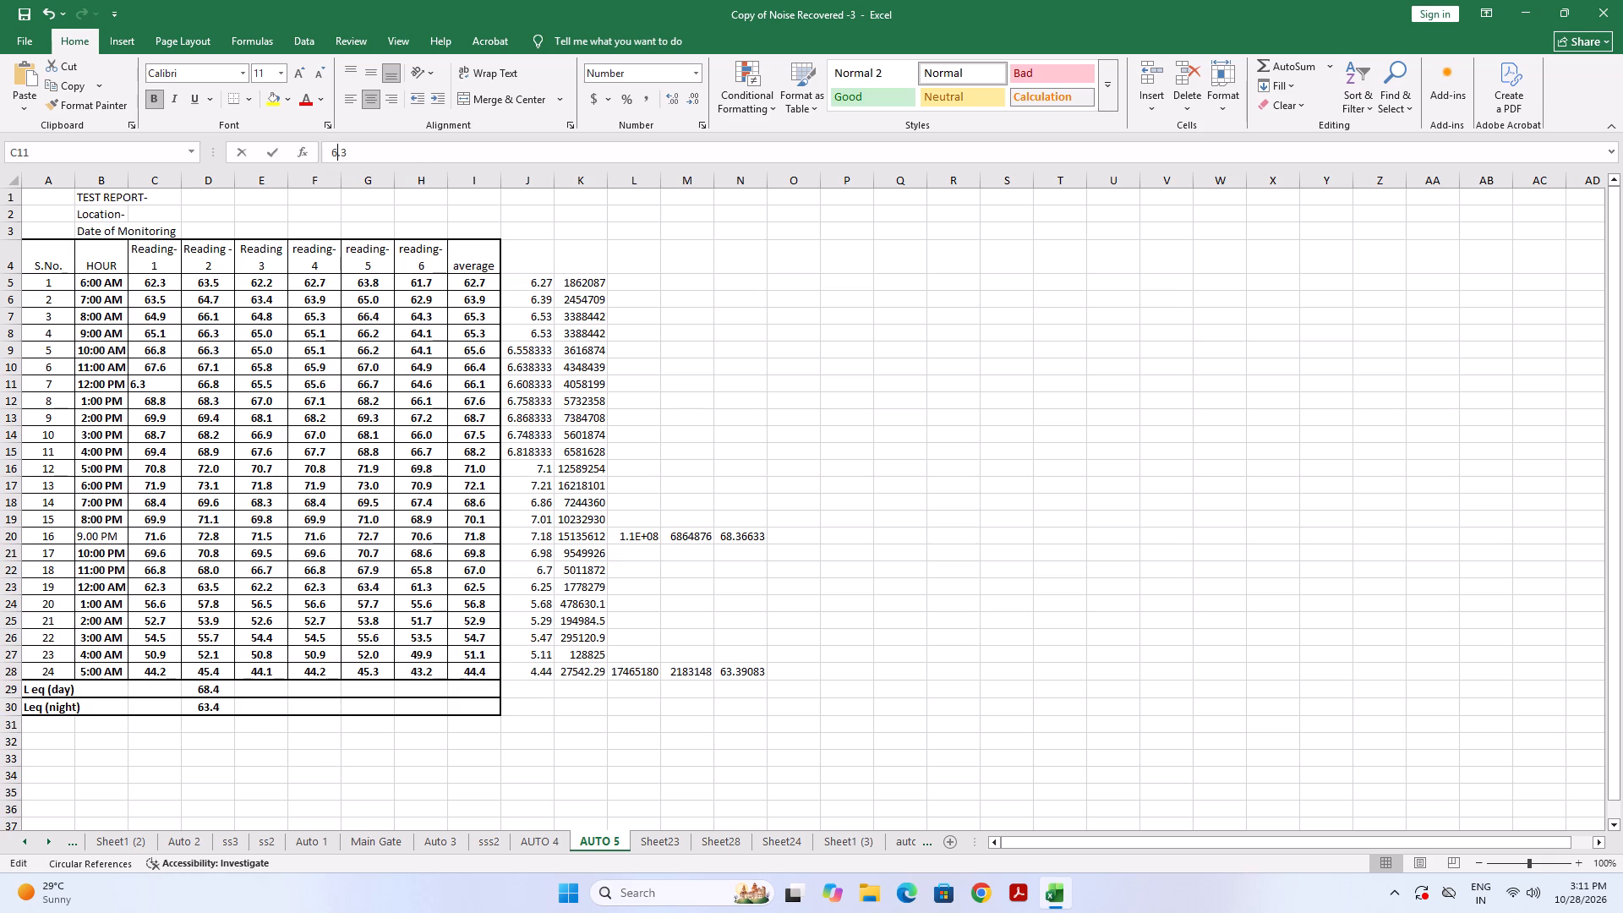
key(8)
click(216, 391)
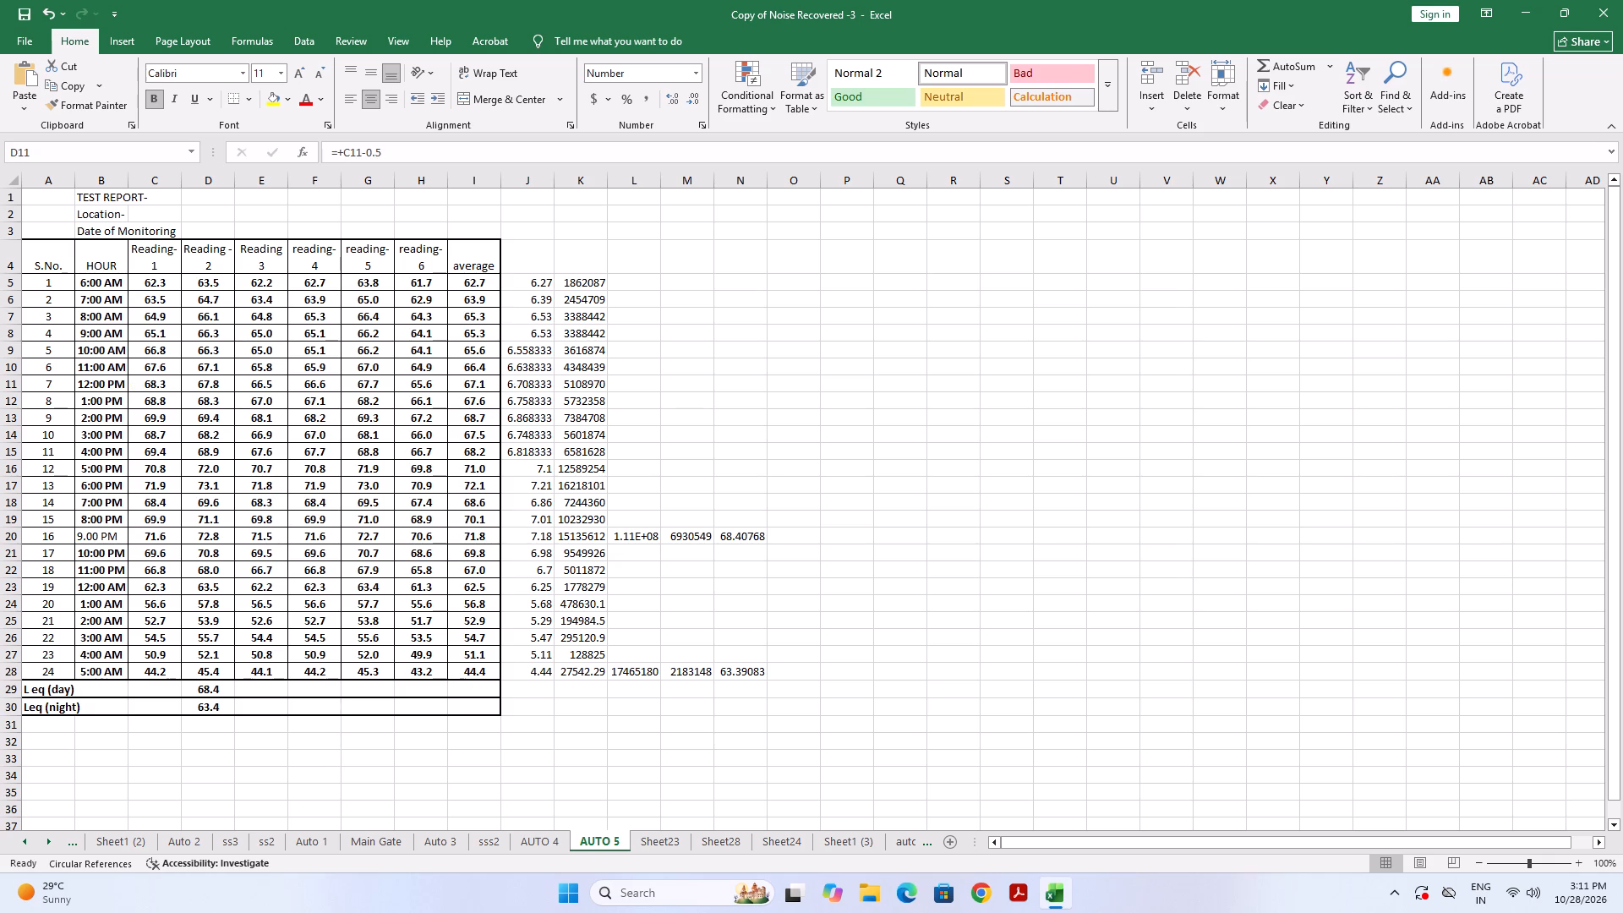
click(153, 384)
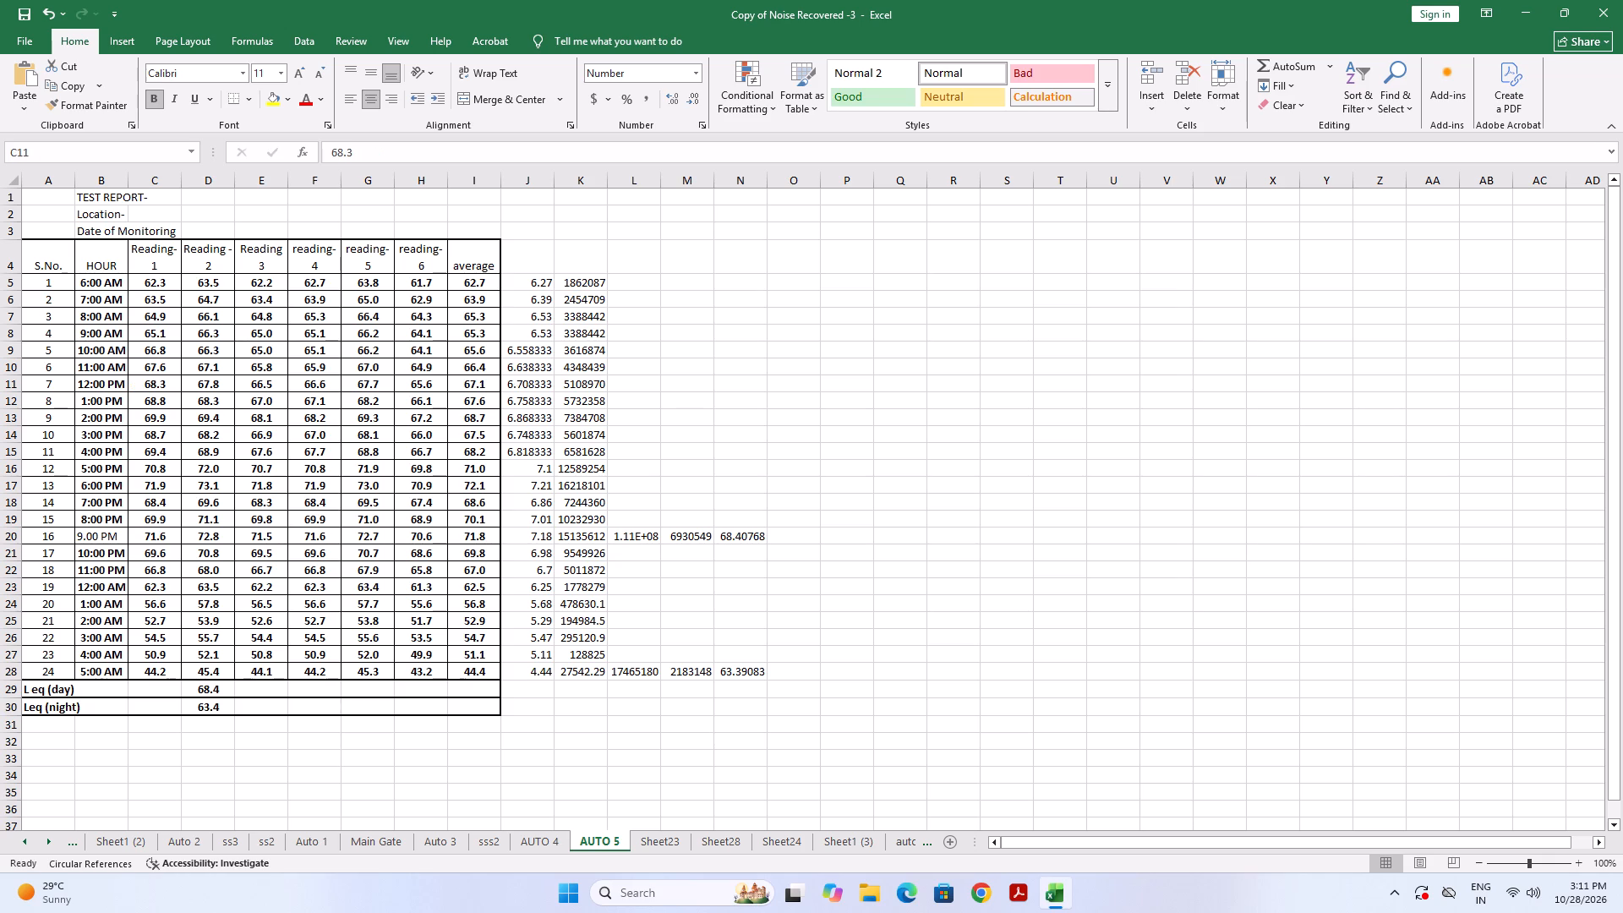
Set the Reading-1 value for 1:00 PM, cell C12, to 69.8.
click(154, 402)
click(332, 150)
key(Right)
key(Right)
key(BackSpace)
key(9)
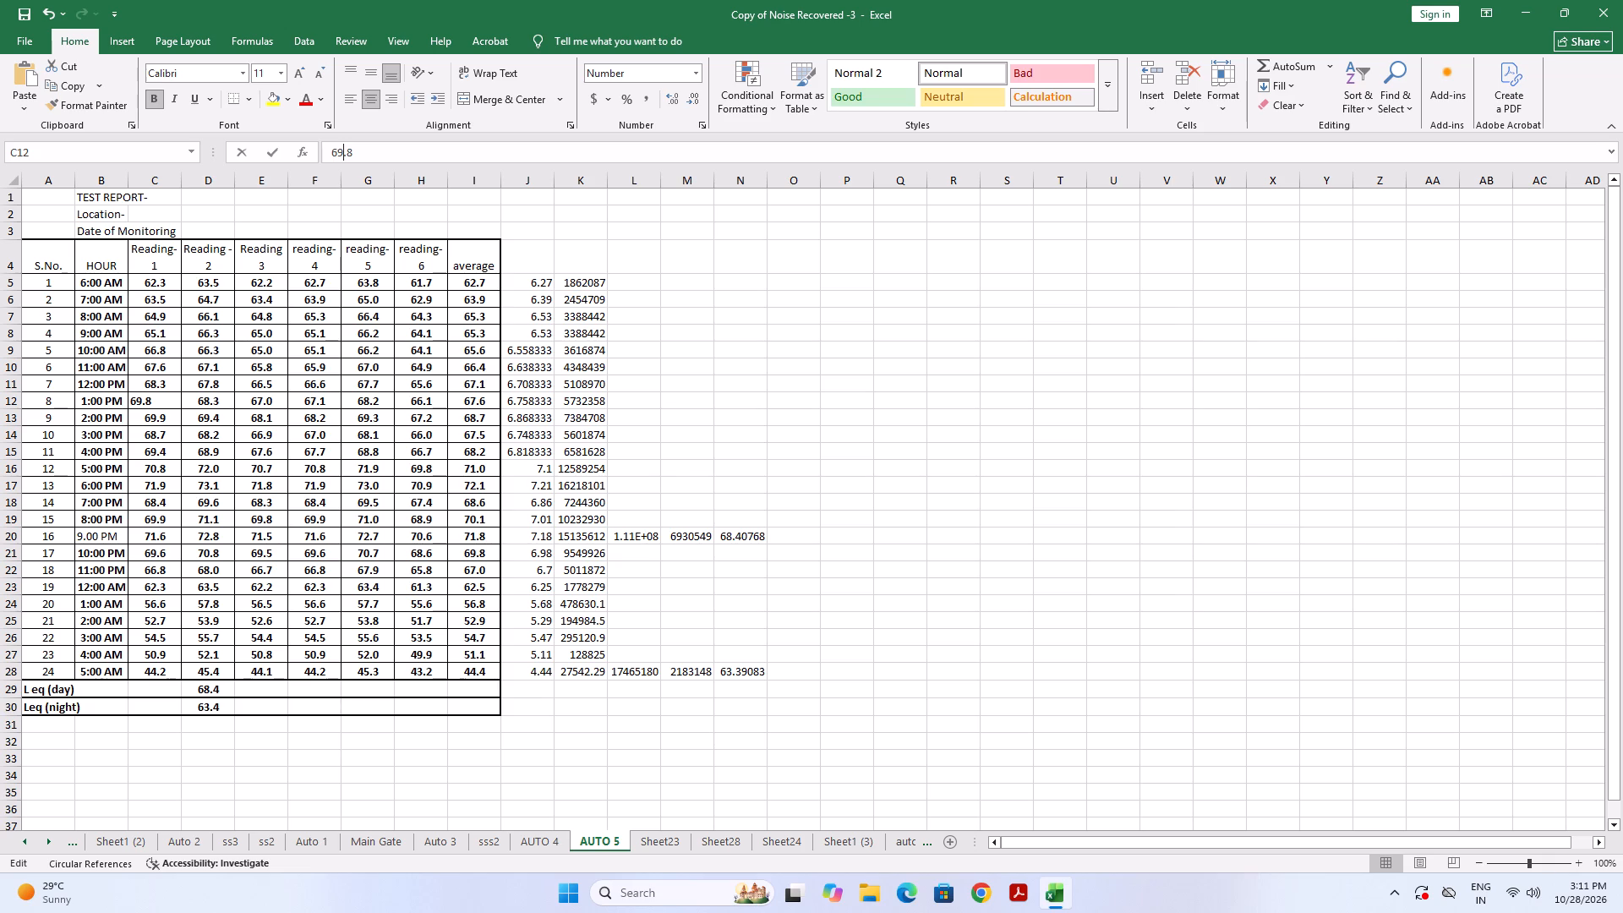
click(223, 398)
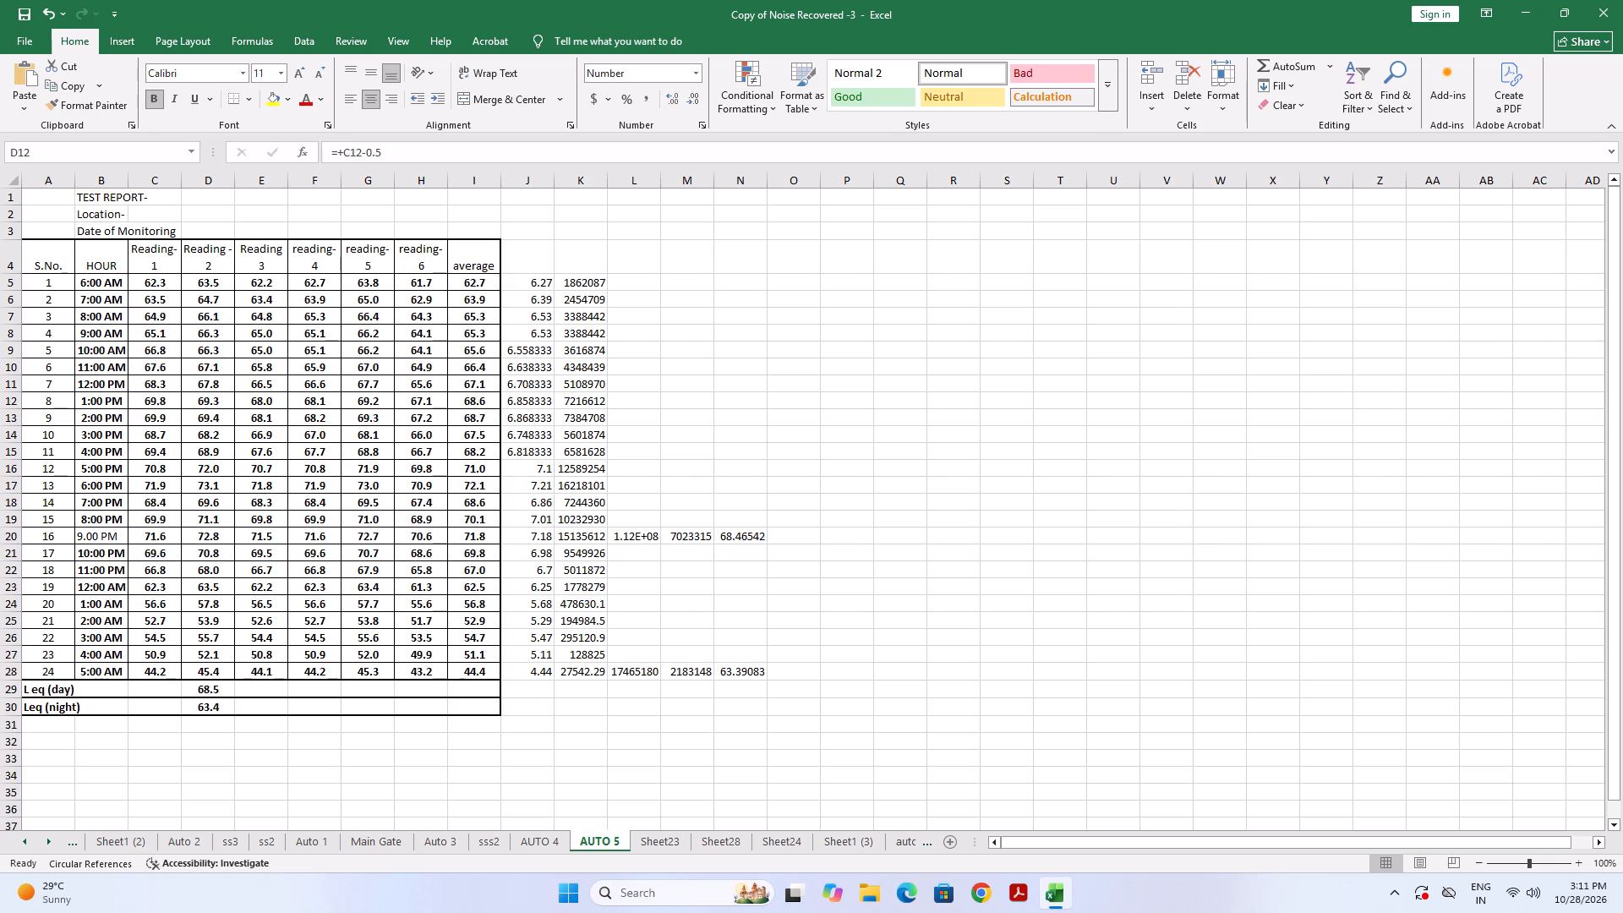
Set the Reading-1 value for 2:00 PM, cell C13, to 70.9.
click(148, 421)
click(352, 145)
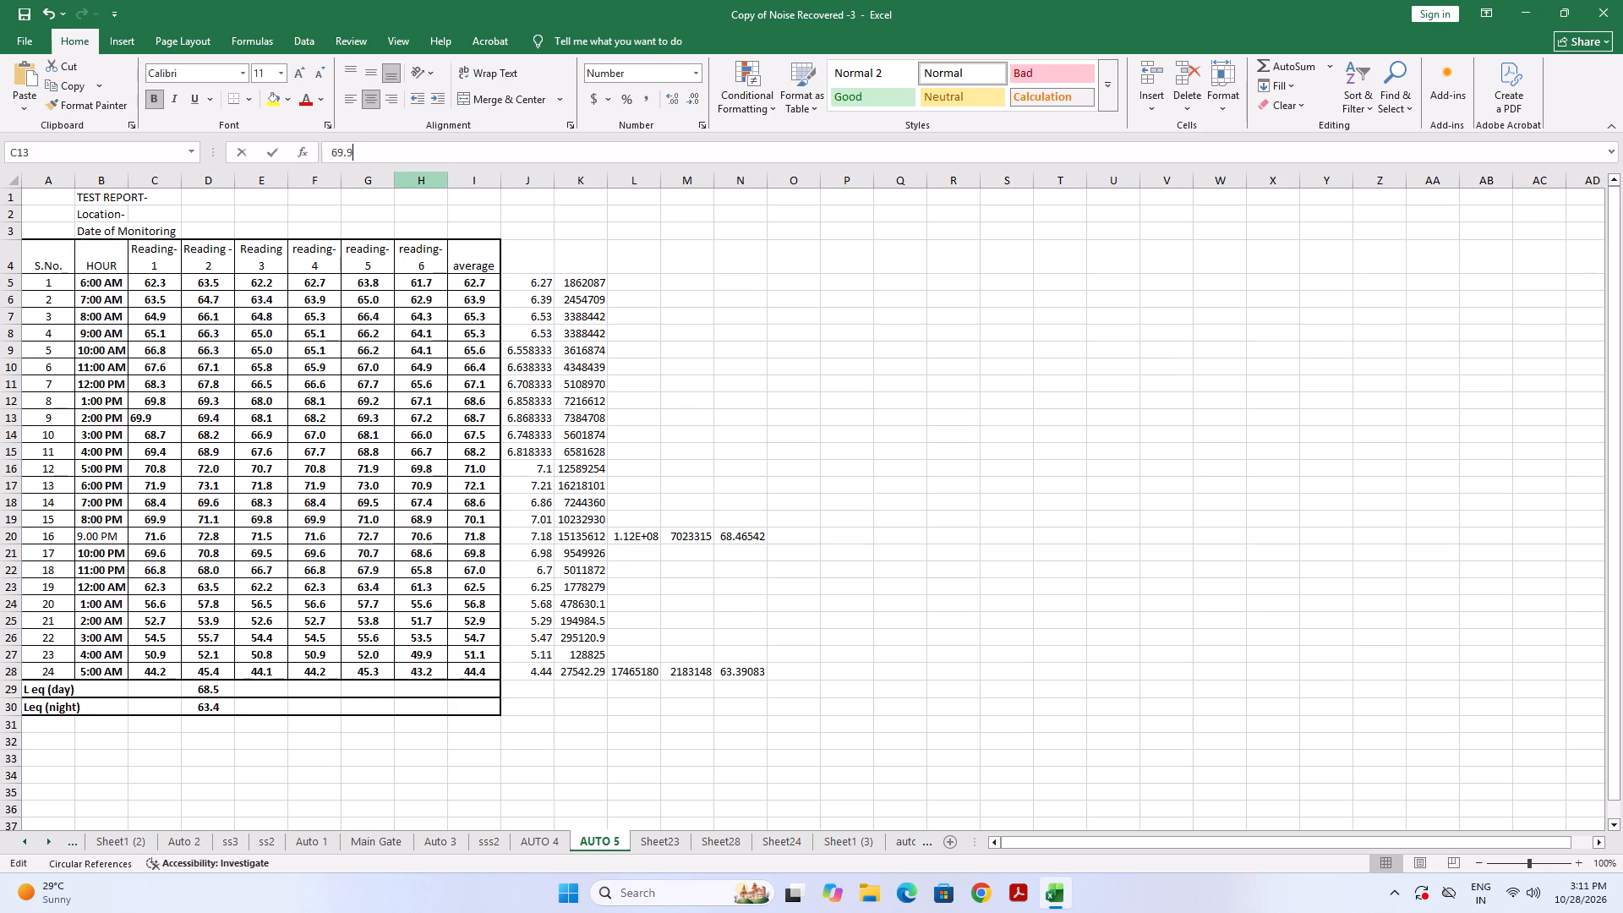
key(BackSpace)
key(BackSpace)
key(BackSpace)
key(BackSpace)
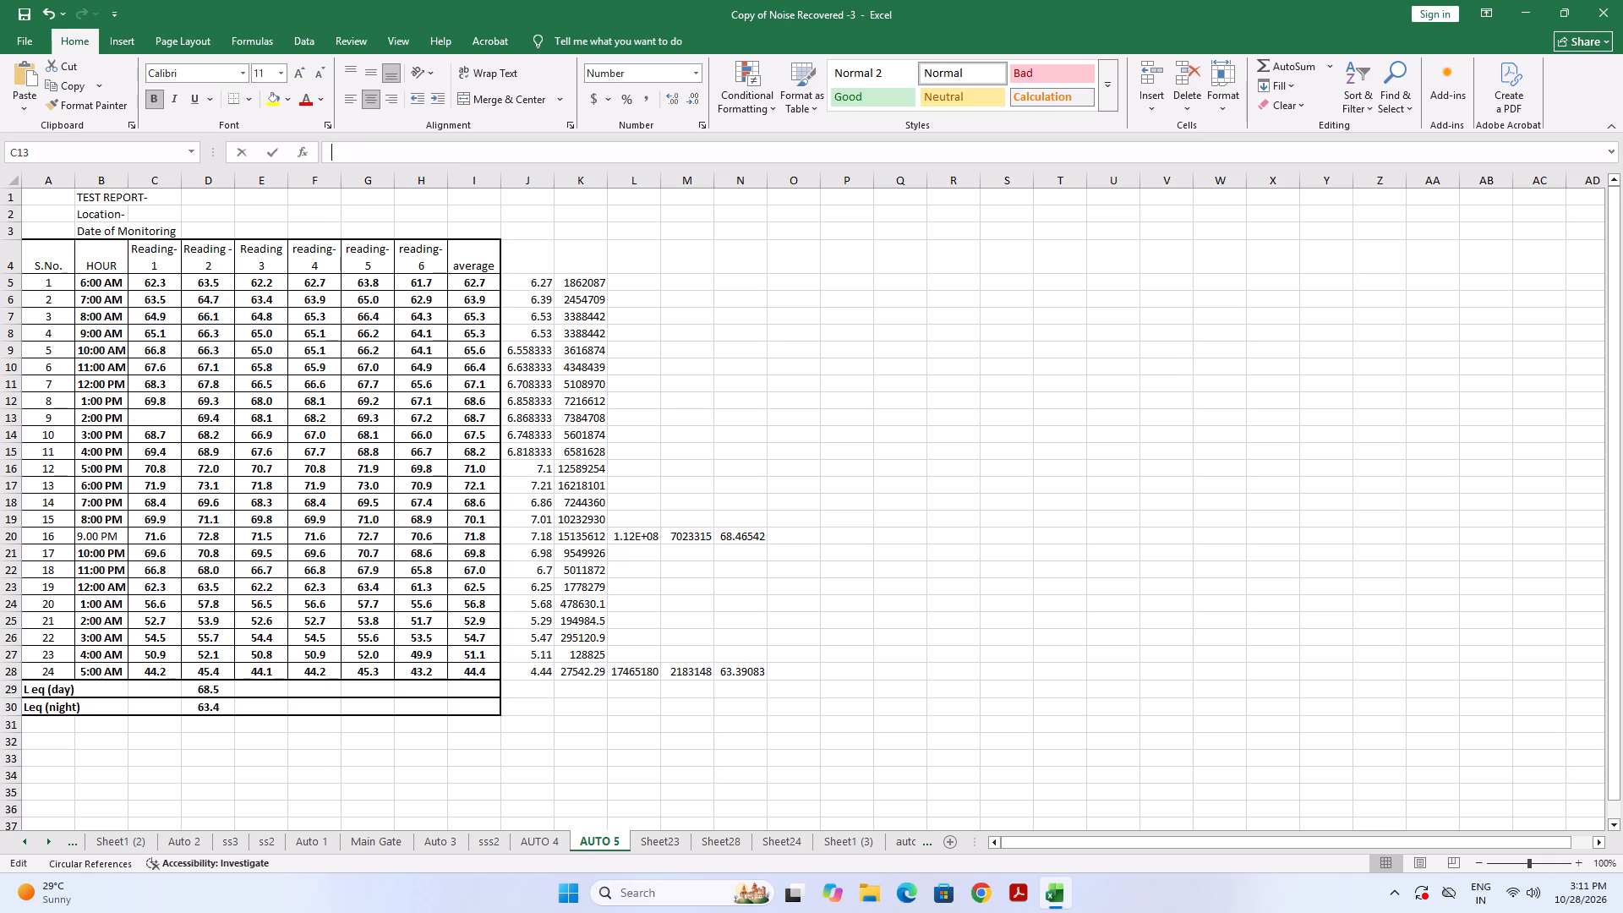
text(70.9)
click(217, 418)
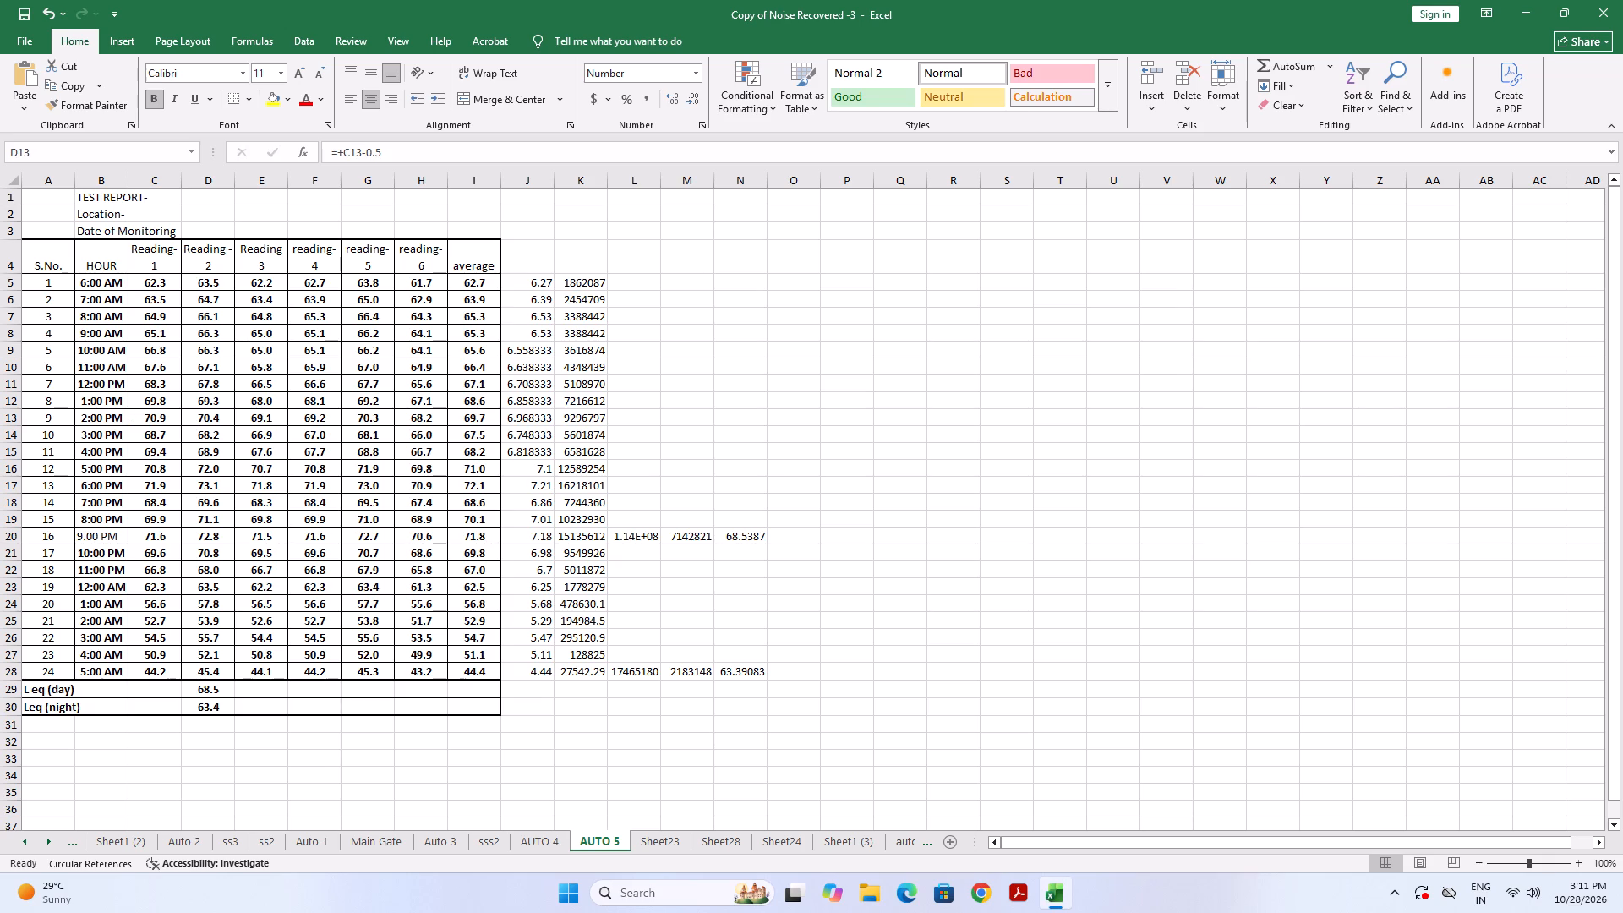
Set the Reading-1 value for 3:00 PM, cell C14, to 69.7.
click(156, 438)
click(340, 151)
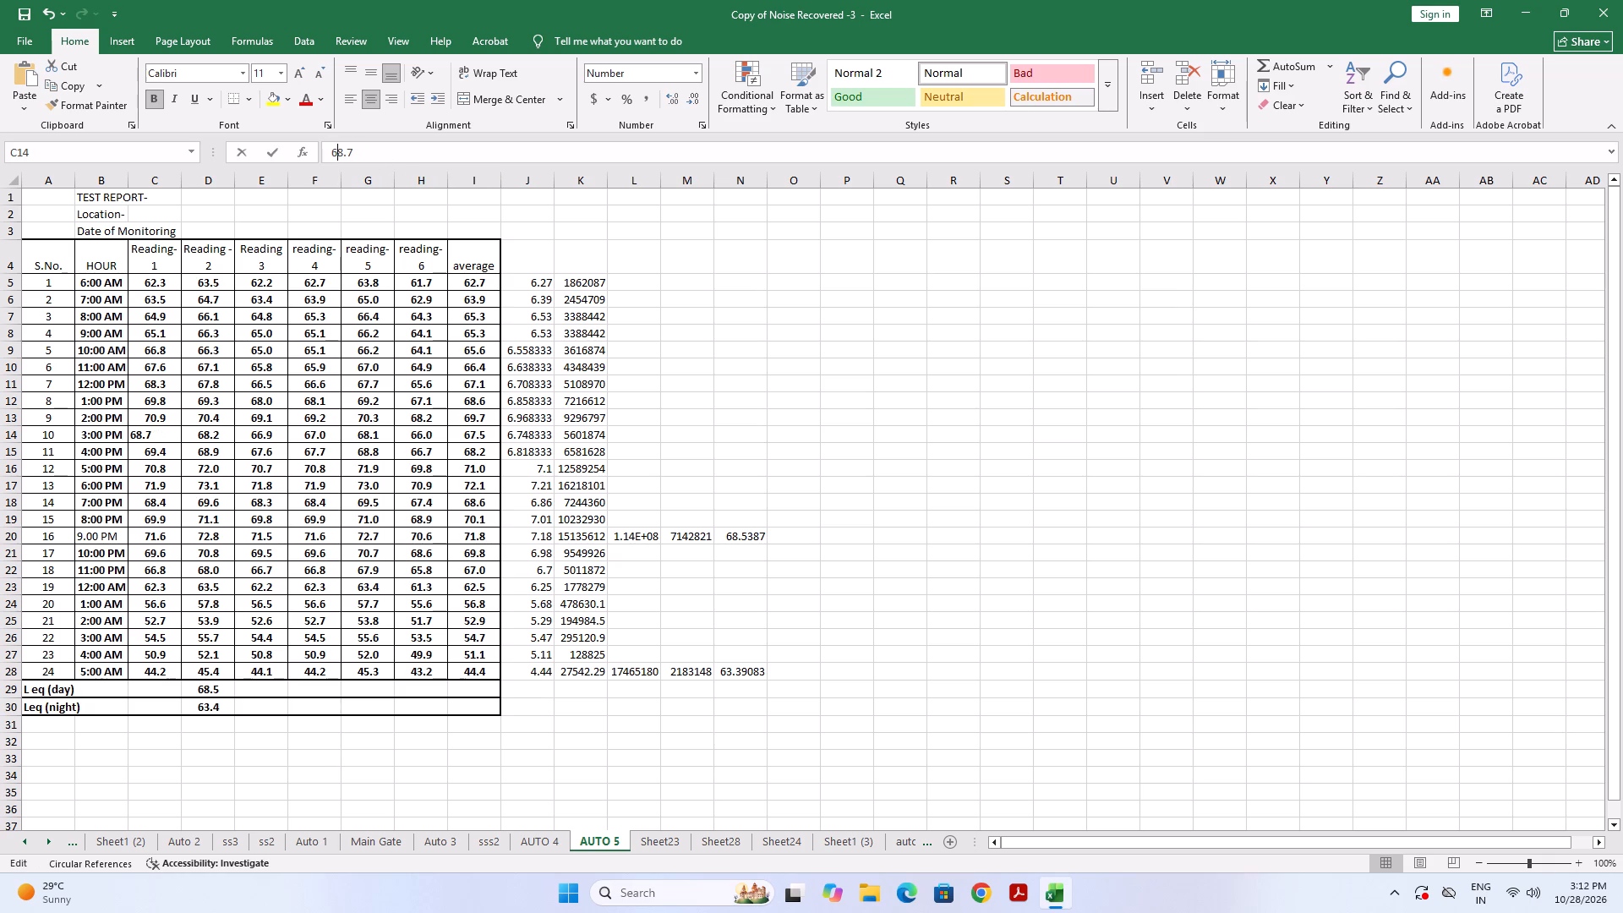
key(Right)
key(BackSpace)
key(9)
click(216, 435)
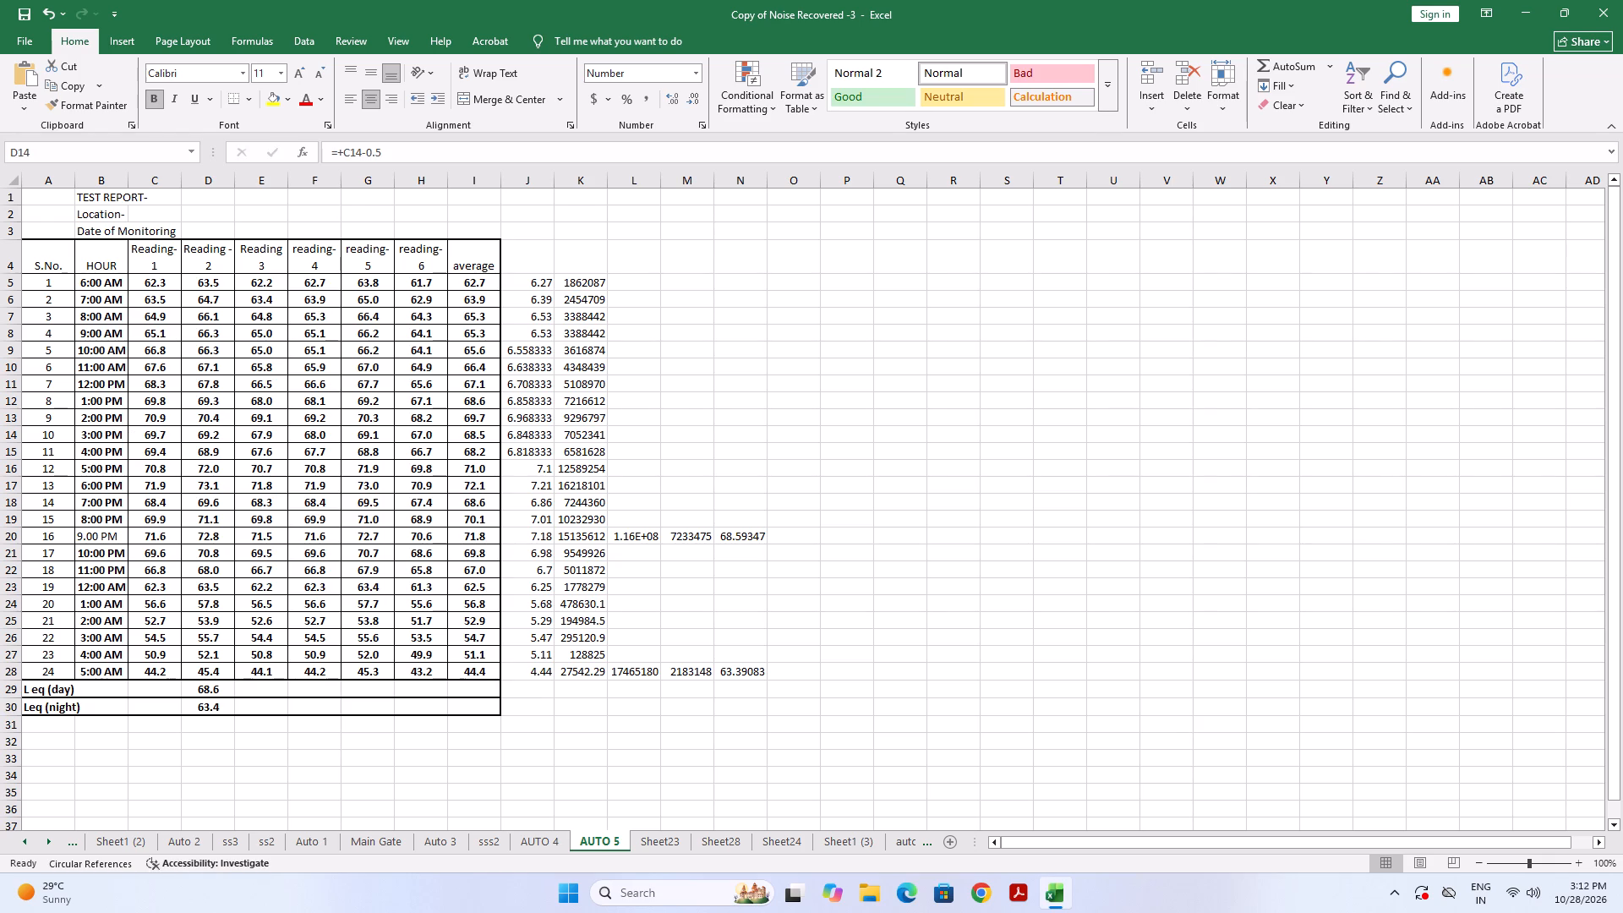
Set the Reading-1 value for 4:00 PM, cell C15, to 70.4.
click(166, 456)
click(344, 156)
key(BackSpace)
key(BackSpace)
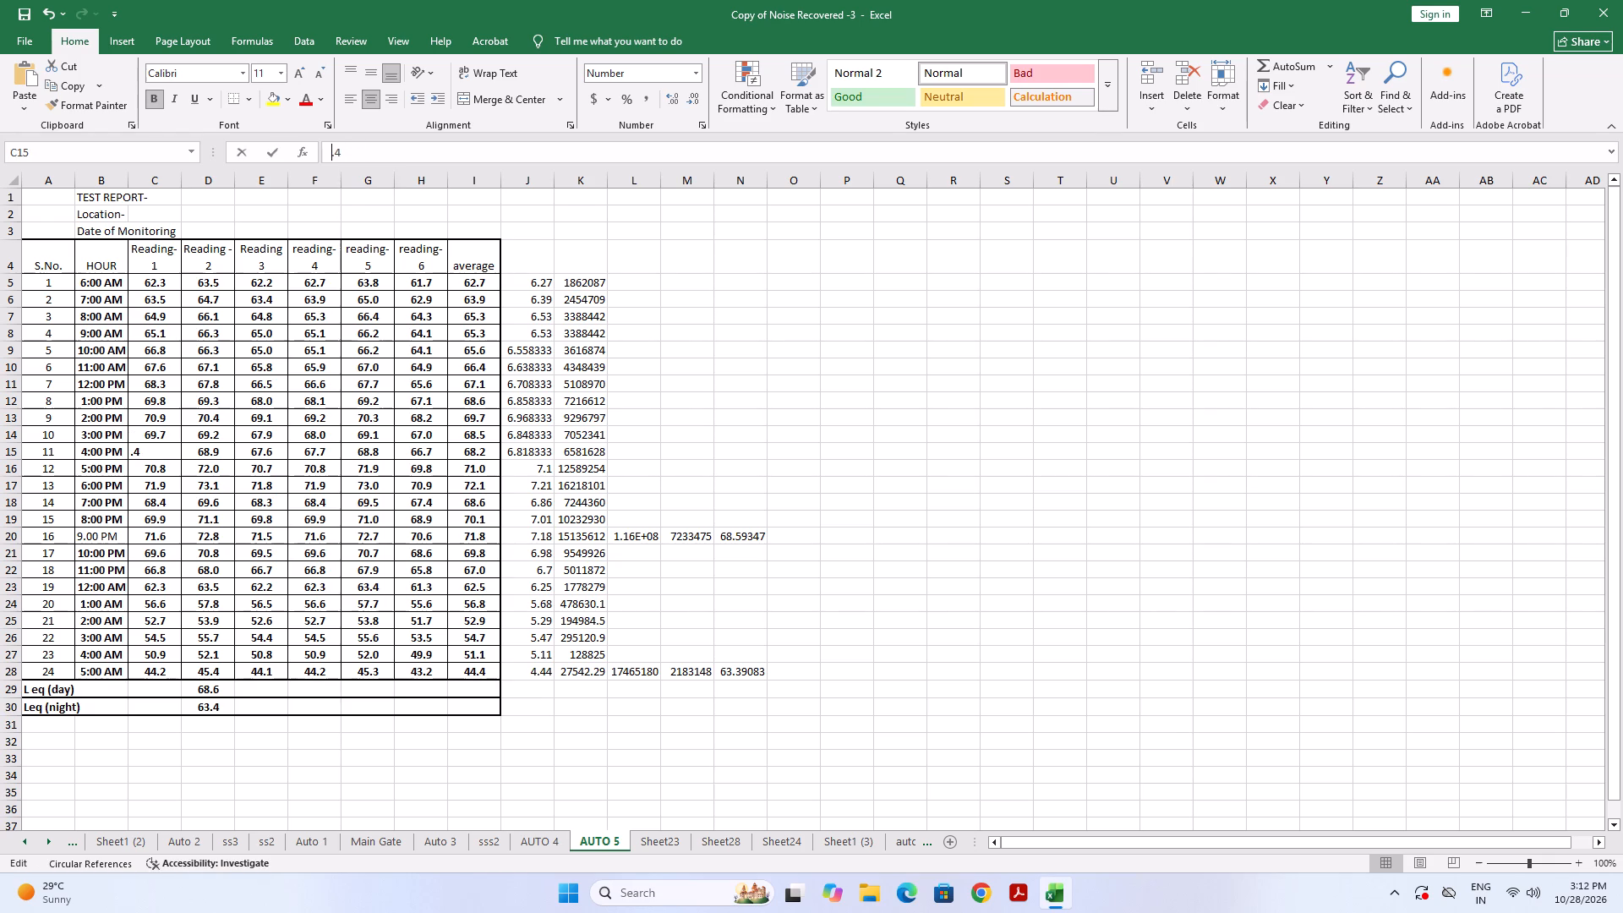
text(70)
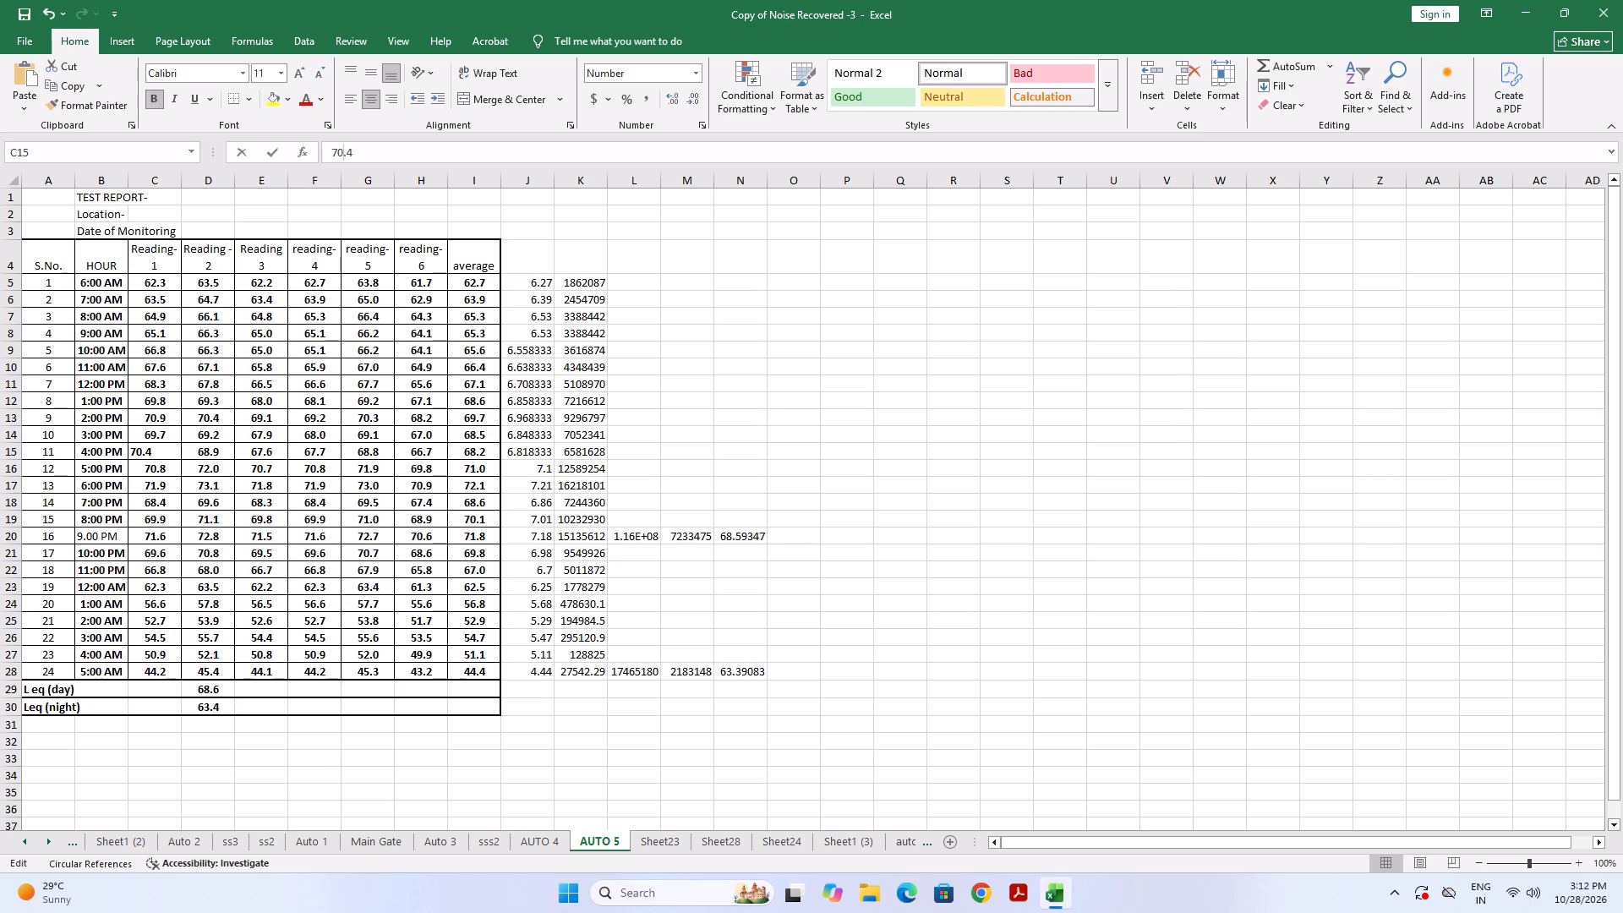
click(206, 453)
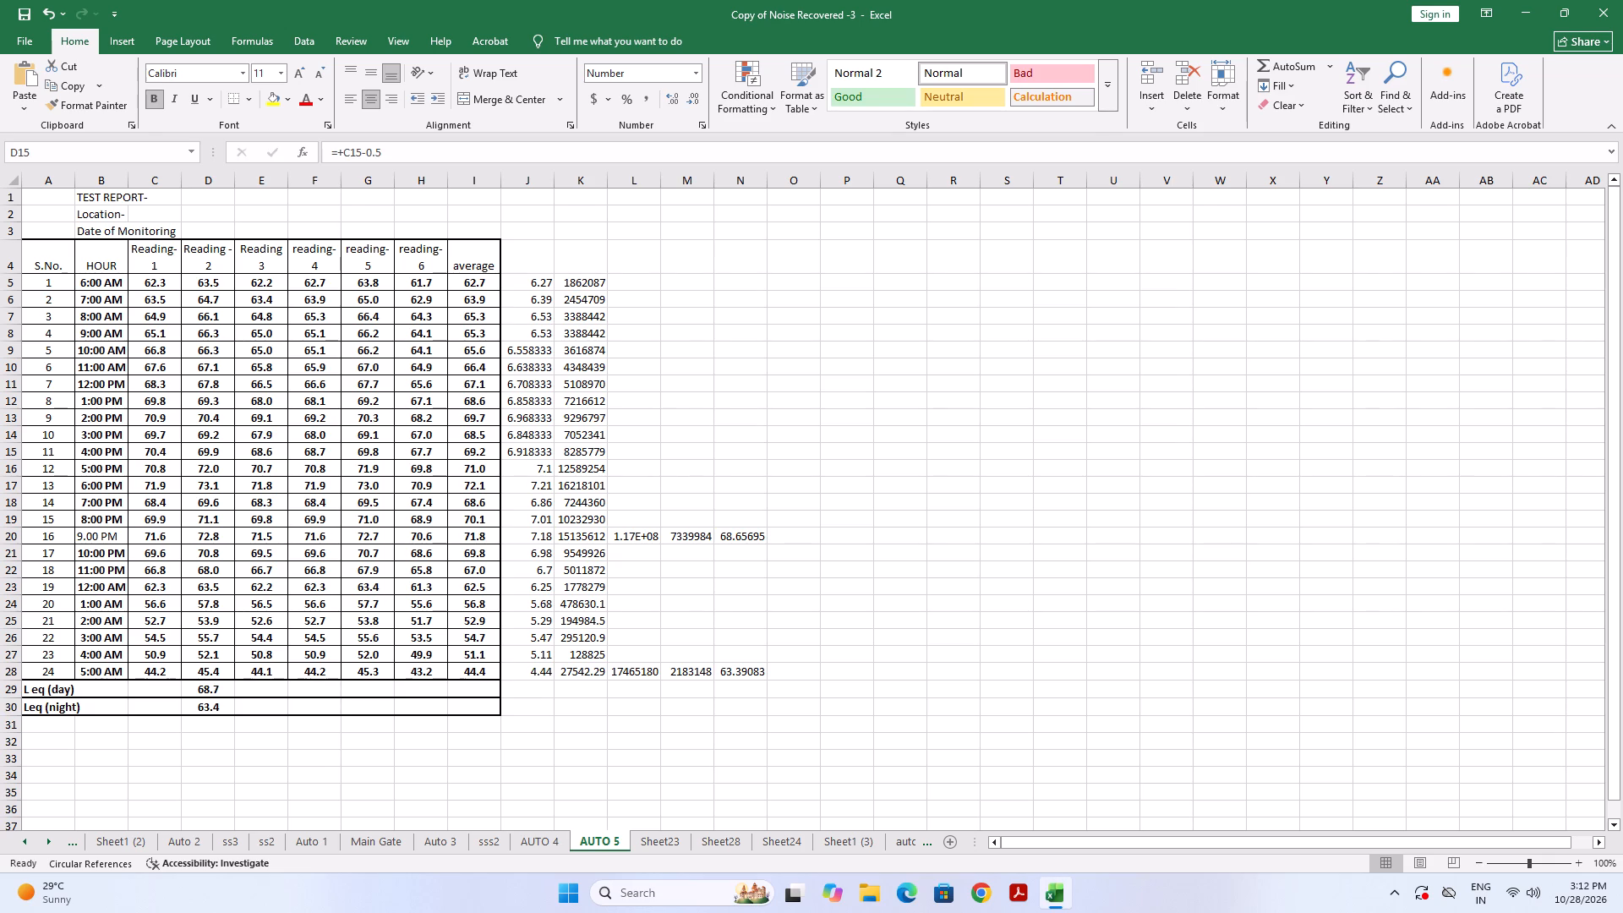
Set the Reading-1 value for 5:00 PM, cell C16, to 71.8.
click(150, 467)
click(343, 148)
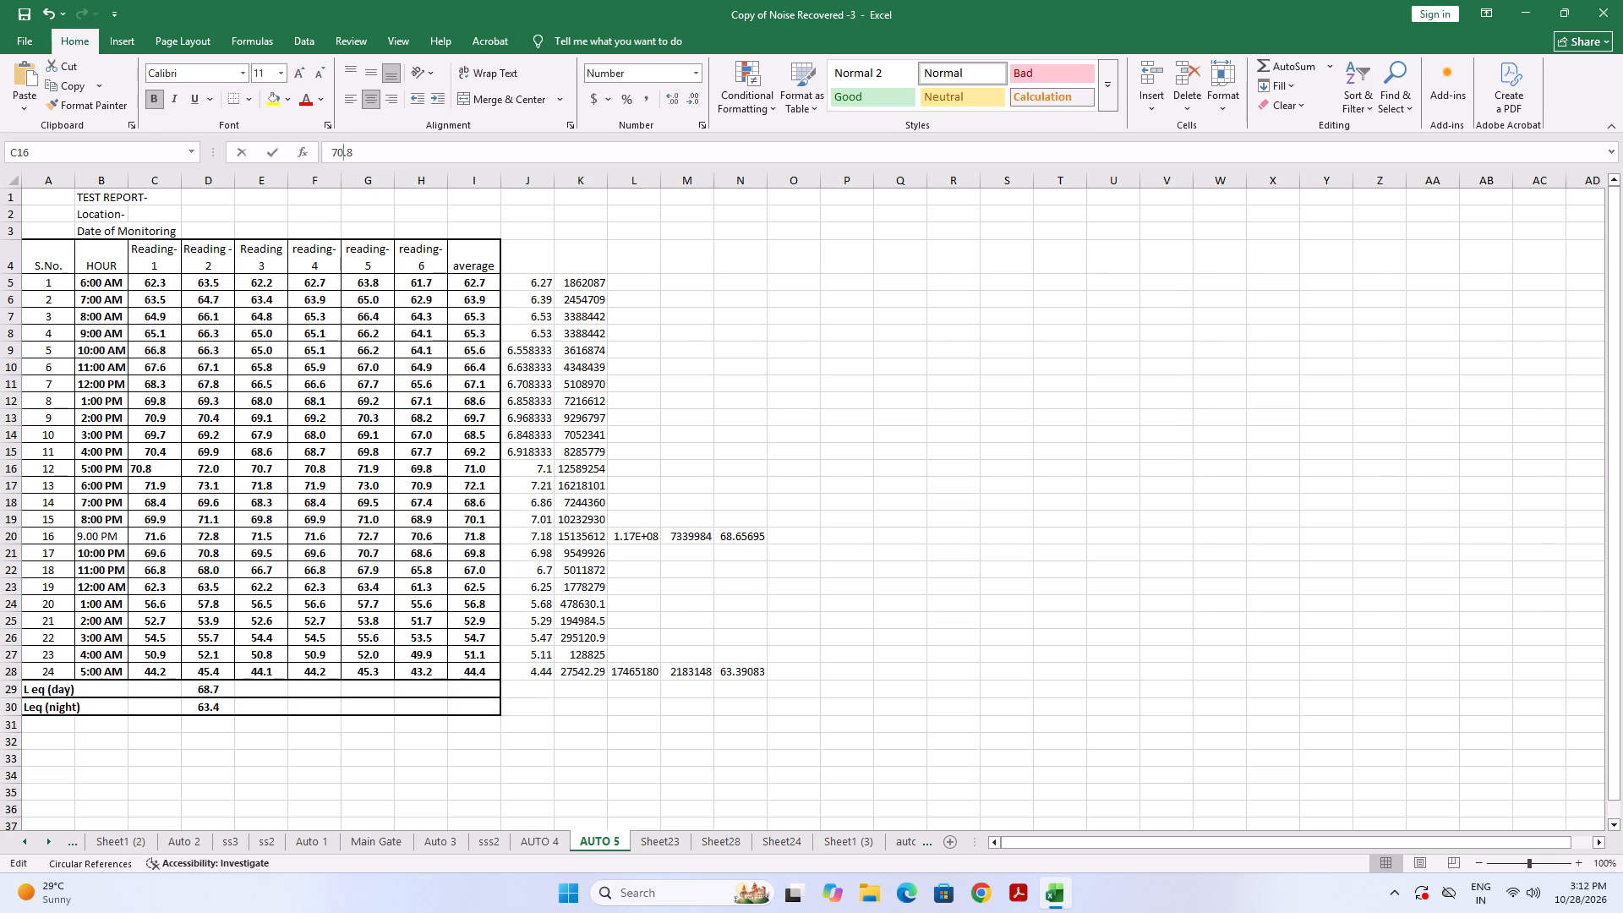
key(BackSpace)
key(1)
click(216, 473)
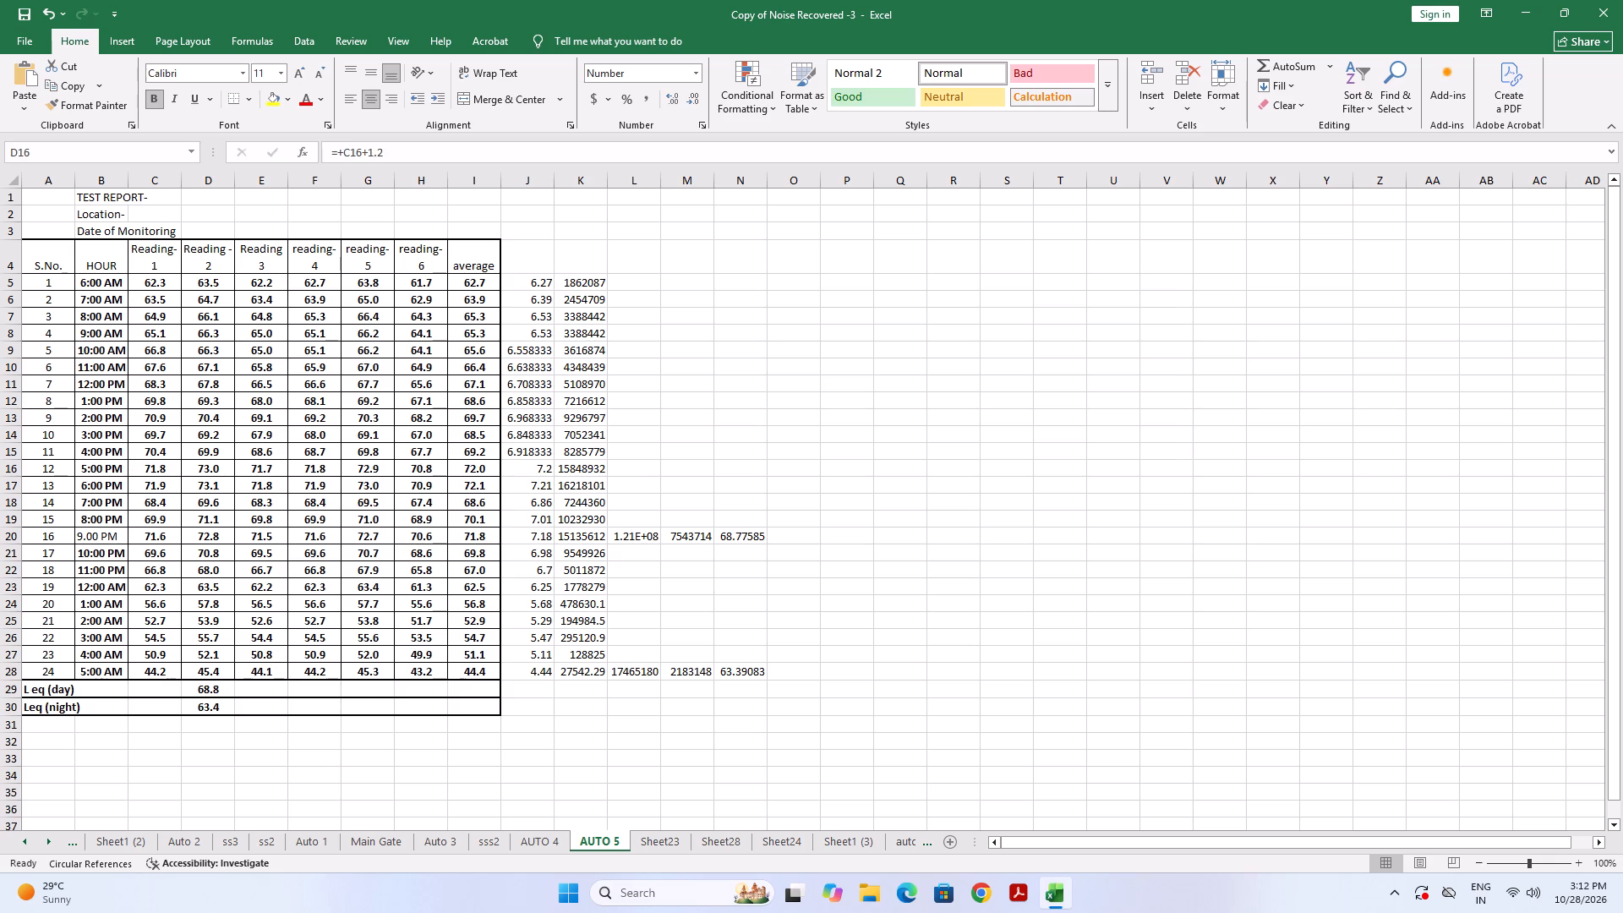
Set the Reading-1 value for 6:00 PM, cell C17, to 72.9.
click(161, 485)
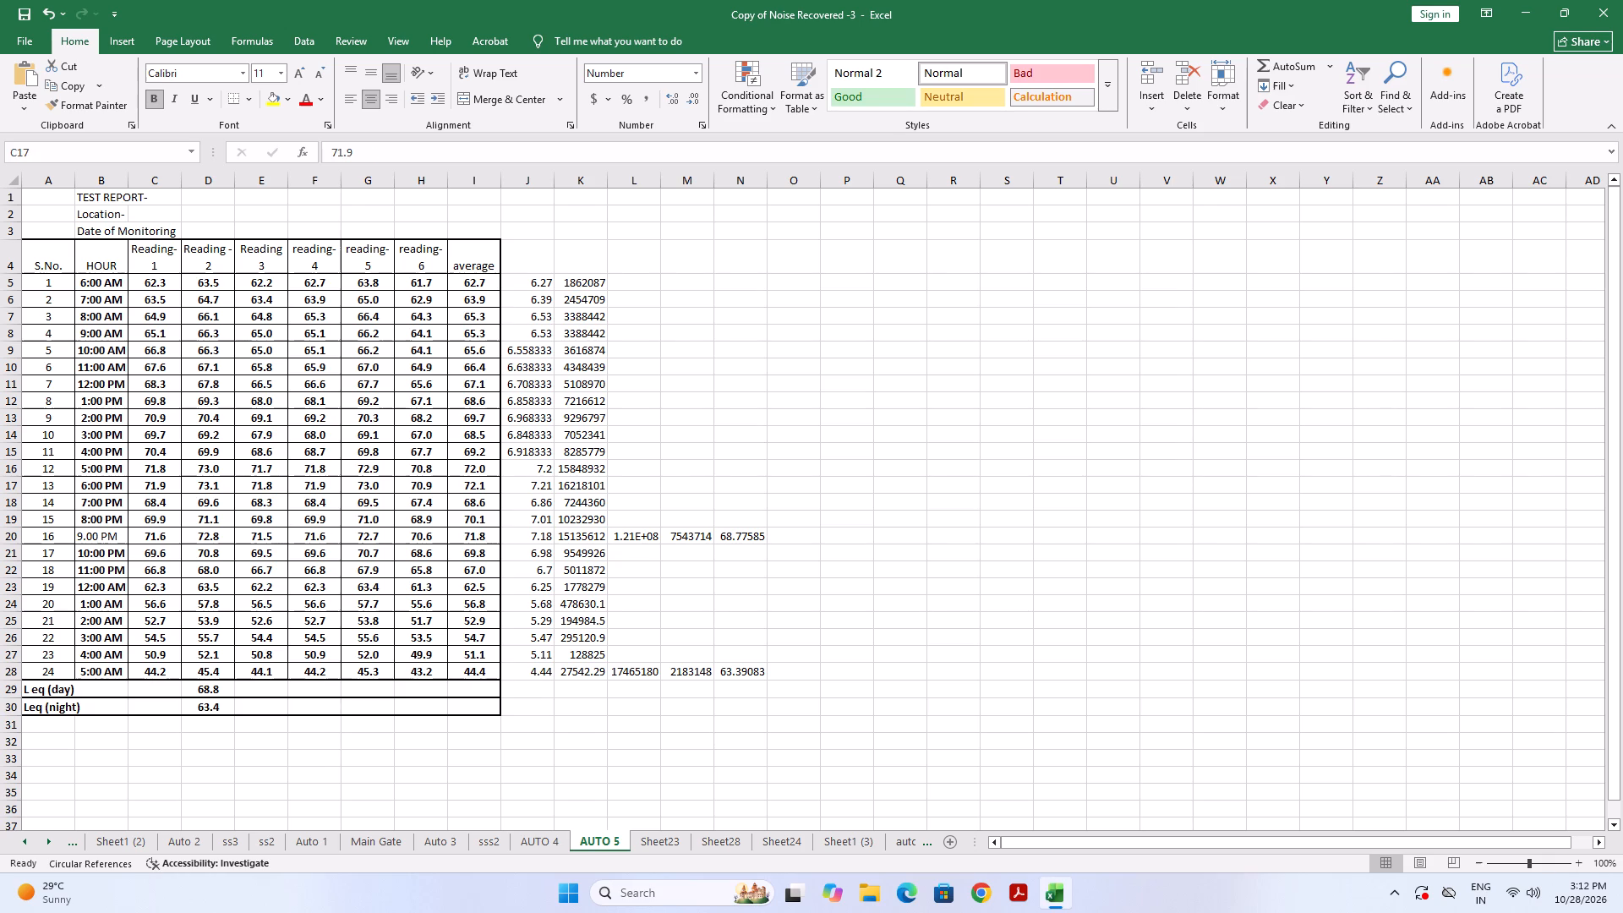
click(338, 150)
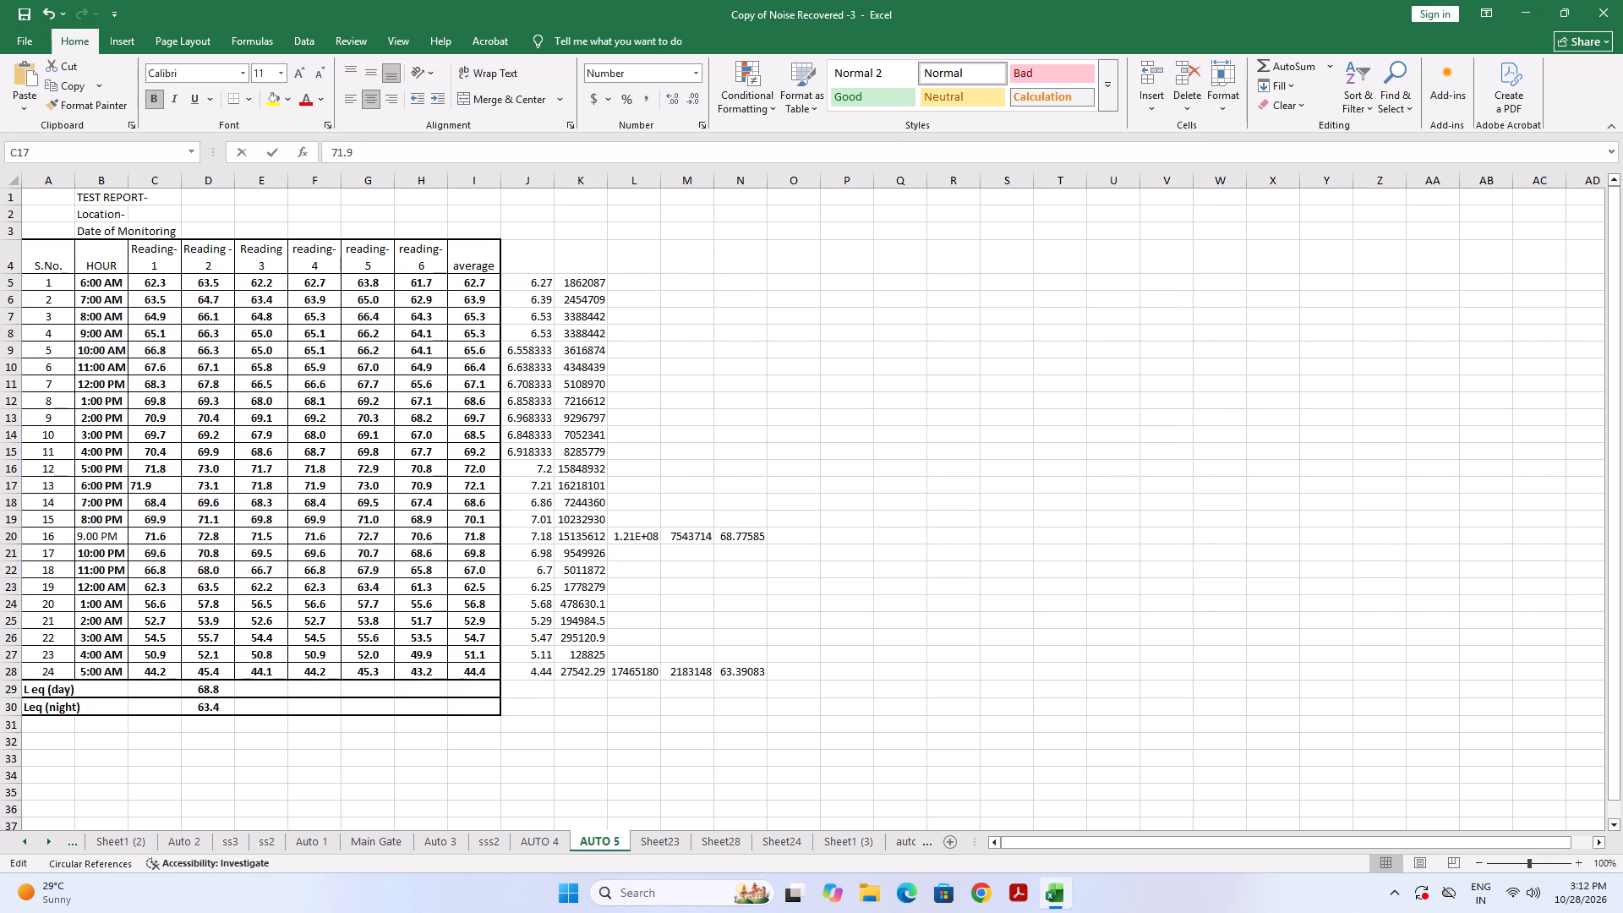
key(Right)
key(BackSpace)
key(2)
click(214, 489)
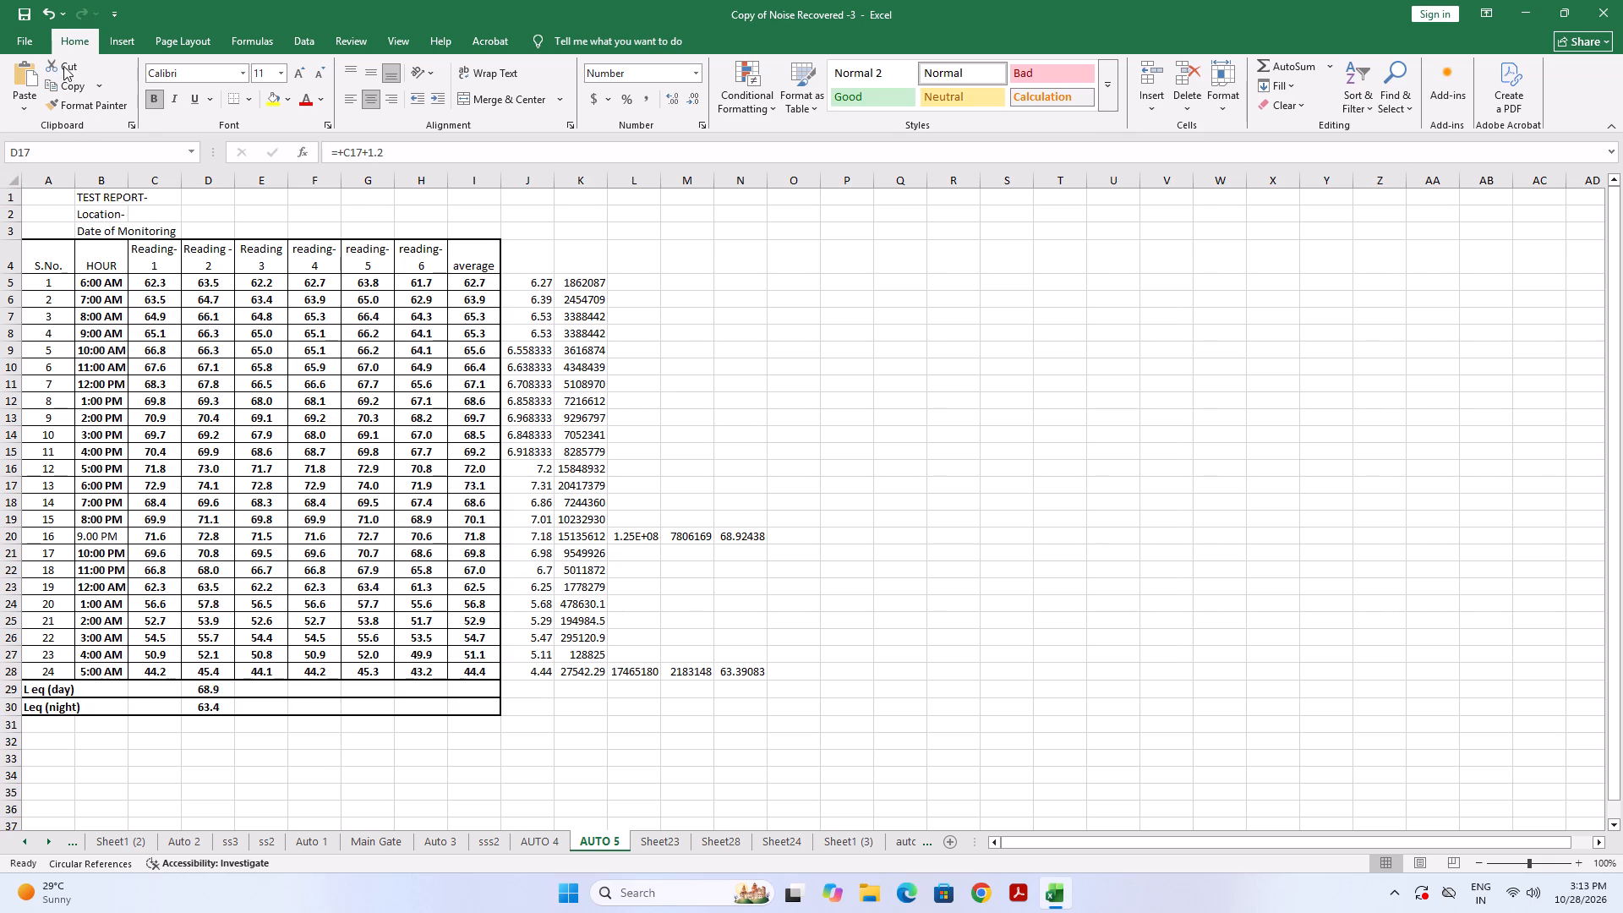
Save the workbook with the updated AUTO 5 readings.
click(22, 8)
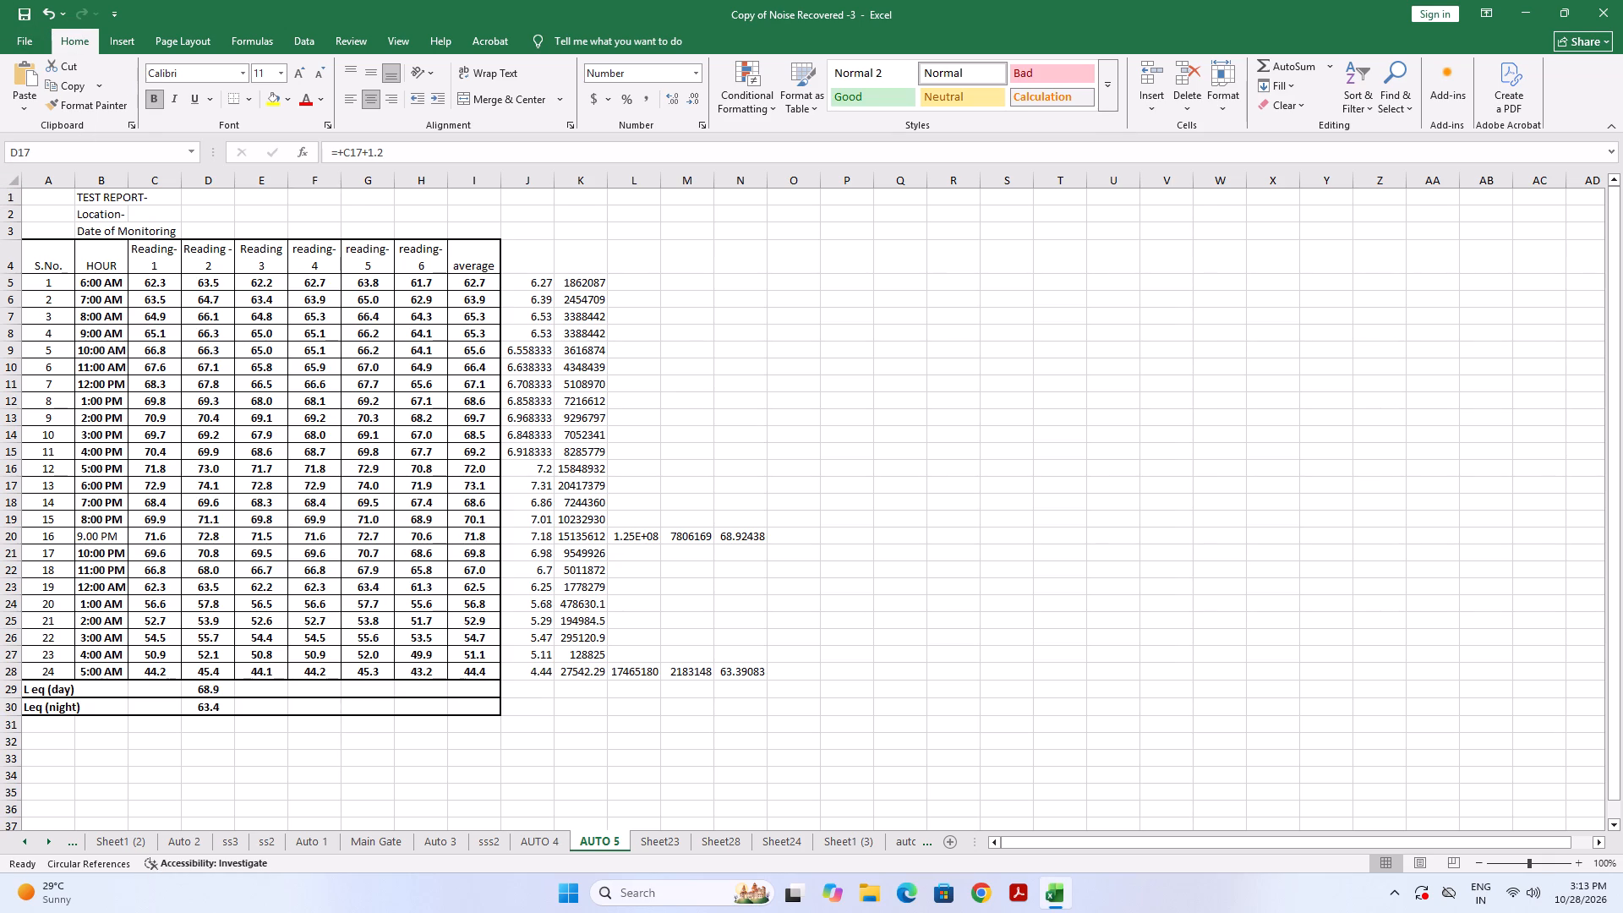
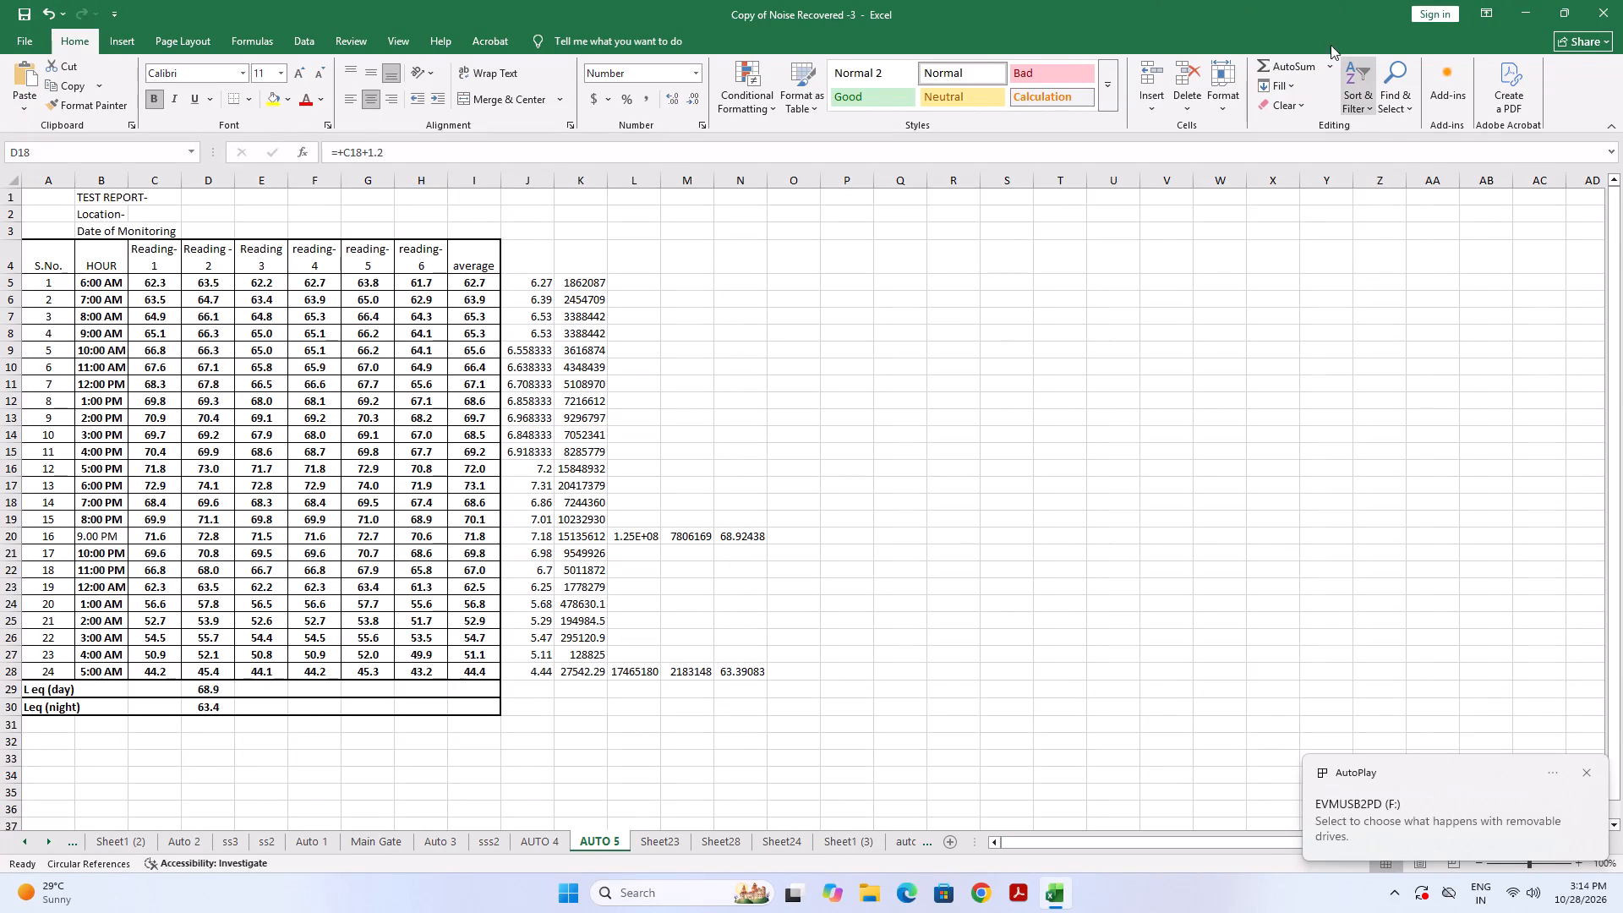
Save the noise workbook once more and close it.
click(19, 14)
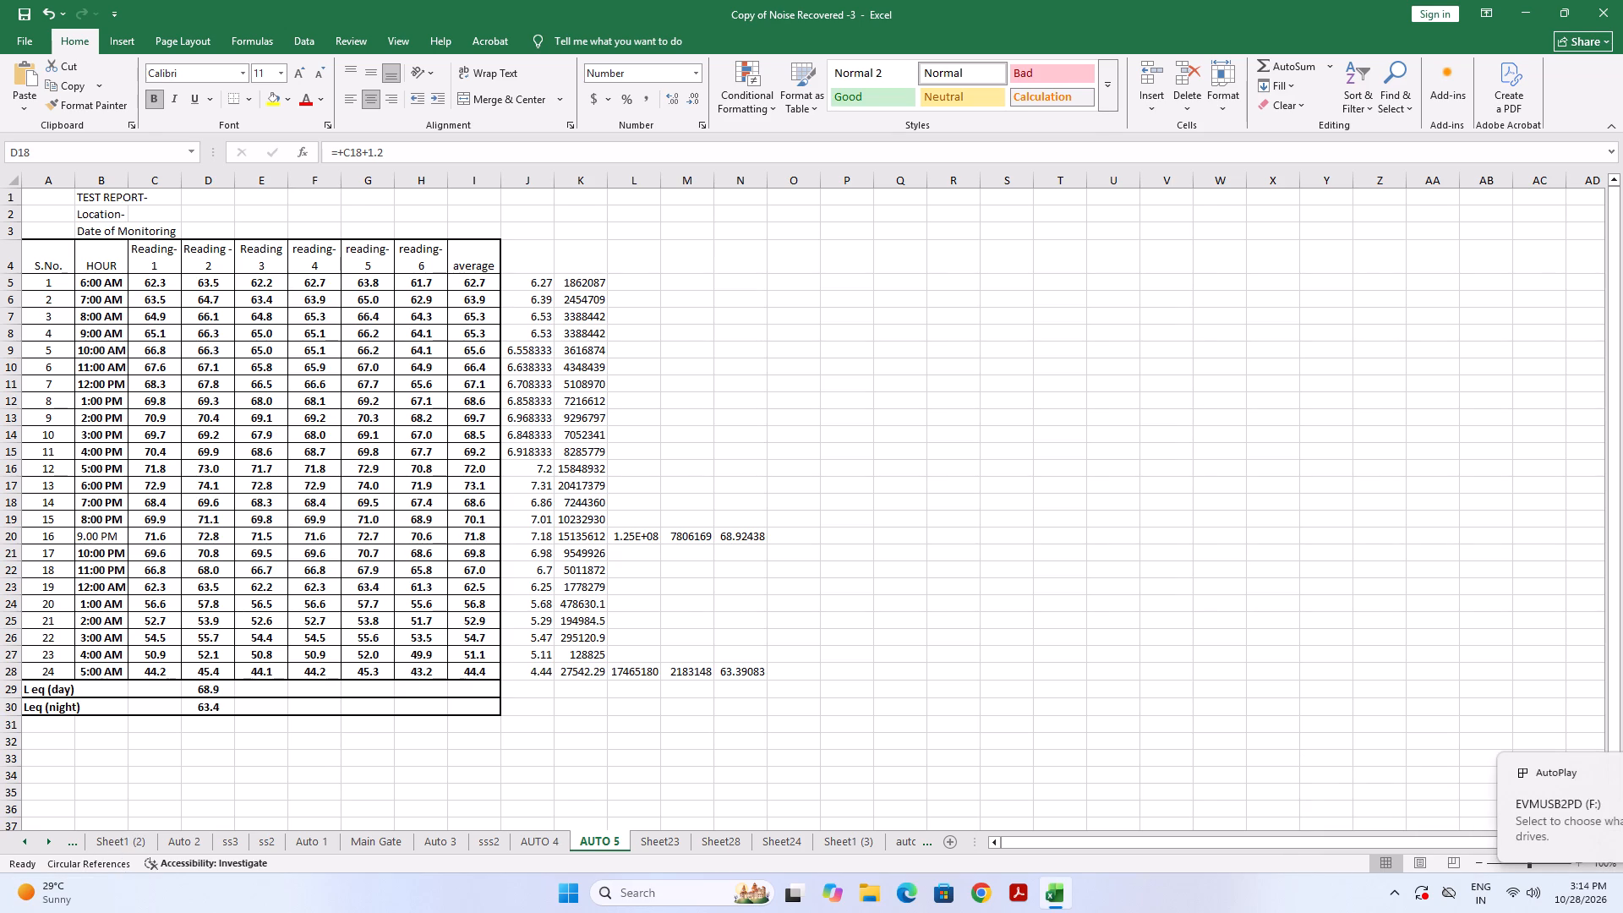
click(1193, 637)
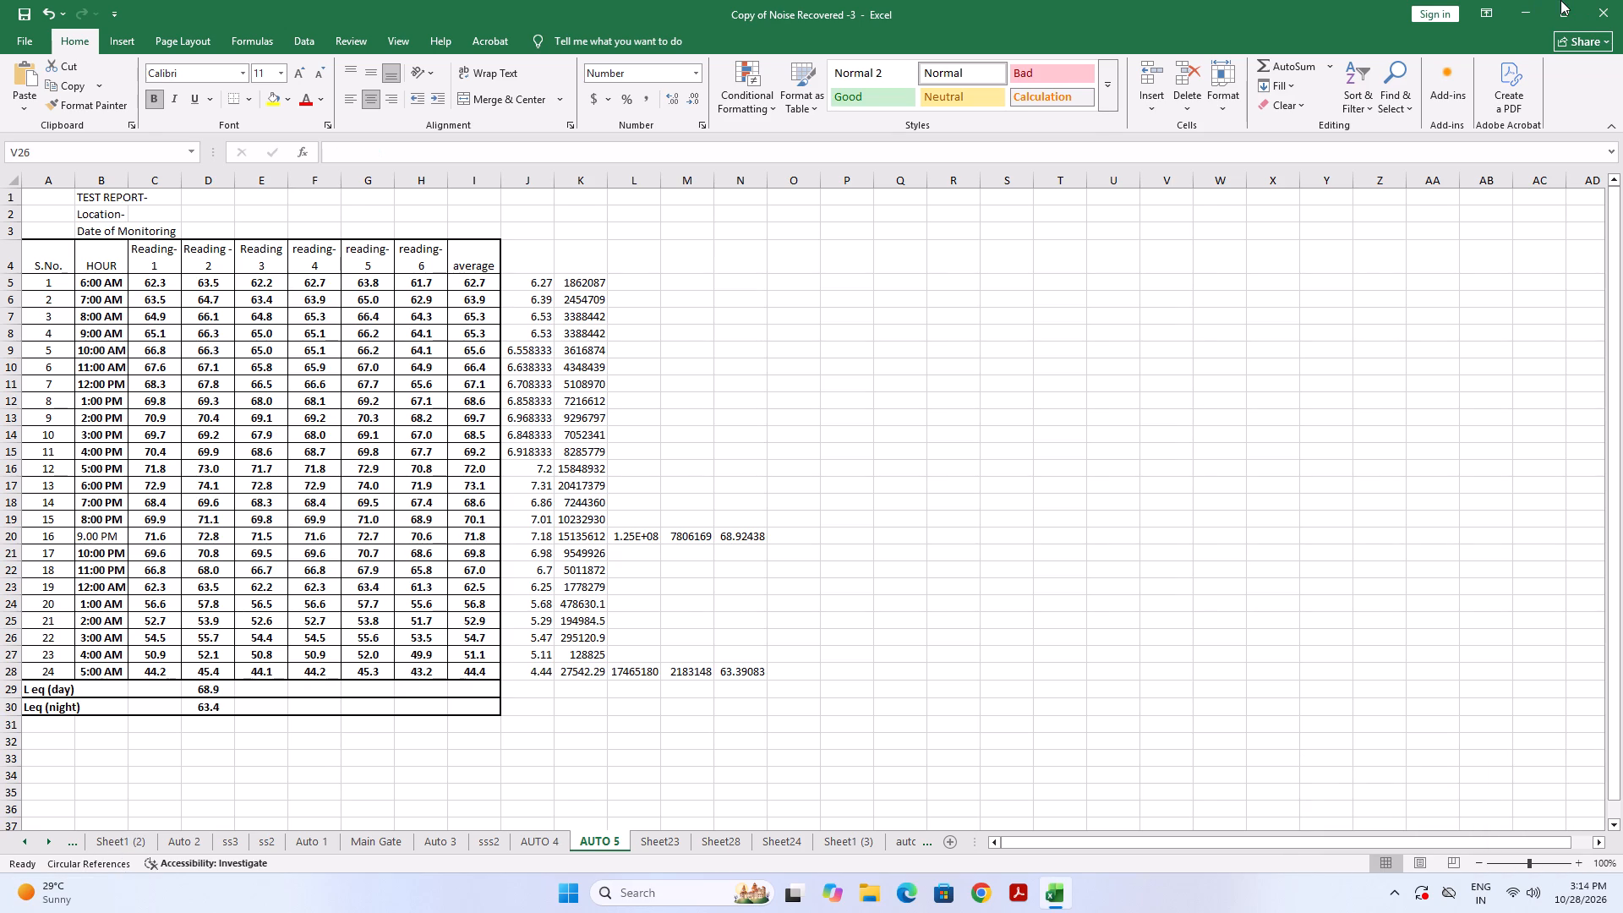
click(1602, 8)
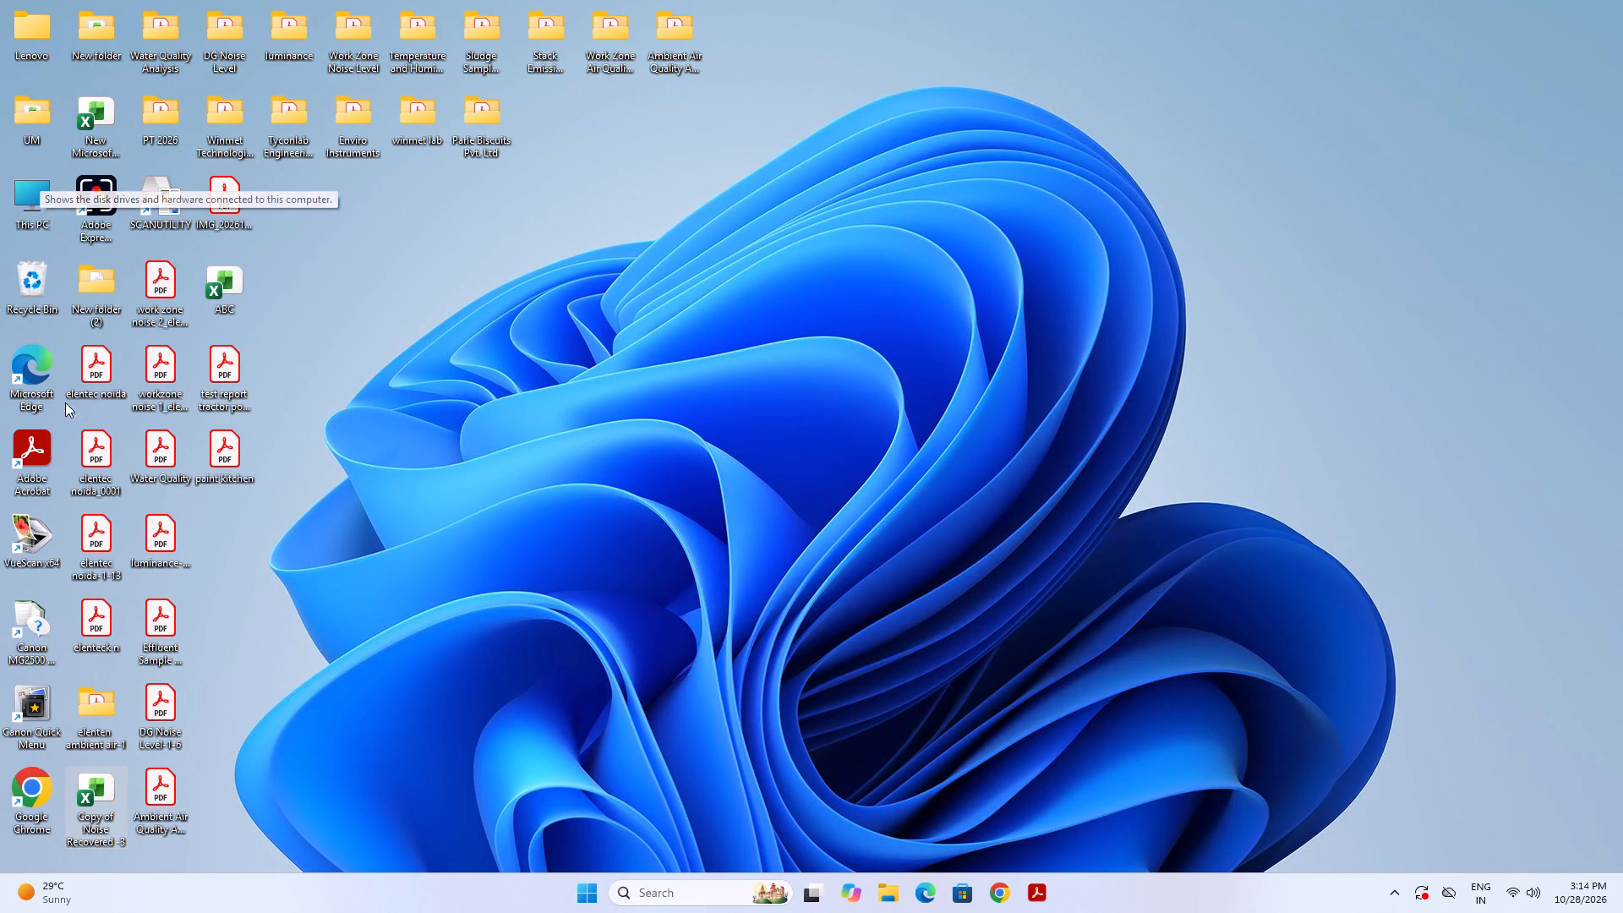
Copy the "Copy of Noise Recovered -3" workbook from the desktop to the root of the EVMUSB2PD (F:) drive, and close the drive window.
click(85, 811)
right_click(85, 811)
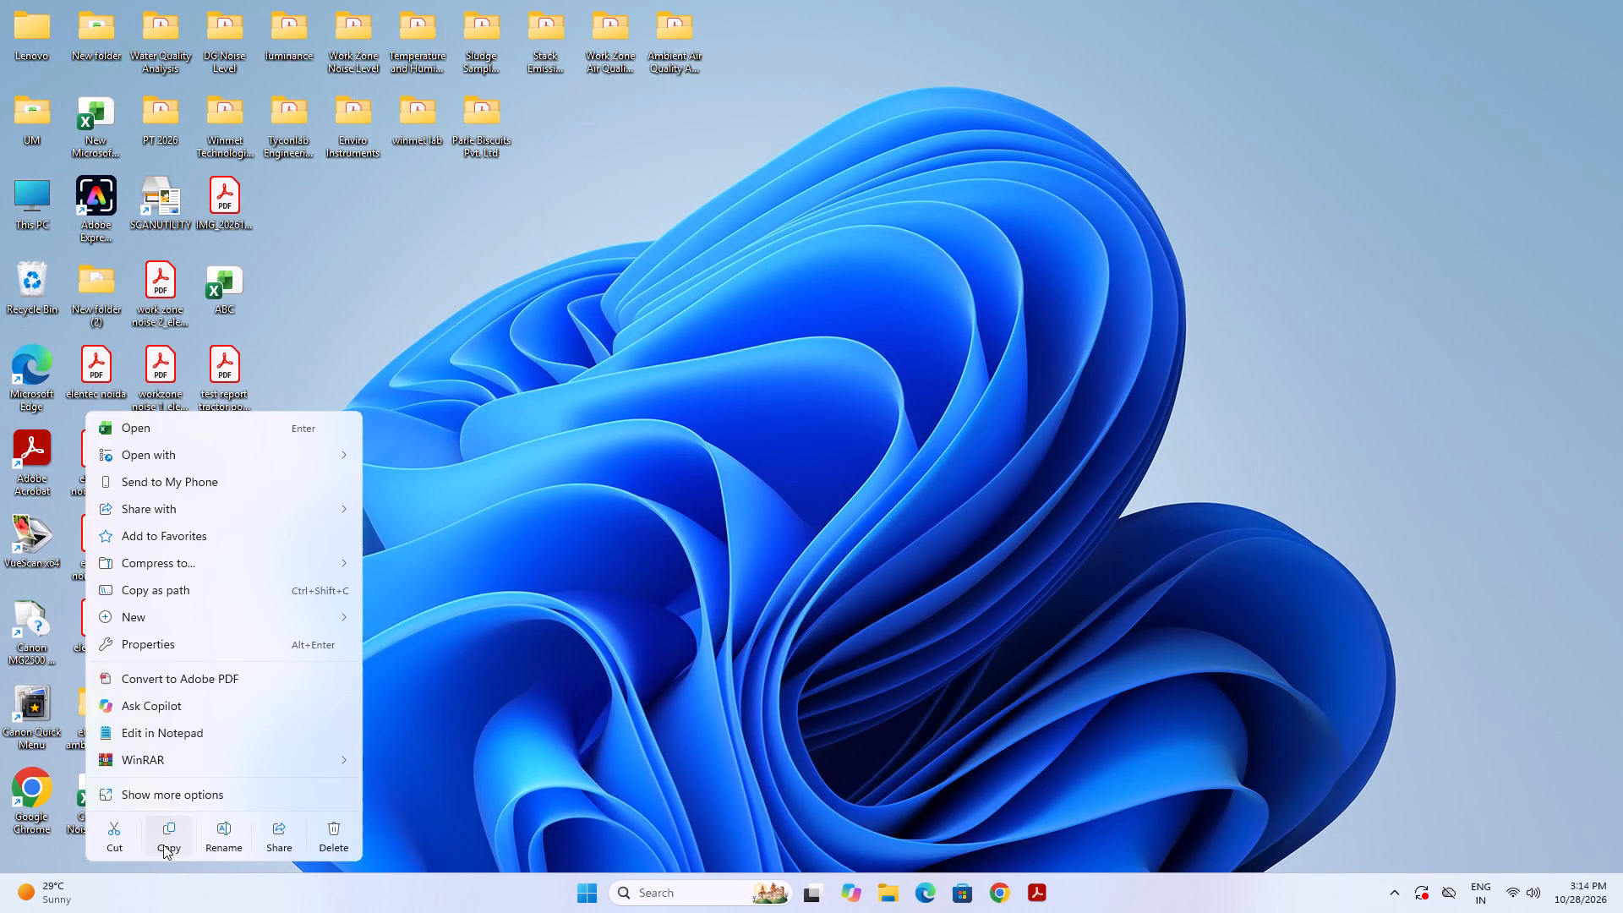
click(163, 845)
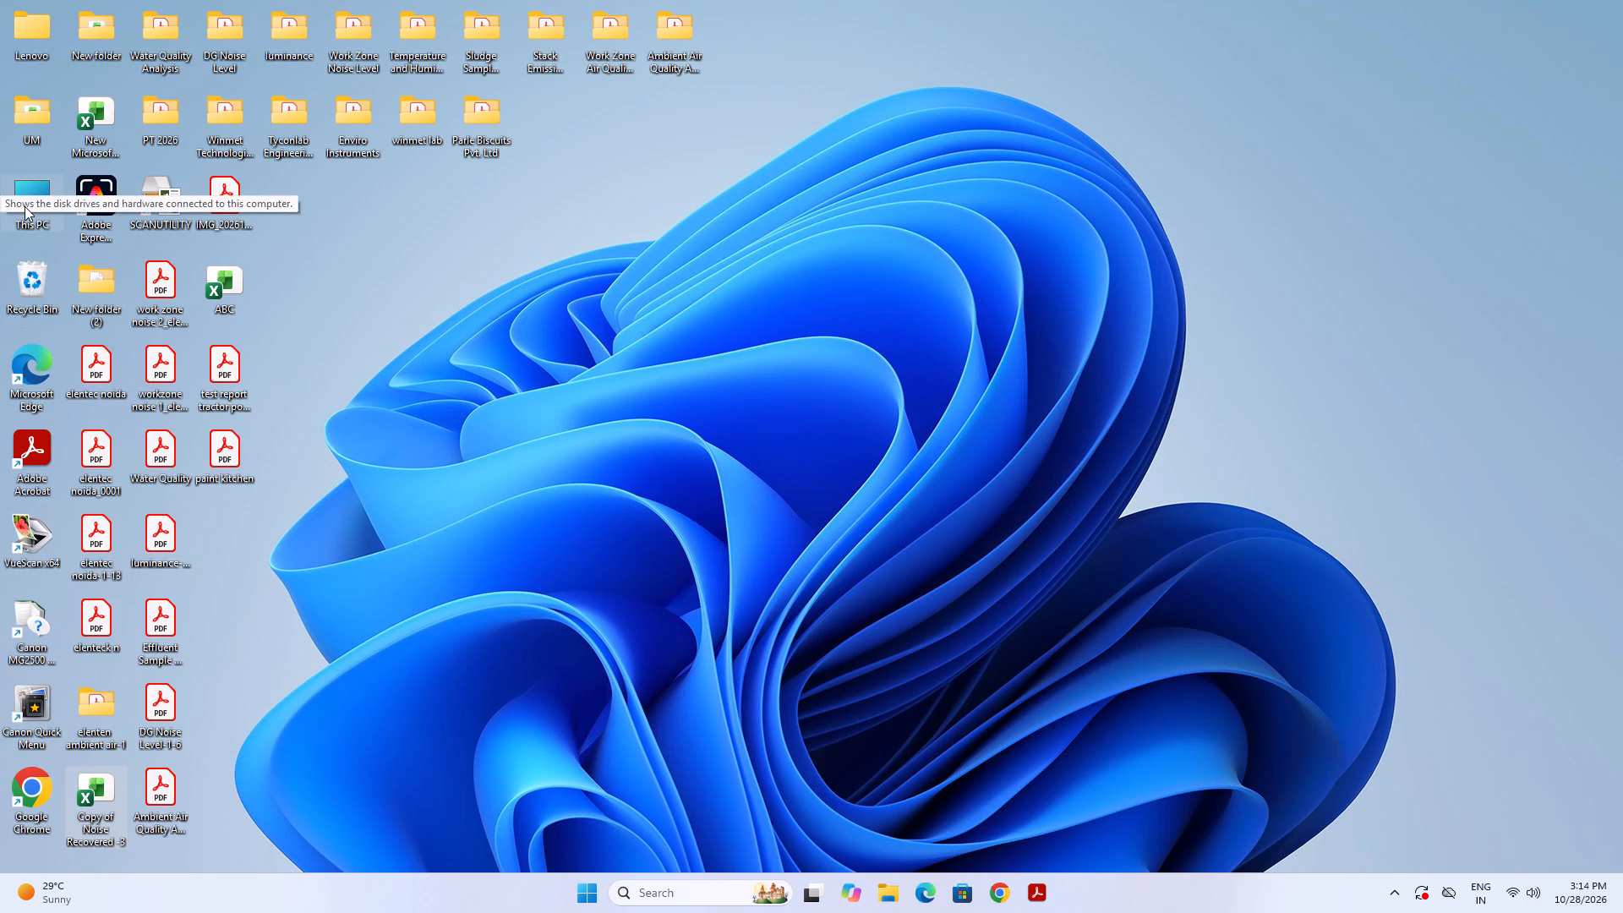
click(25, 206)
key(Return)
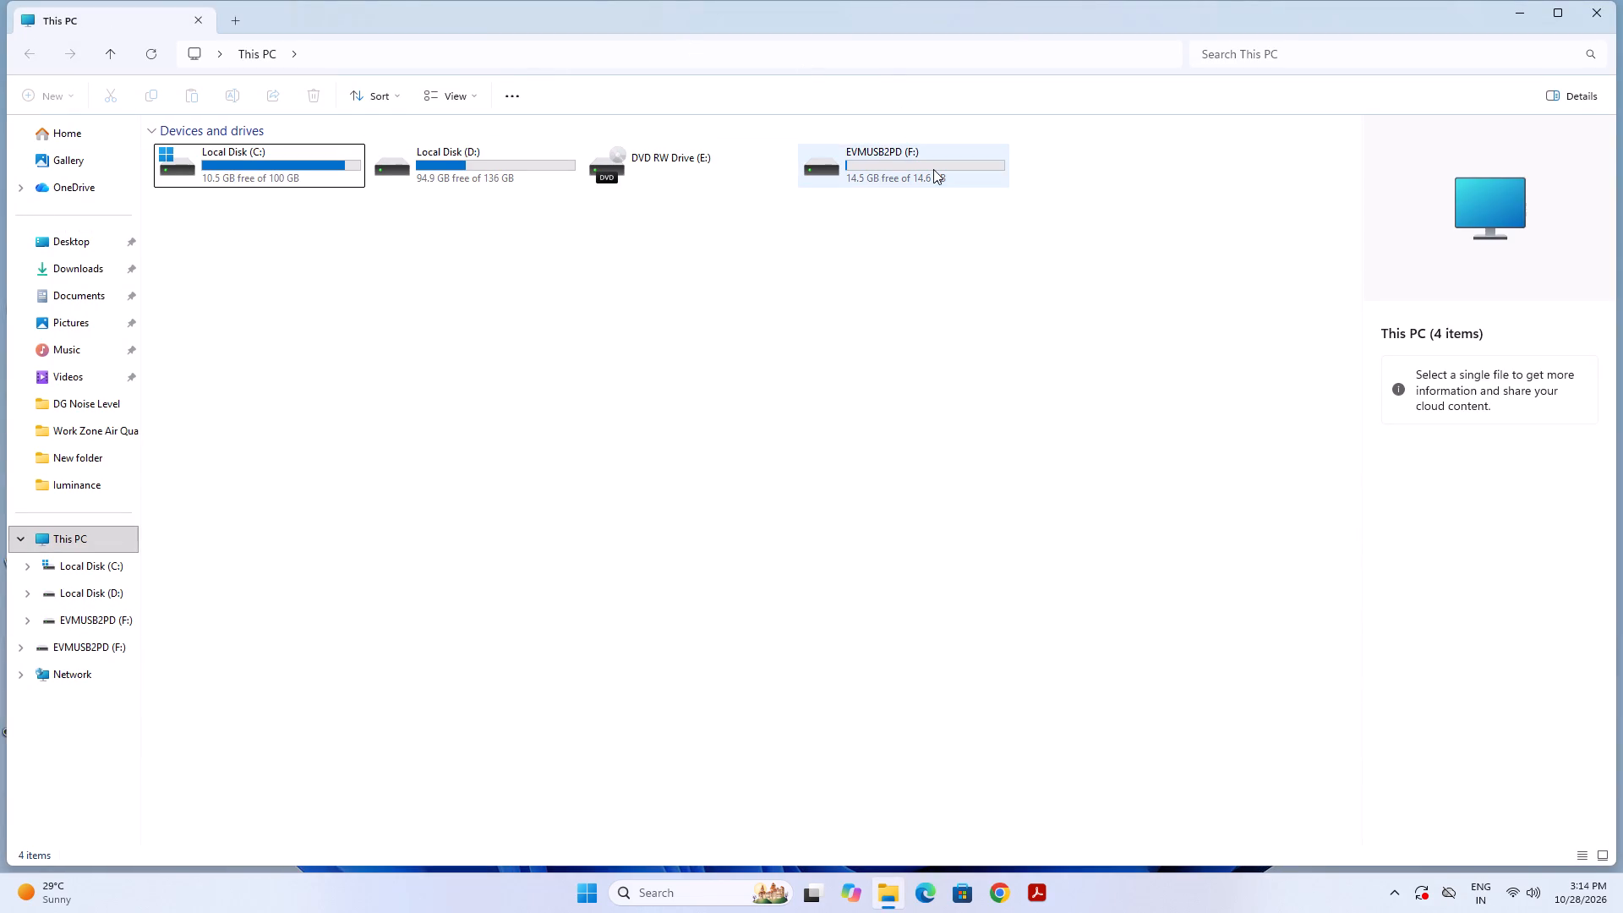
click(933, 169)
key(Return)
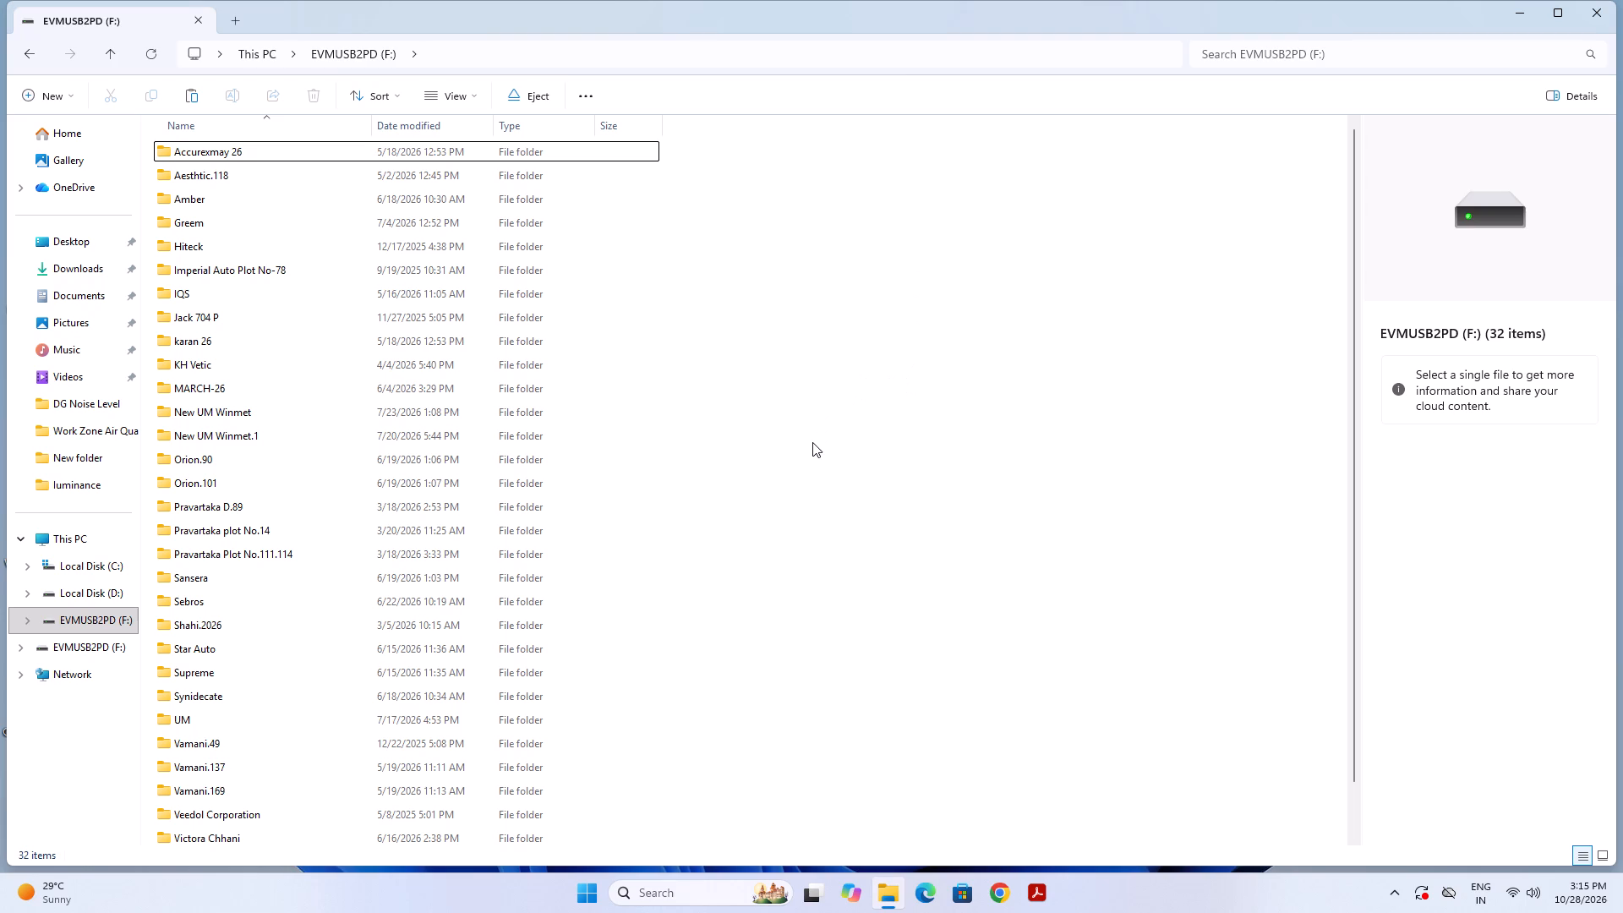
click(774, 424)
right_click(774, 424)
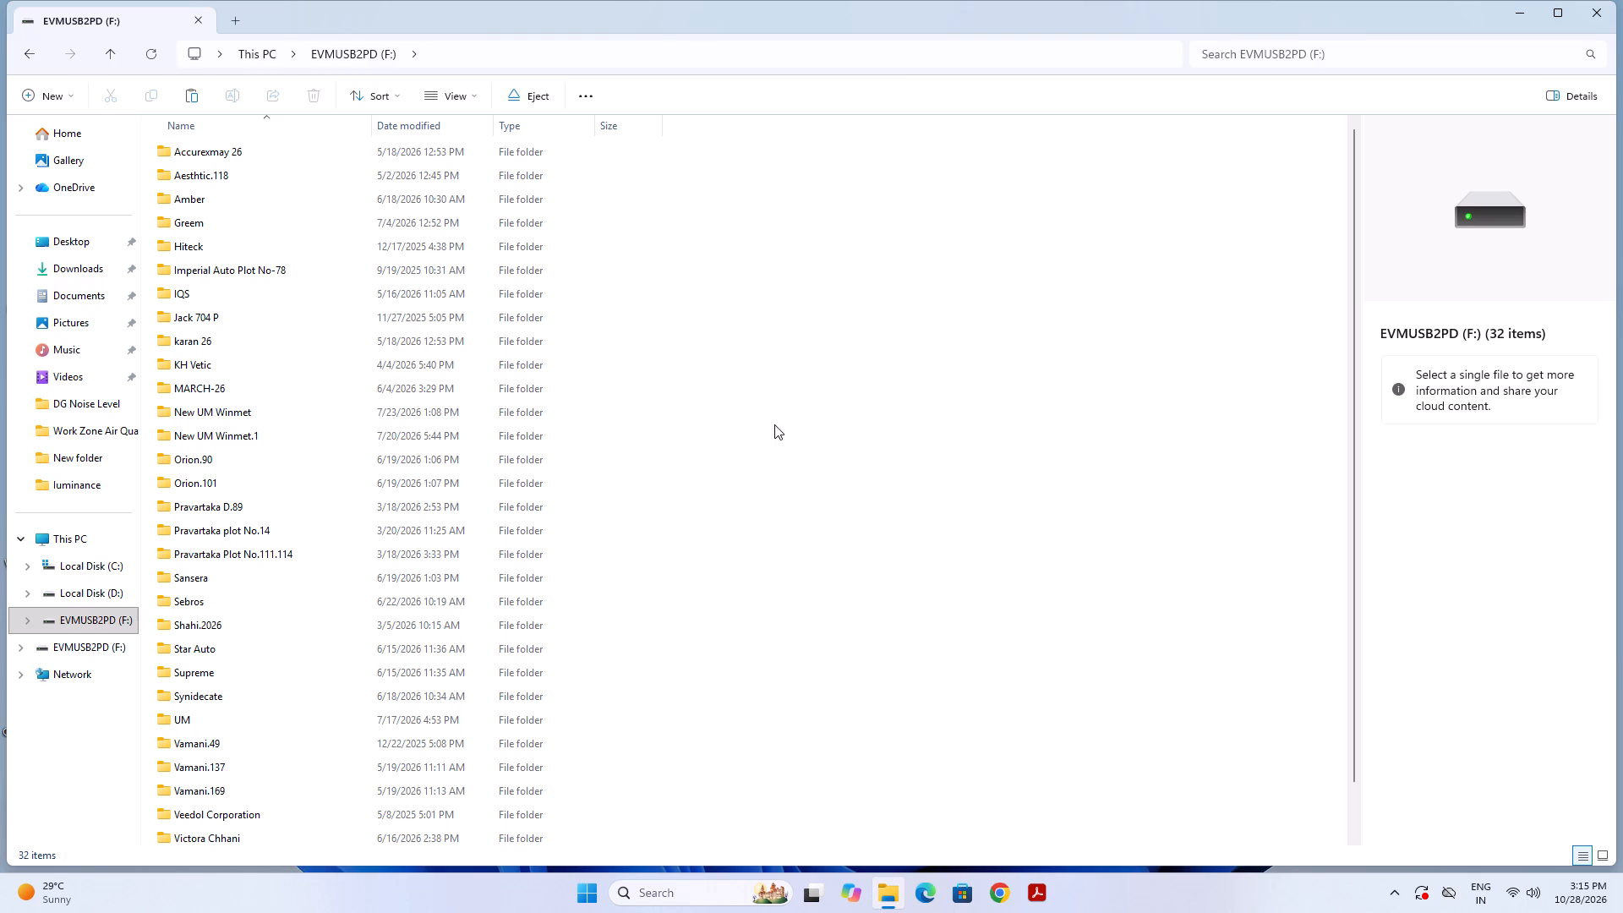
click(806, 455)
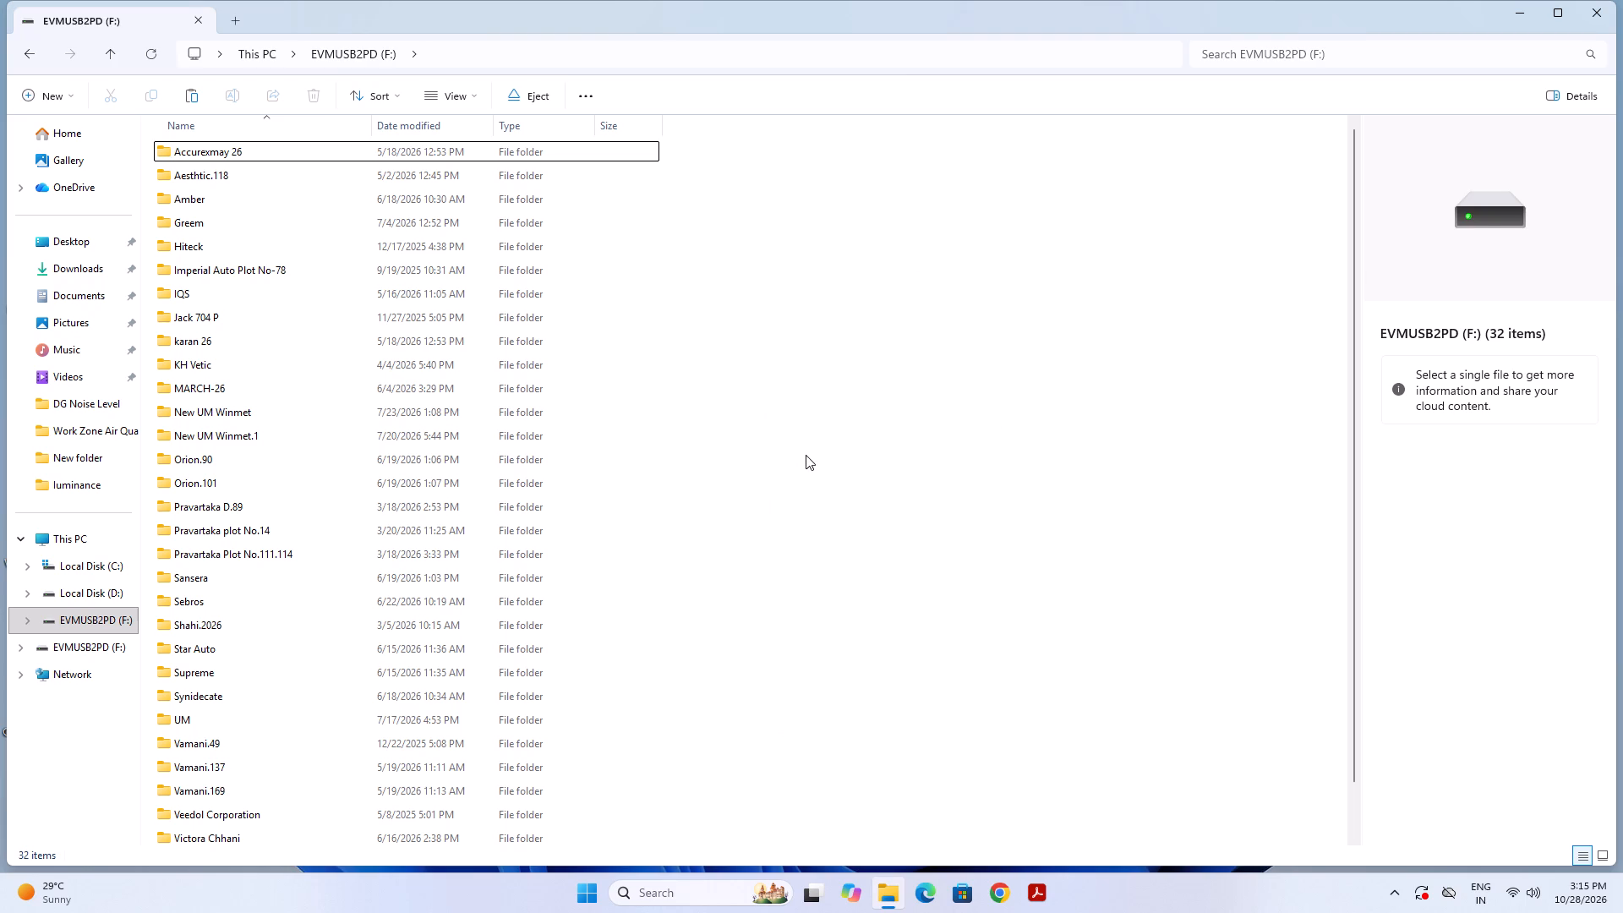
click(978, 456)
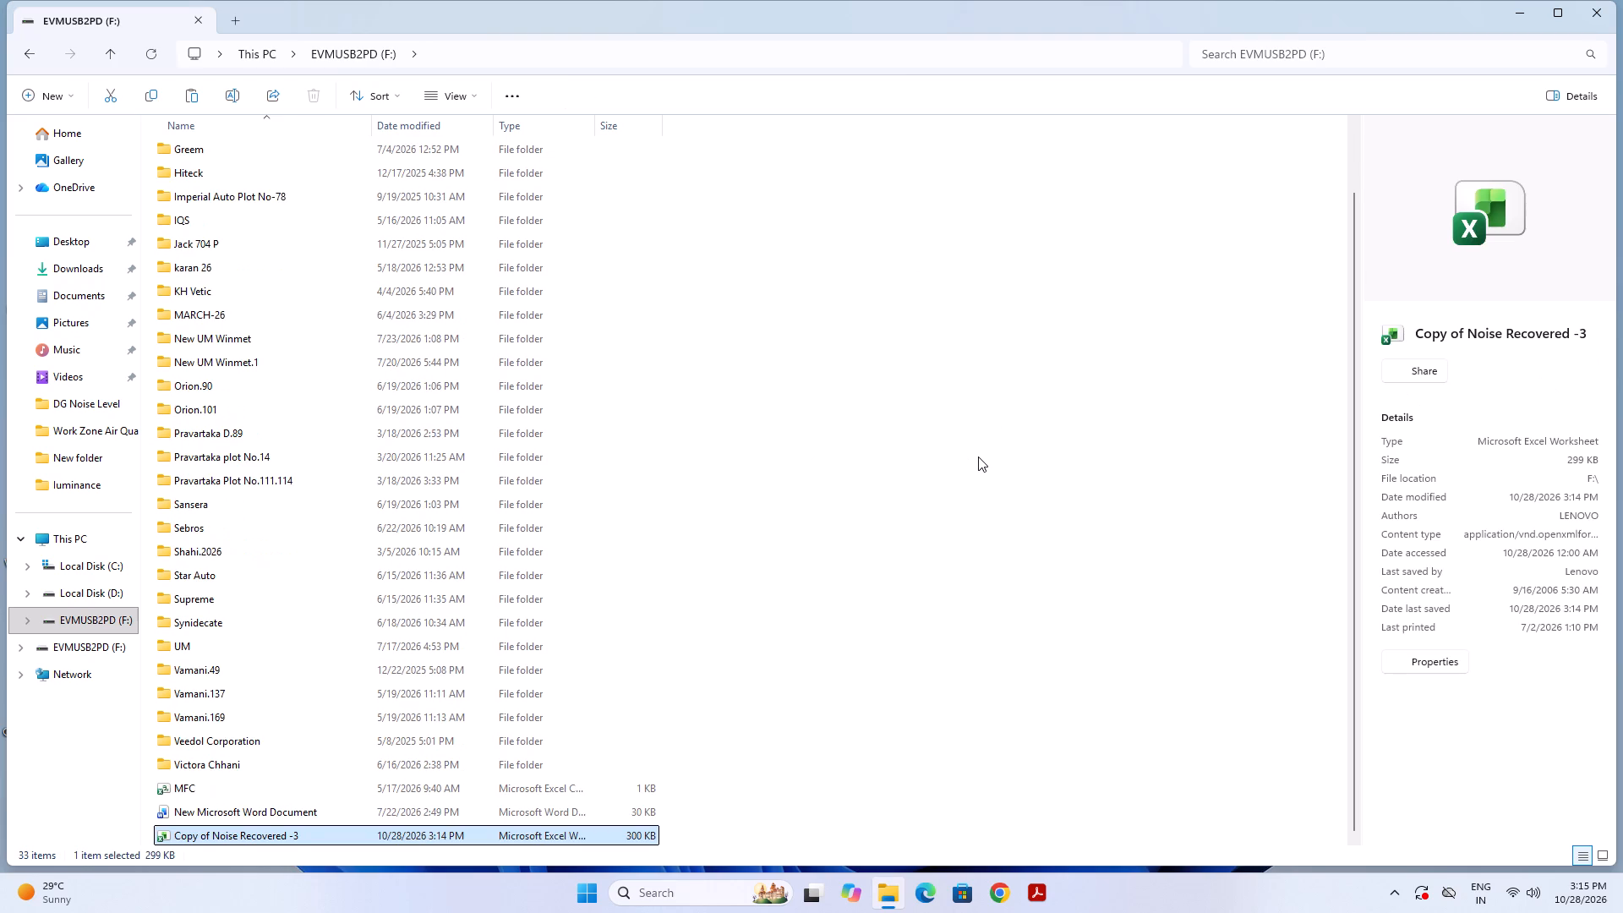
click(1593, 17)
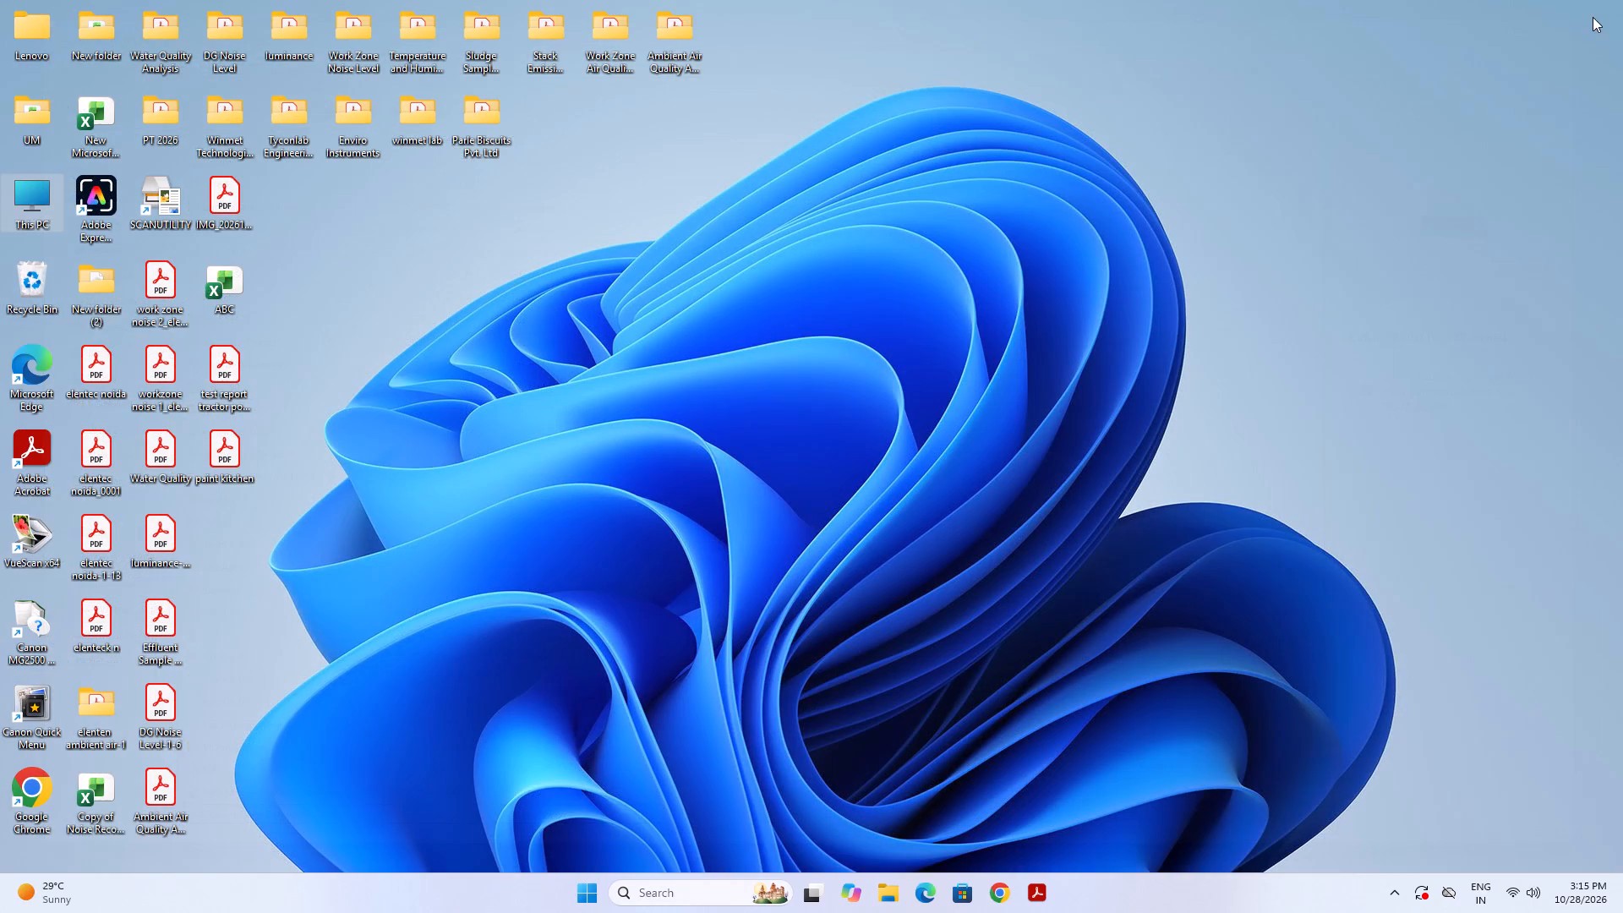